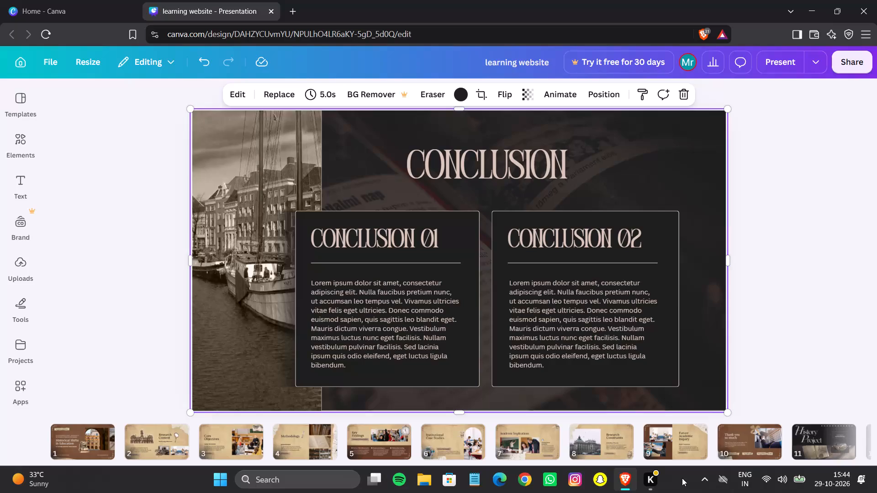
Open page 1 of the presentation and detach its textured paper image from the page background.
click(682, 478)
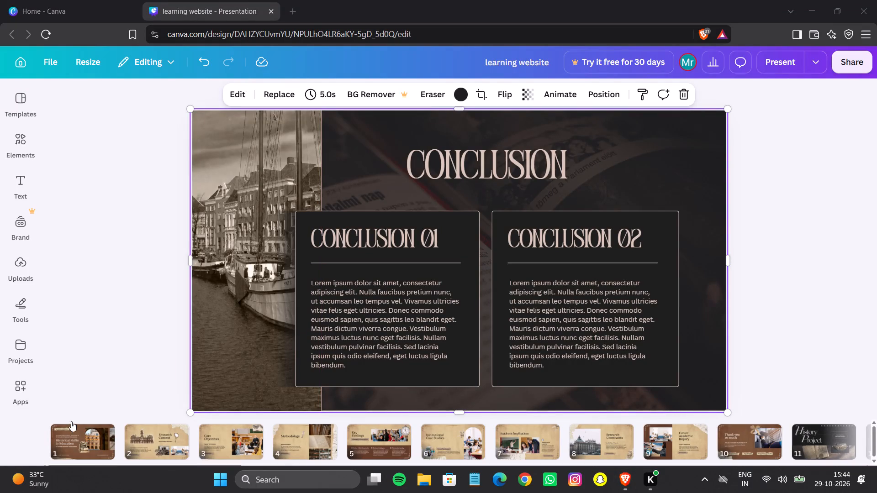
click(71, 424)
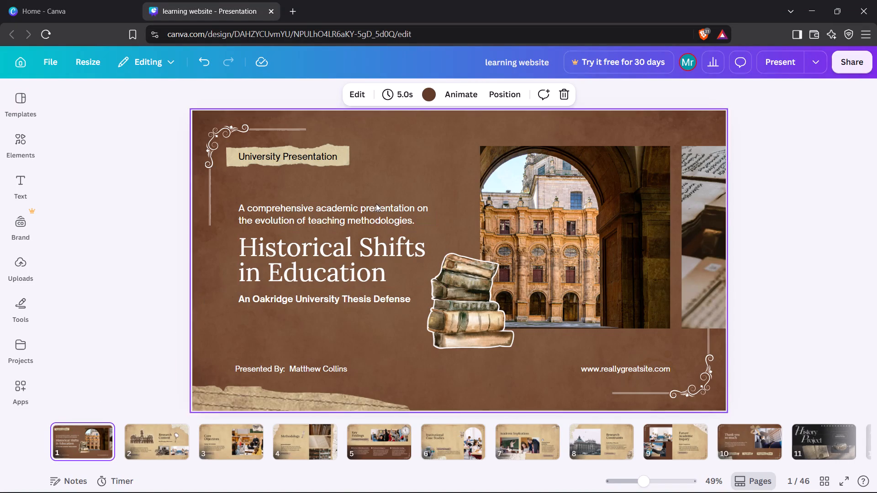
click(391, 152)
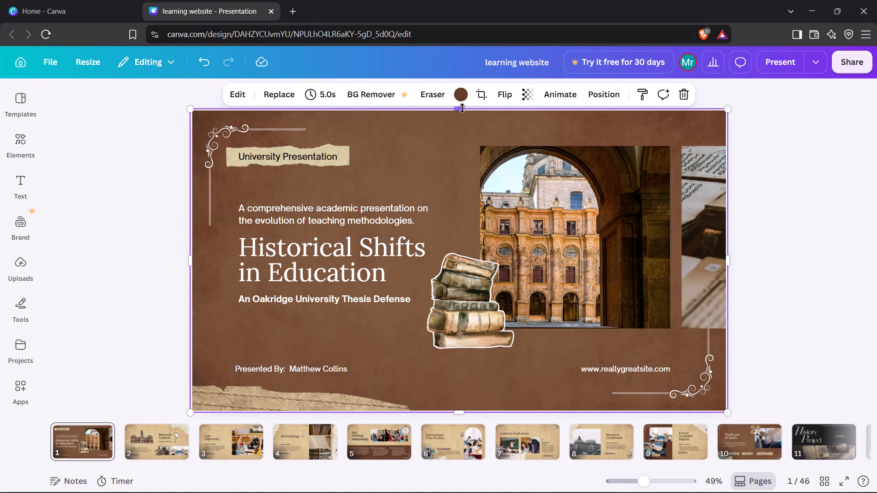
click(462, 108)
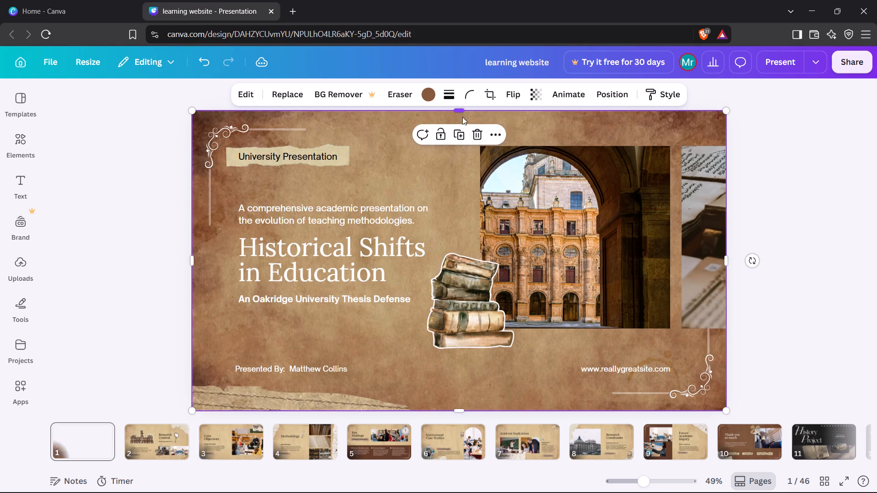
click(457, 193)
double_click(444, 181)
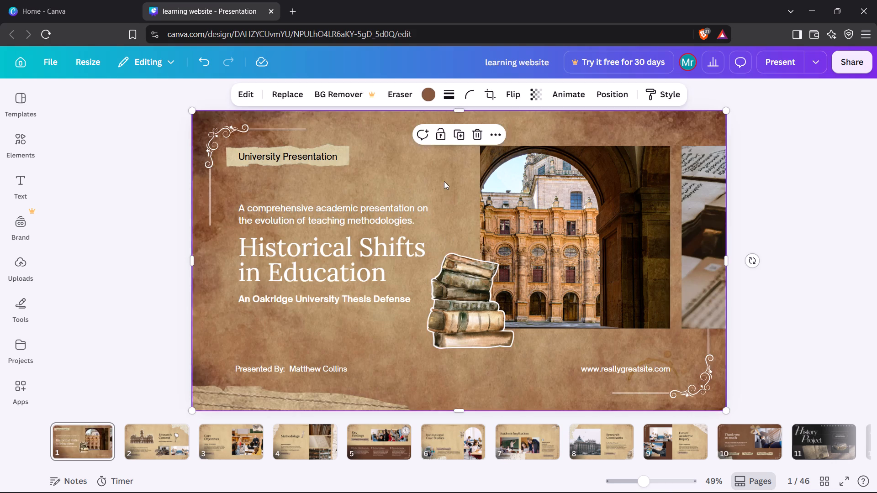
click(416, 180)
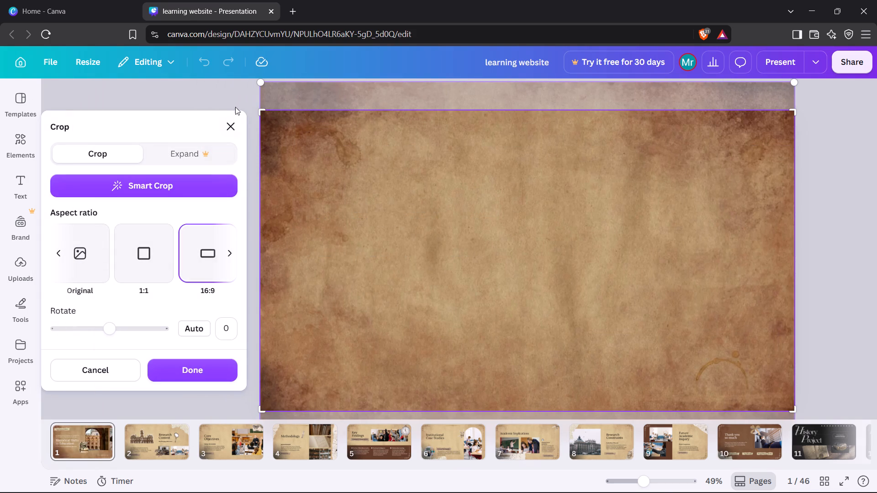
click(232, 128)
Shift the "University Presentation" text slightly left so it starts at the paper label's left edge.
click(319, 157)
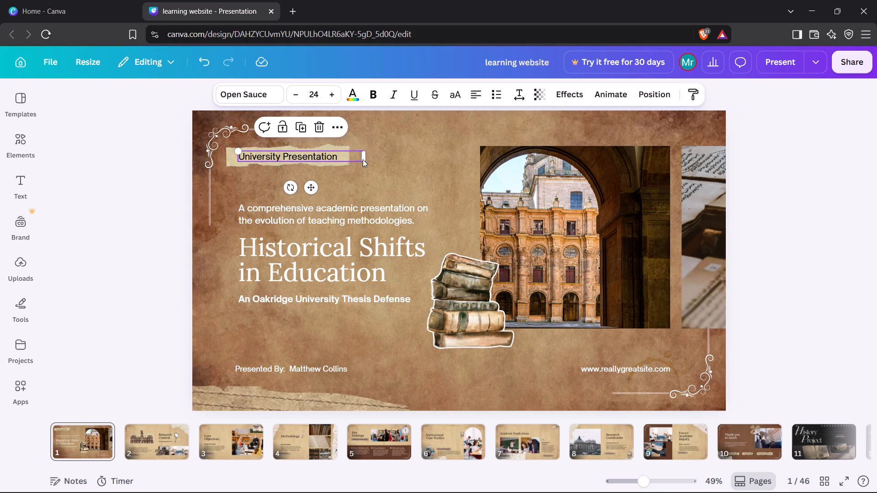
drag(363, 159, 351, 157)
Slightly resize the torn-paper label behind the "University Presentation" text from its lower corner.
click(339, 190)
drag(340, 199, 341, 199)
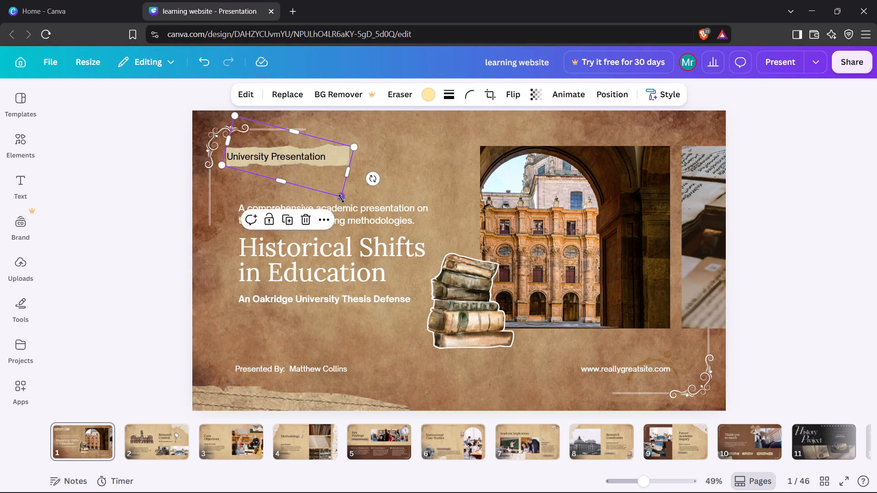
drag(341, 199, 352, 179)
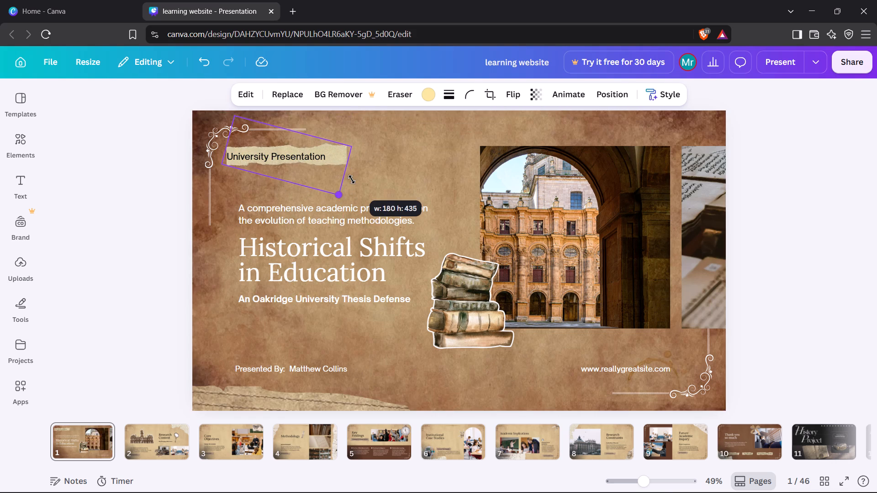
drag(352, 179, 351, 182)
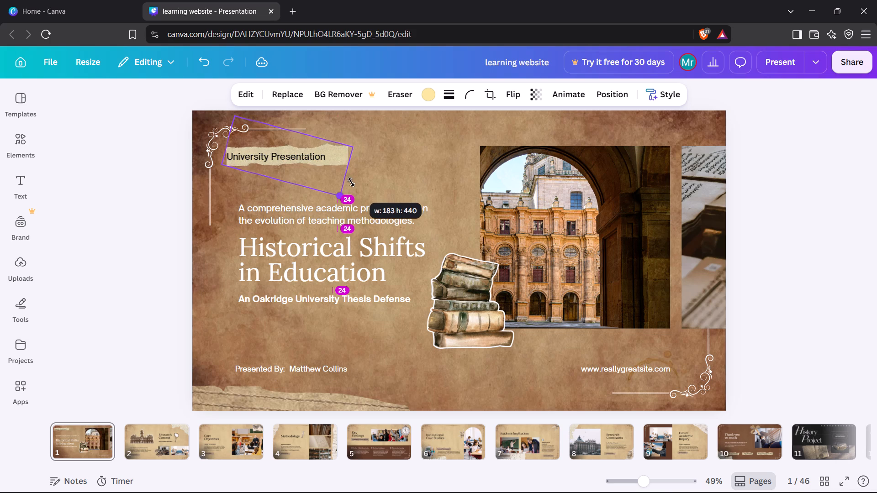
drag(351, 182, 356, 185)
click(425, 143)
Extend the archway building photo upward so its upper edge sits closer to the top of the slide.
click(512, 192)
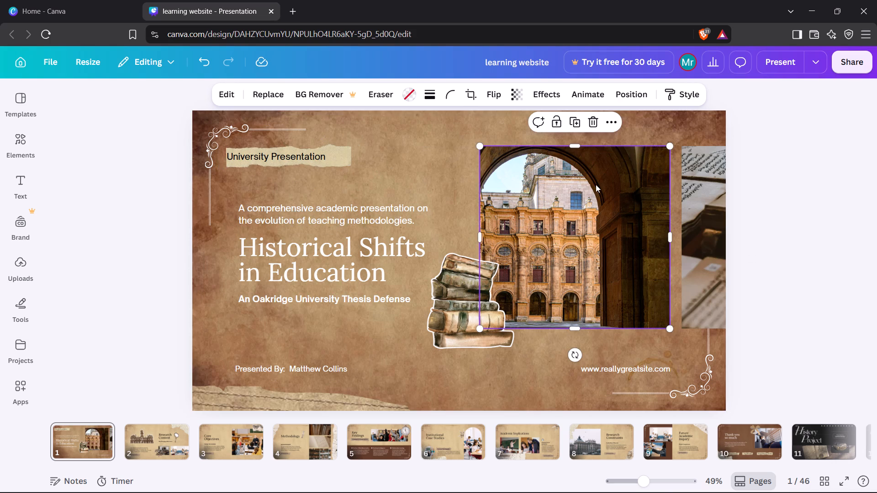
click(588, 179)
click(576, 147)
drag(576, 147, 575, 124)
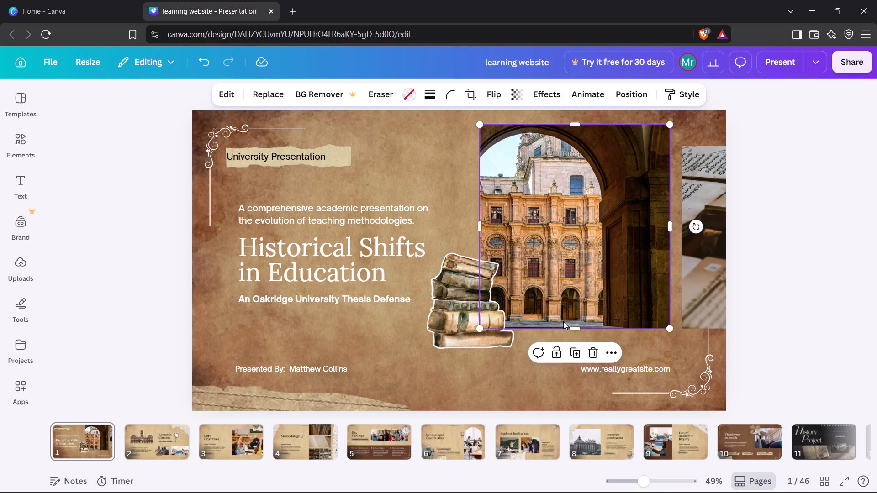
Slightly enlarge the stack-of-books illustration, extending it downward and to the right.
click(455, 329)
drag(473, 352, 480, 362)
drag(516, 304, 522, 304)
click(476, 320)
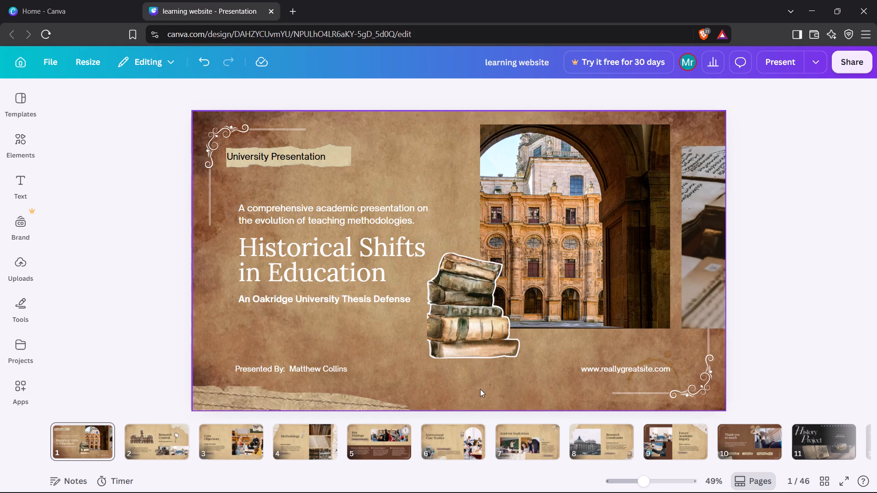
click(491, 384)
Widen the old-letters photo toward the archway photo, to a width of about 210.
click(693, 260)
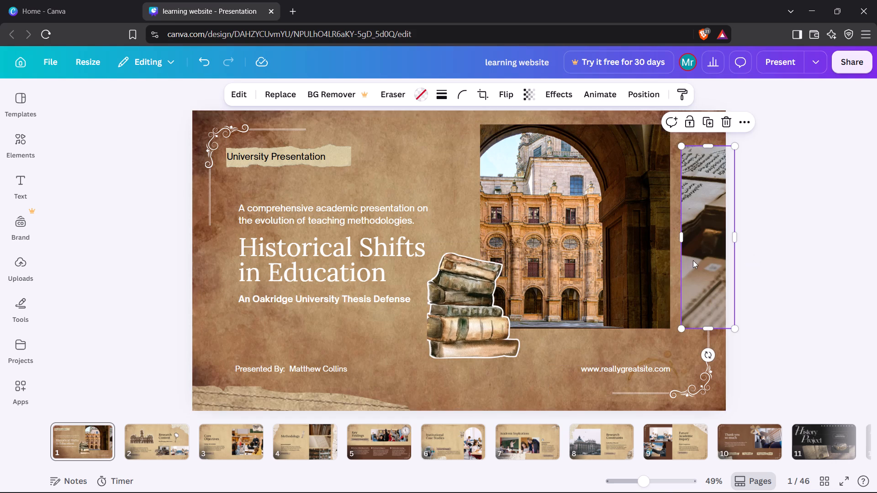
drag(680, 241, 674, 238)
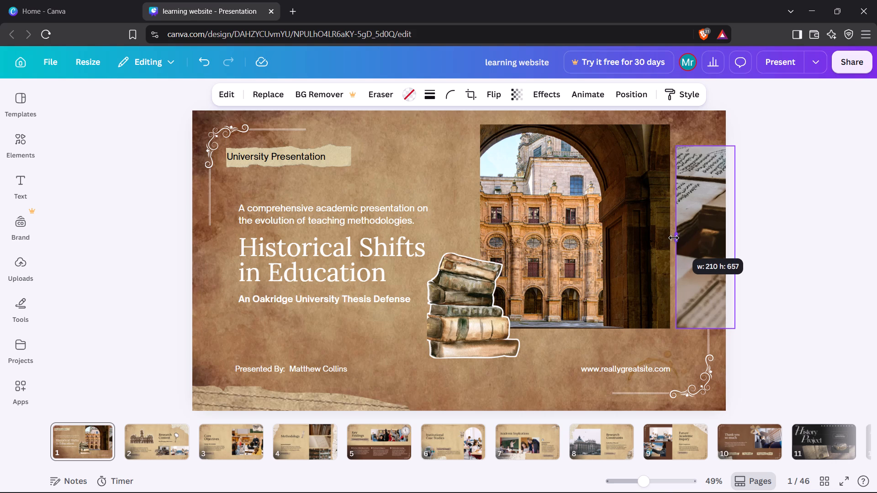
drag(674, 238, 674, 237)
Resize the archway photo by extending its left side toward the title and trimming its right side away from the letters photo.
click(542, 251)
drag(481, 225, 462, 226)
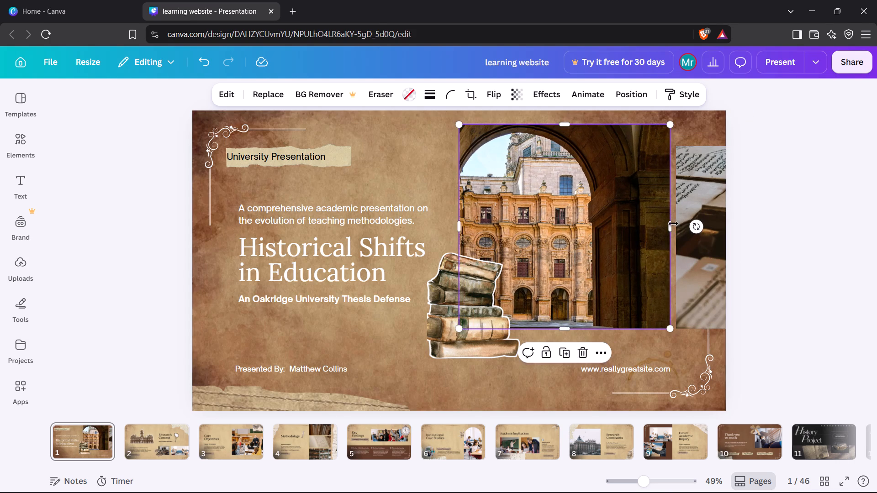
drag(669, 226, 658, 226)
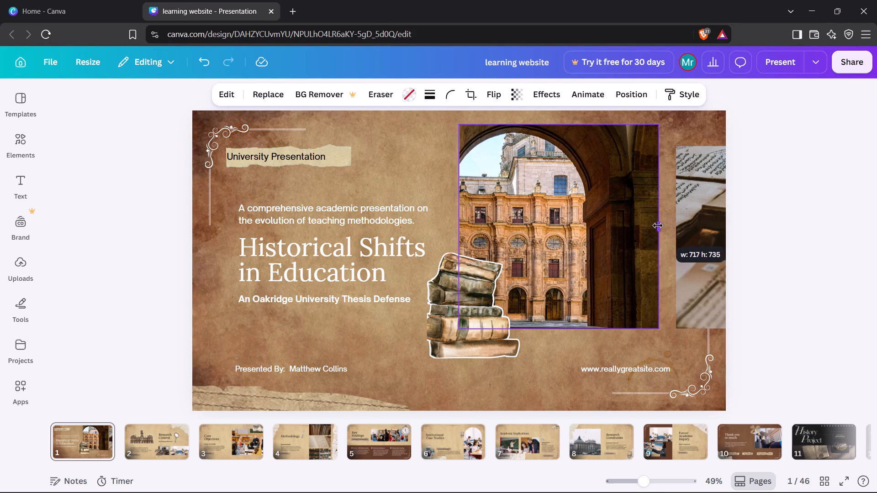
drag(658, 226, 651, 223)
Resize the letters photo to end at the slide's right edge, leave a narrow gap beside the archway photo and match its height.
click(699, 233)
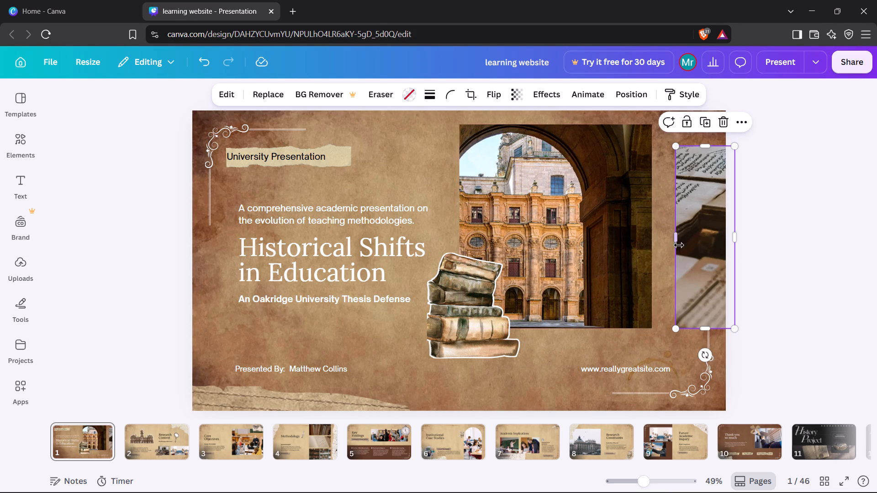
drag(675, 241, 662, 238)
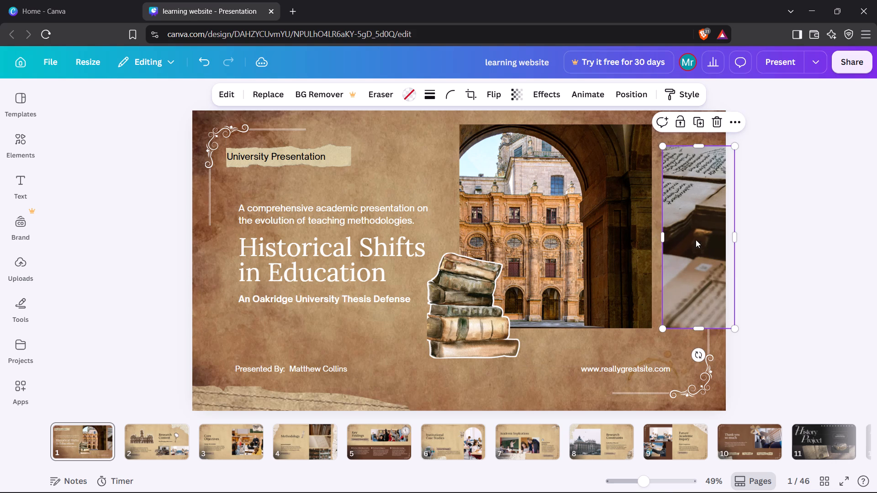
drag(736, 235, 723, 230)
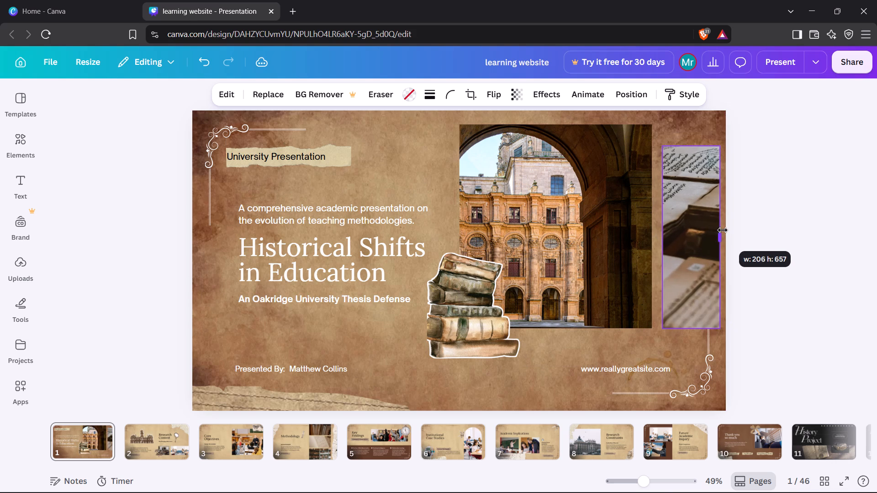
drag(723, 230, 724, 230)
click(686, 178)
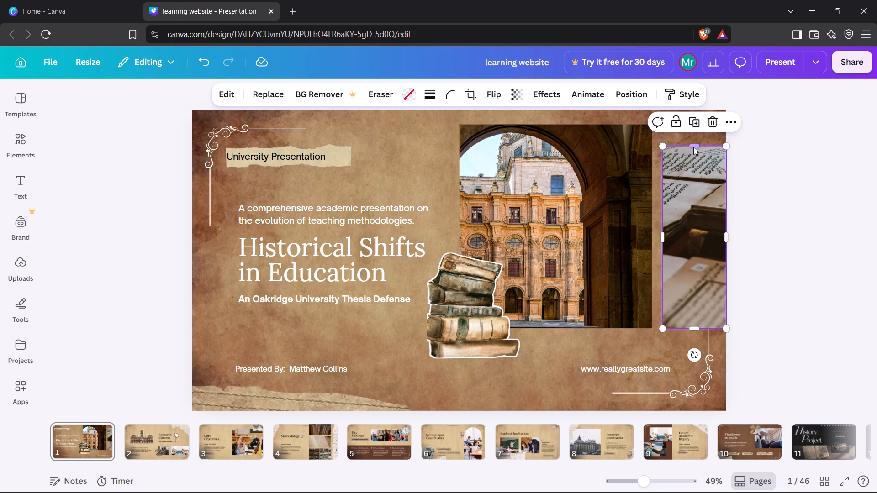
click(697, 150)
drag(699, 147, 695, 128)
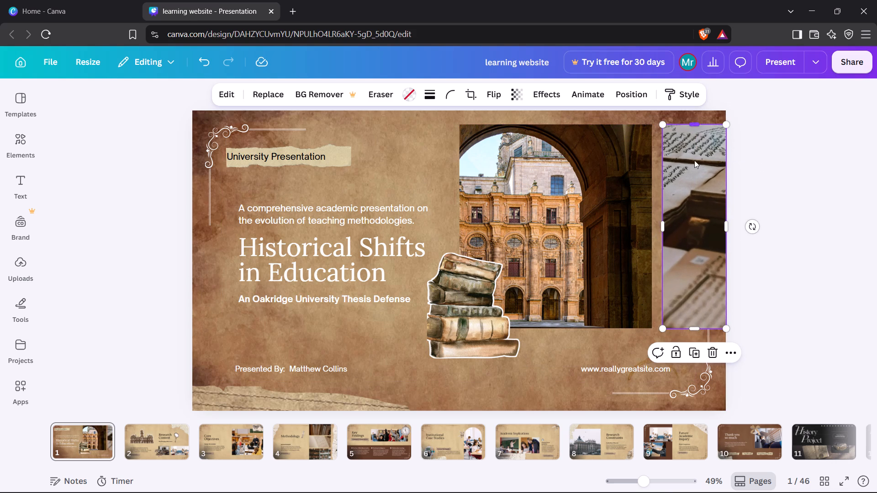
click(598, 358)
Move the stack of books beside the end of the thesis defense subtitle, overlapping the archway photo's lower left corner.
click(451, 335)
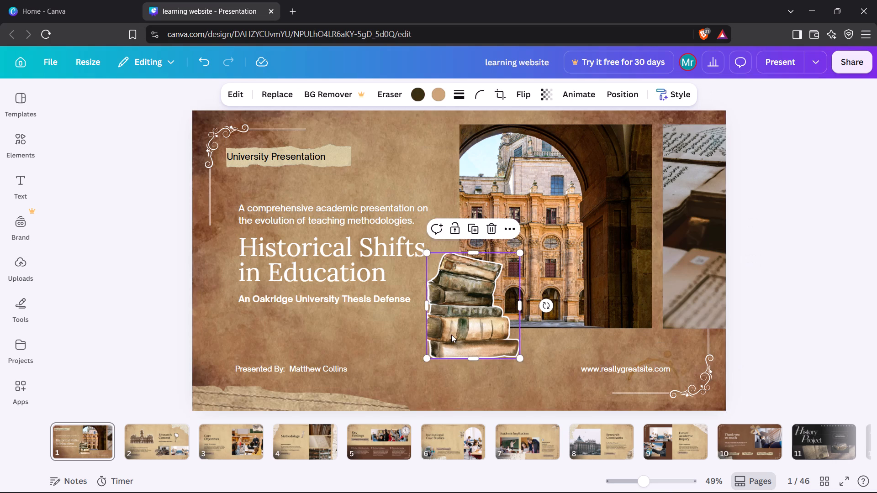
drag(451, 335, 577, 328)
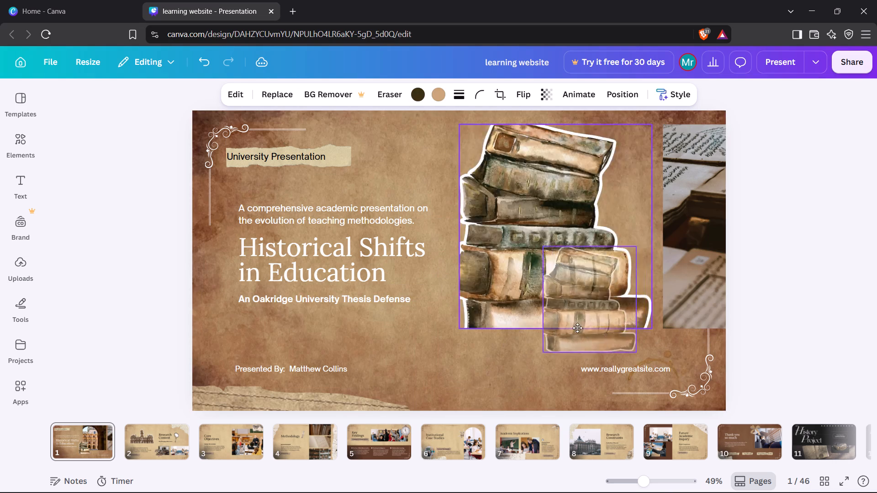
drag(577, 328, 570, 324)
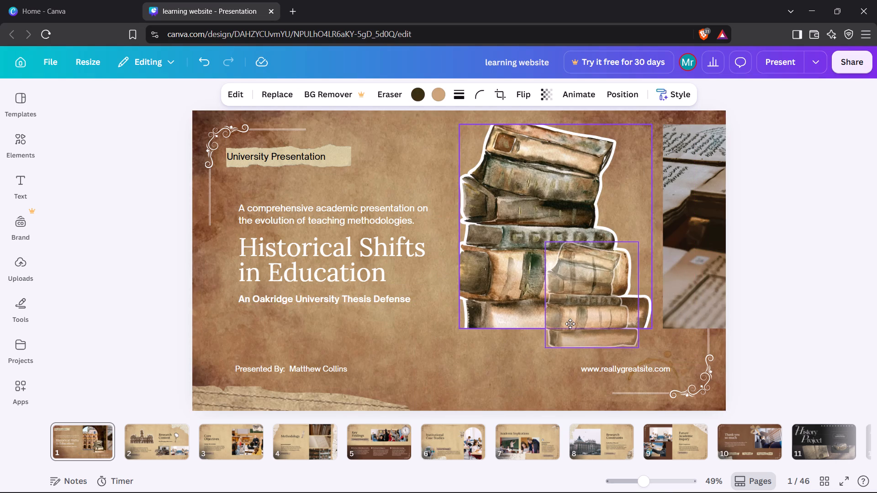
drag(570, 324, 463, 355)
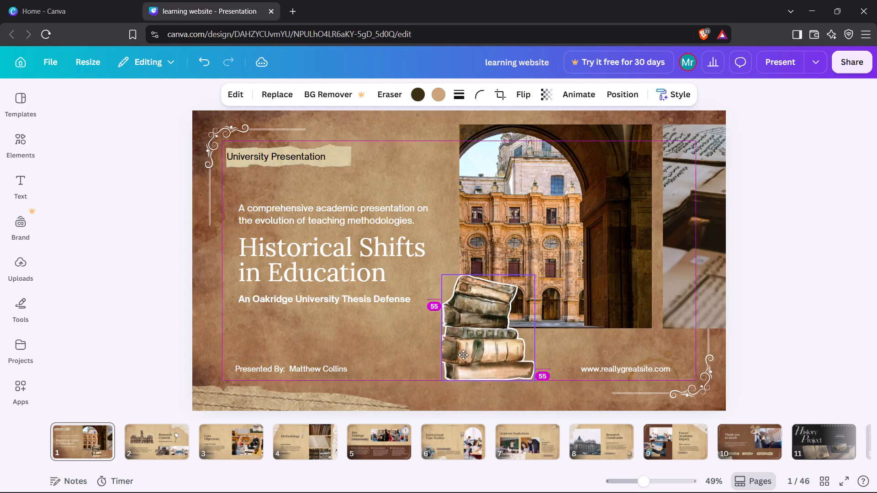
drag(463, 355, 434, 343)
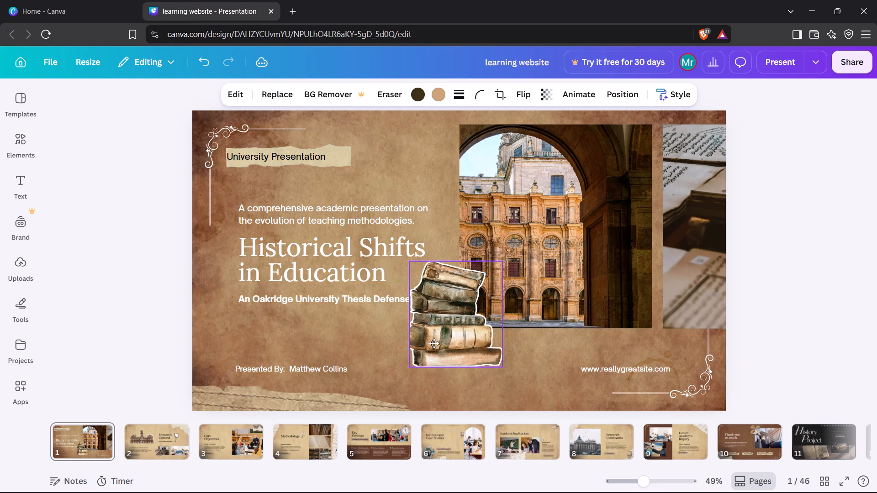
drag(434, 343, 437, 341)
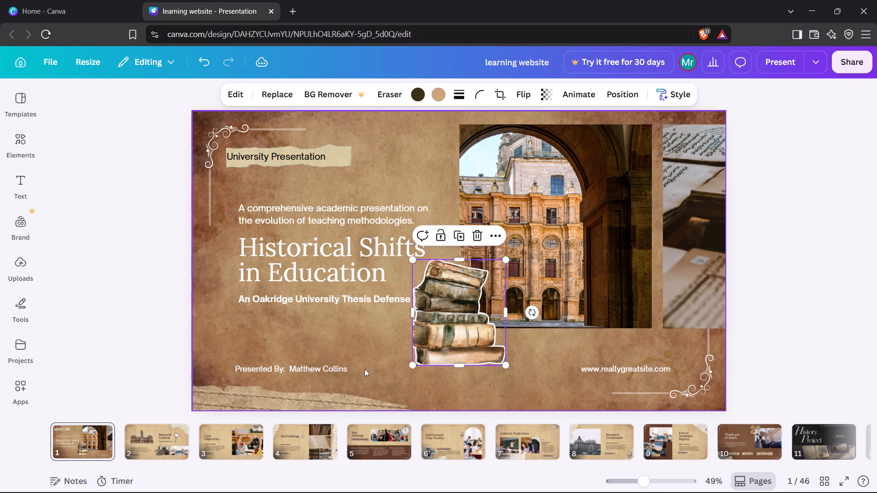
click(342, 362)
Narrow the "An Oakridge University Thesis Defense" text box so it ends at its text, just before the books.
click(331, 301)
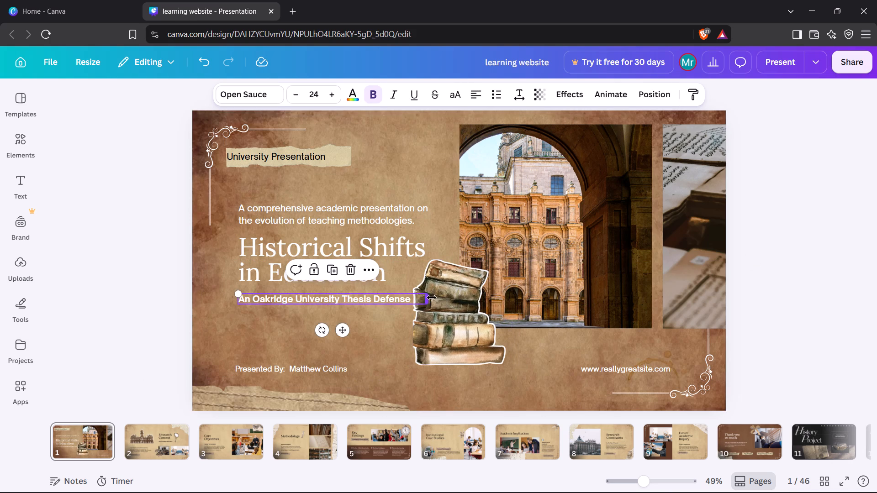
drag(428, 299, 413, 299)
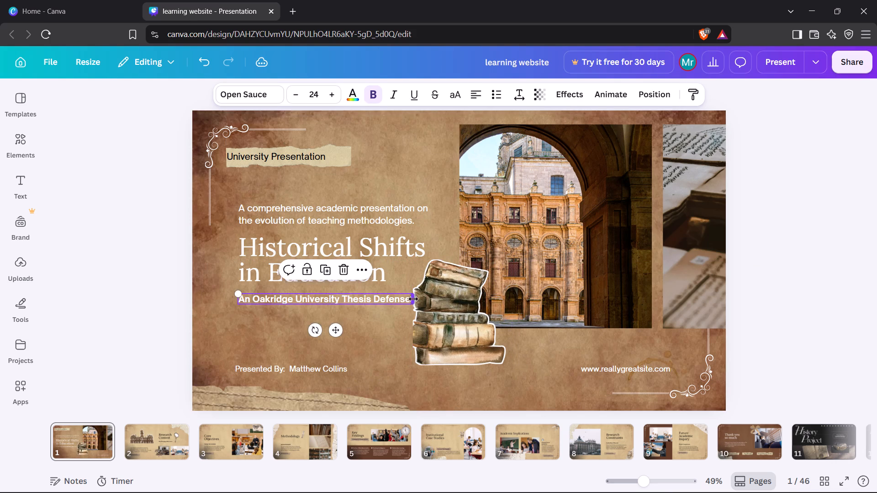
click(376, 351)
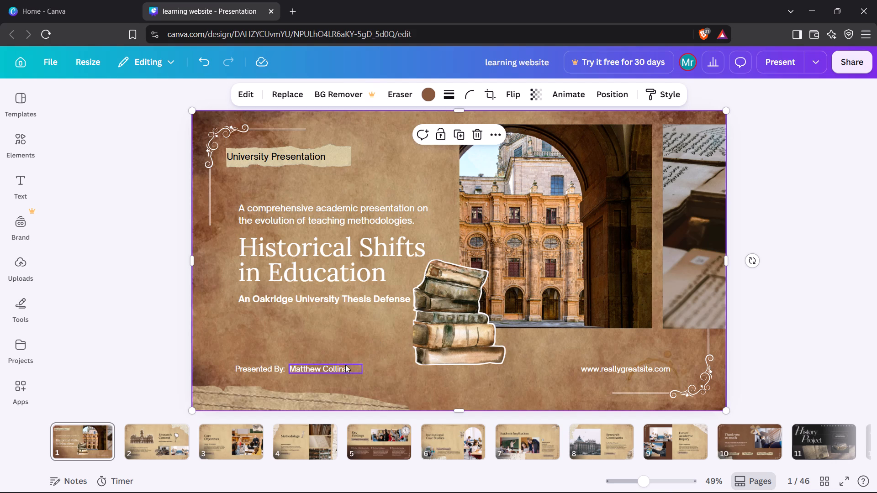
Apply the Echo effect to the archway photo with its direction set to 64 and its offset set to 44.
click(533, 193)
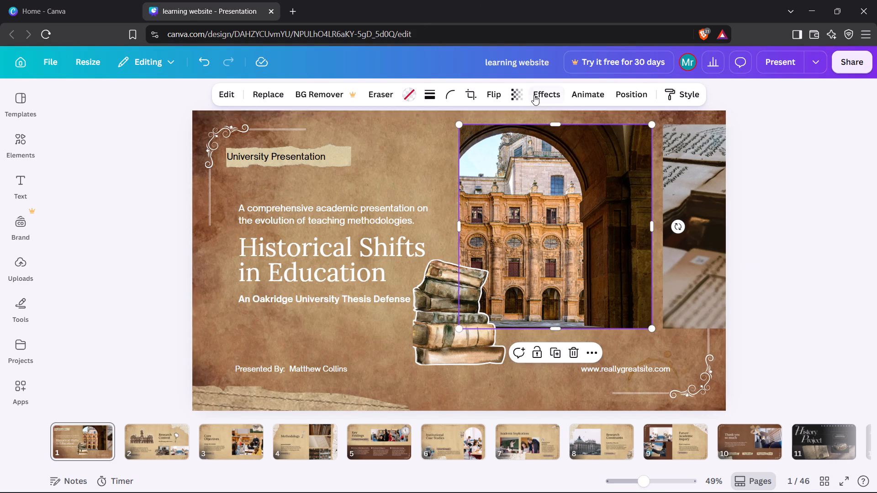
click(541, 94)
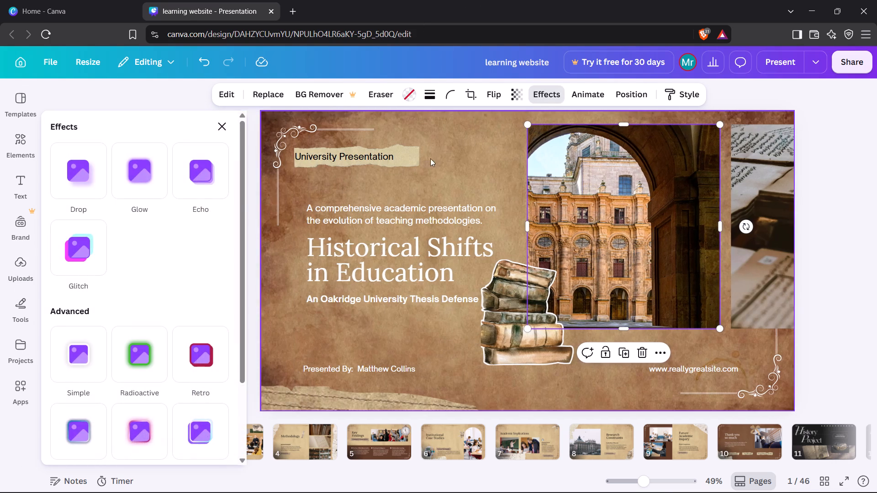
click(189, 175)
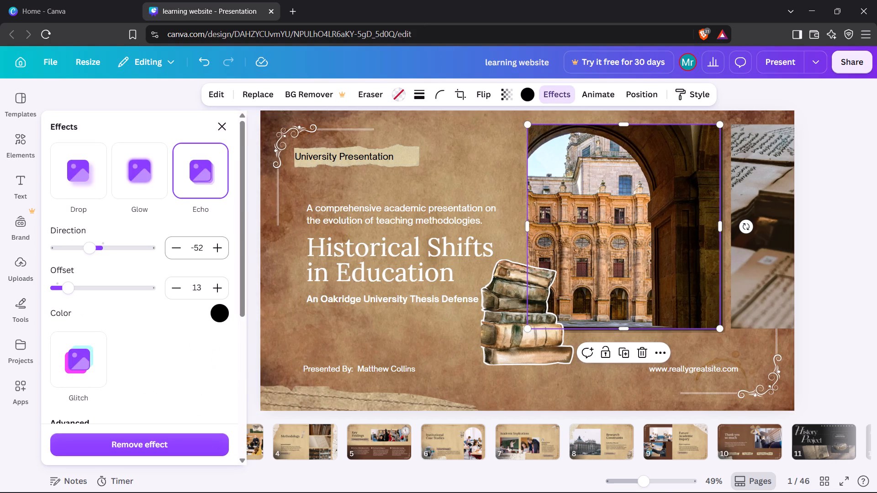
click(213, 250)
click(113, 249)
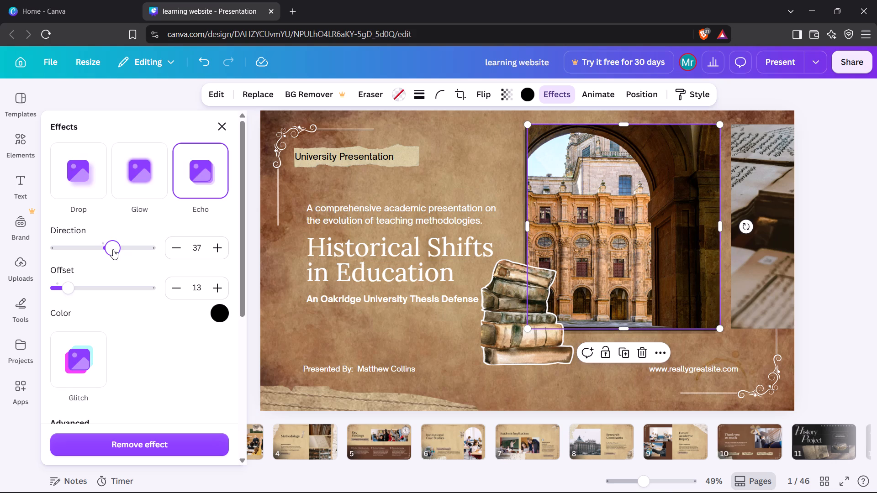
drag(113, 250, 135, 249)
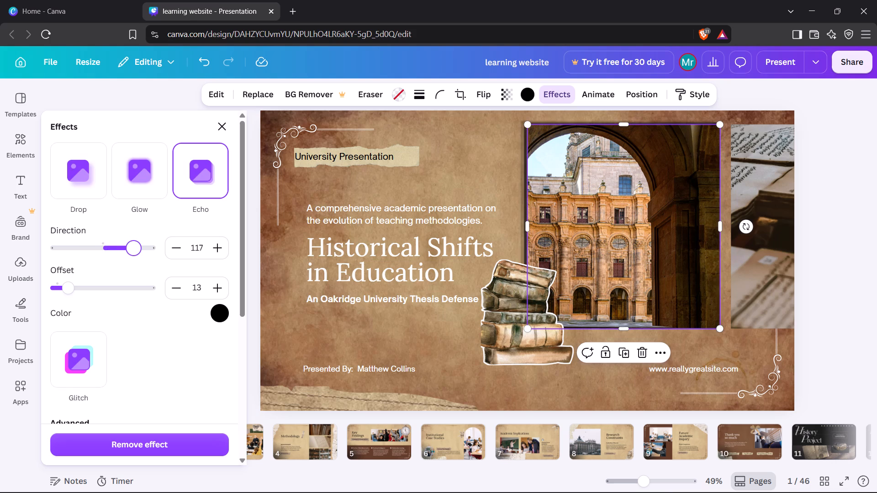
drag(135, 249, 135, 253)
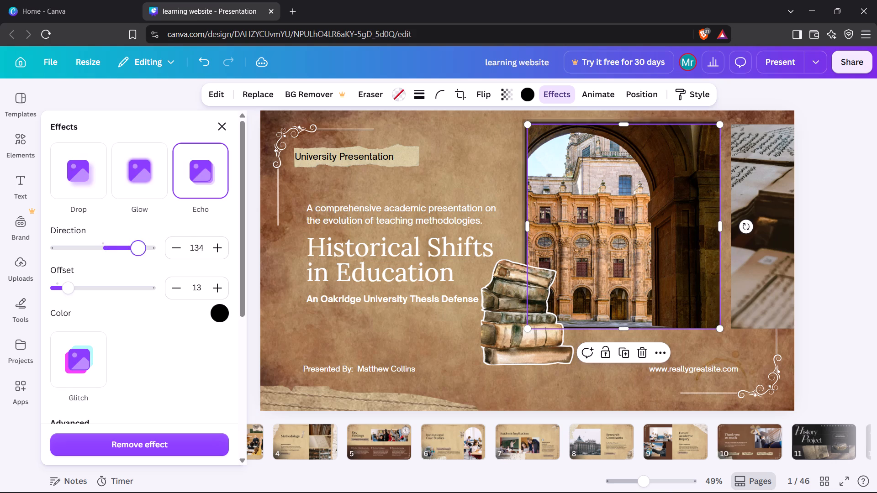
drag(135, 253, 120, 252)
drag(109, 286, 161, 292)
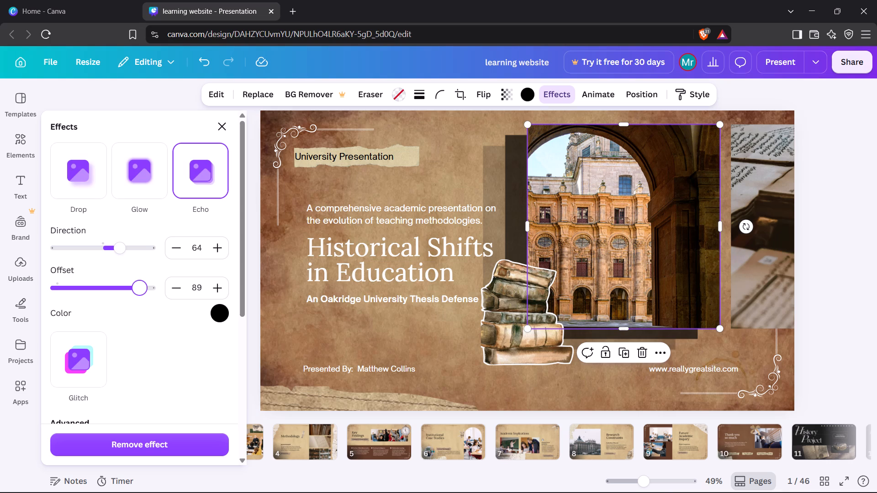
drag(161, 292, 106, 300)
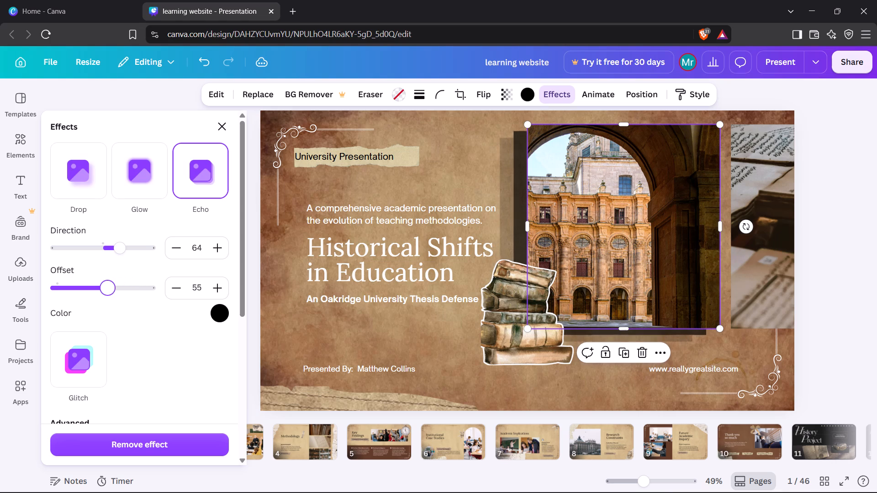
drag(106, 300, 97, 302)
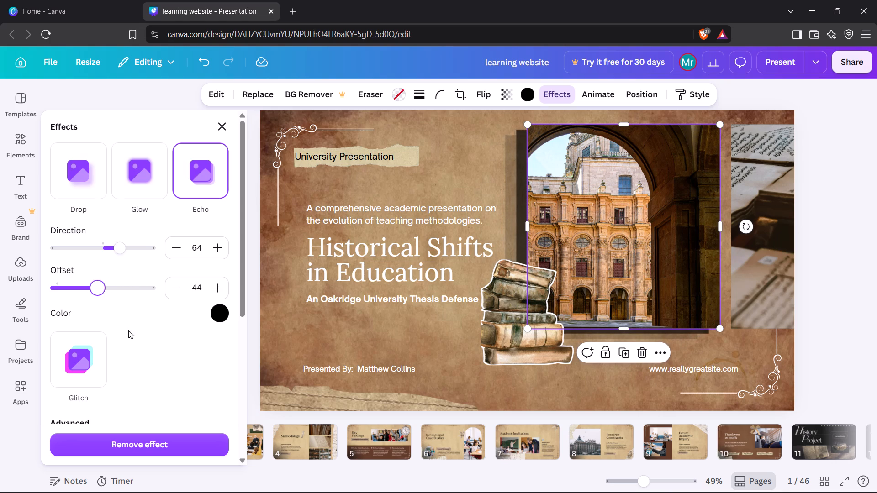
scroll(92, 373, down, 2)
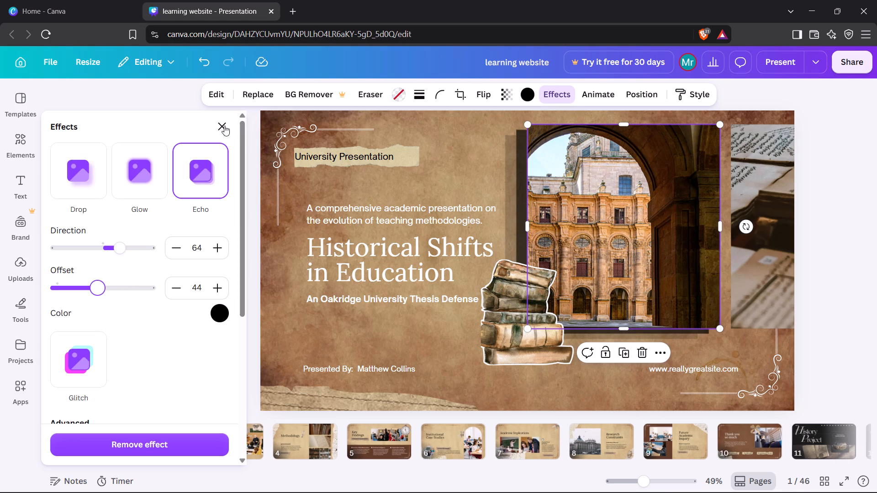
click(220, 130)
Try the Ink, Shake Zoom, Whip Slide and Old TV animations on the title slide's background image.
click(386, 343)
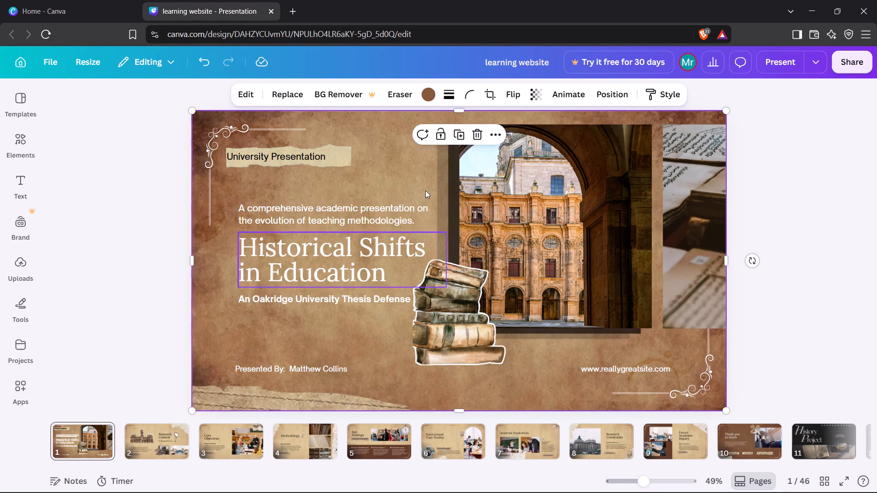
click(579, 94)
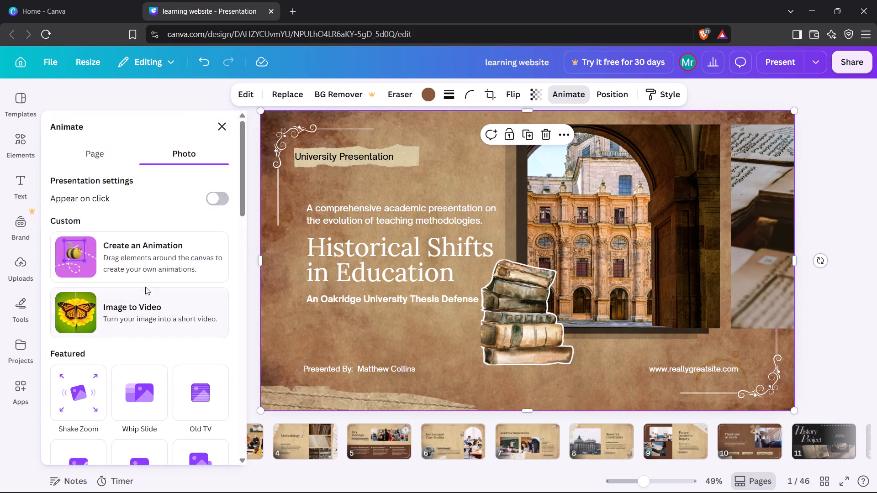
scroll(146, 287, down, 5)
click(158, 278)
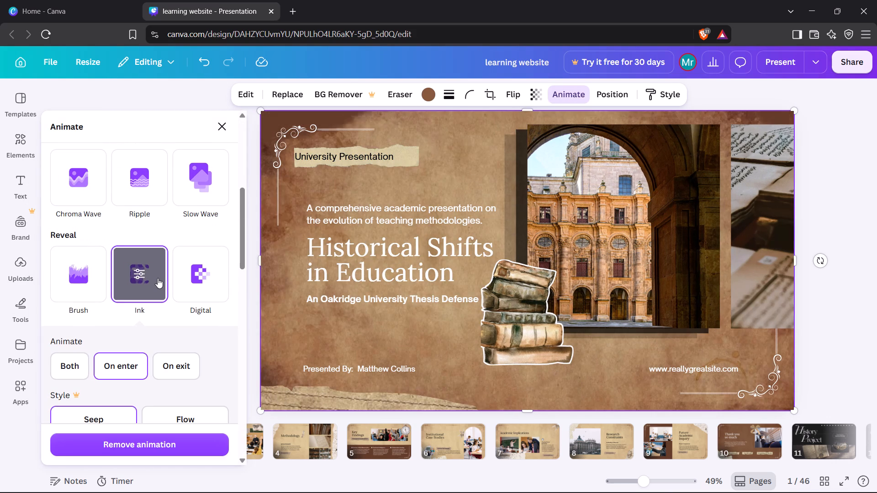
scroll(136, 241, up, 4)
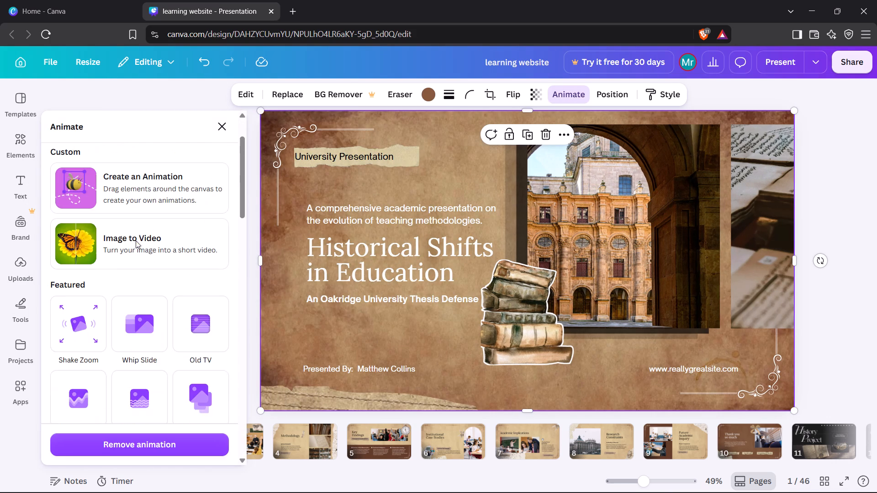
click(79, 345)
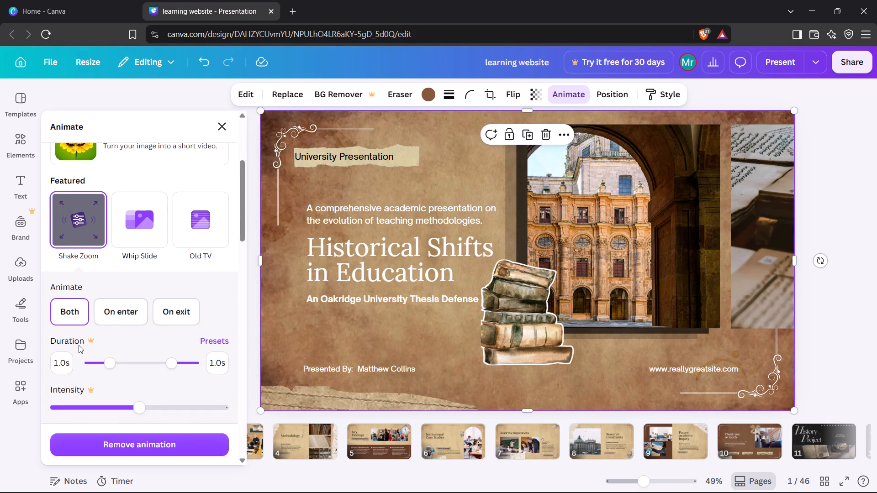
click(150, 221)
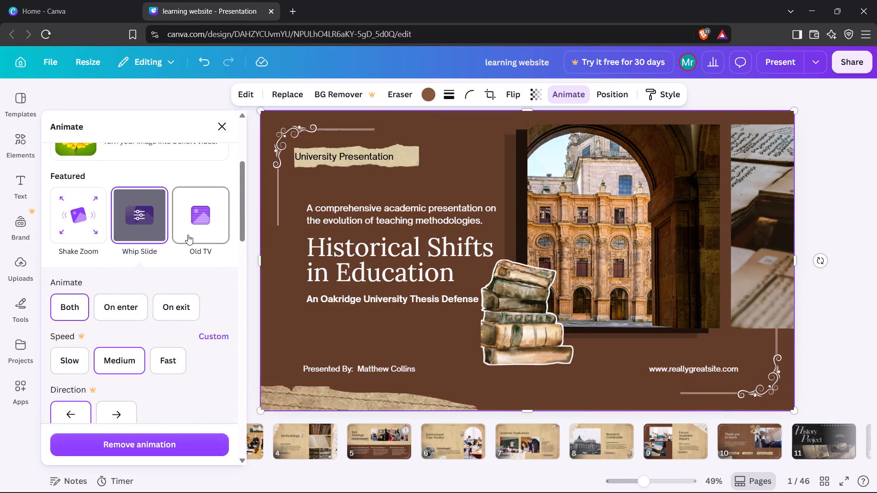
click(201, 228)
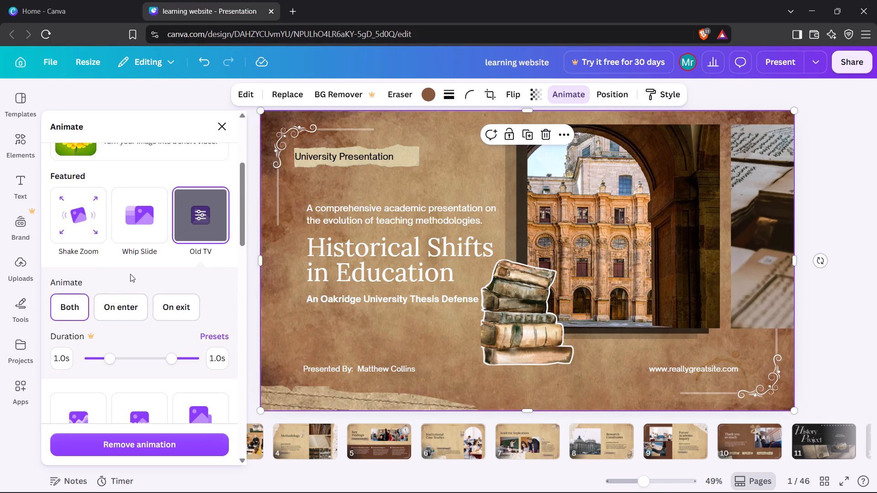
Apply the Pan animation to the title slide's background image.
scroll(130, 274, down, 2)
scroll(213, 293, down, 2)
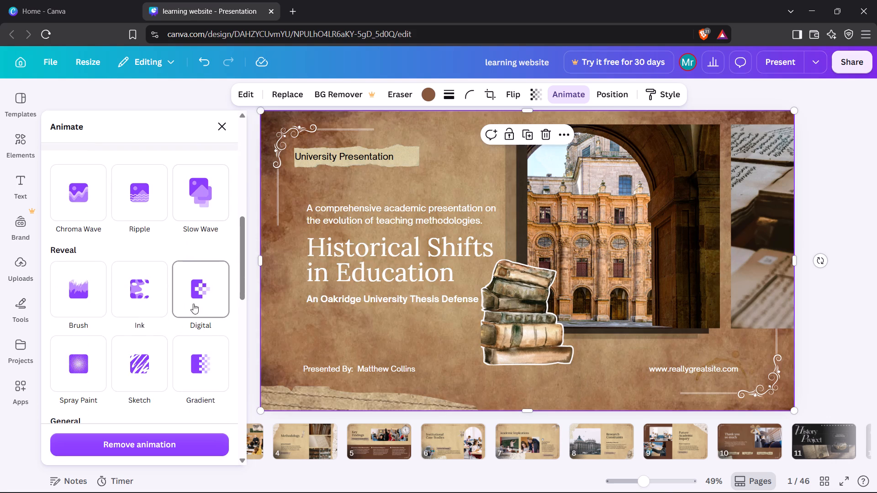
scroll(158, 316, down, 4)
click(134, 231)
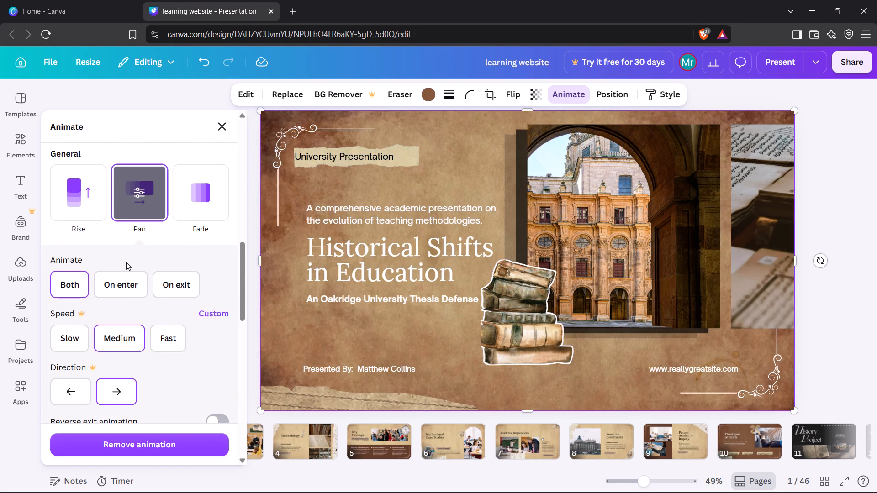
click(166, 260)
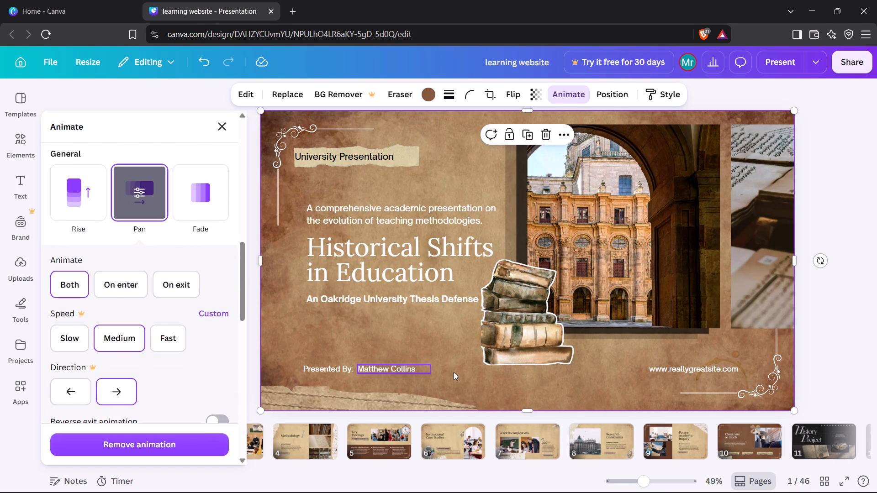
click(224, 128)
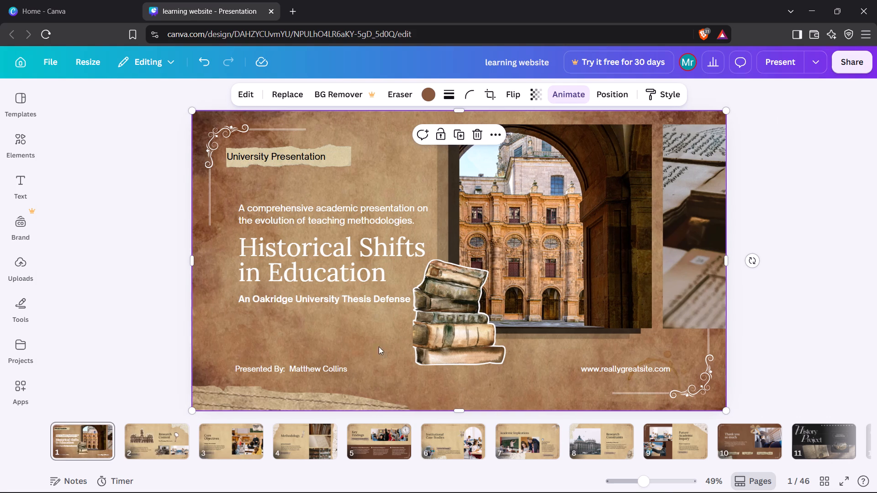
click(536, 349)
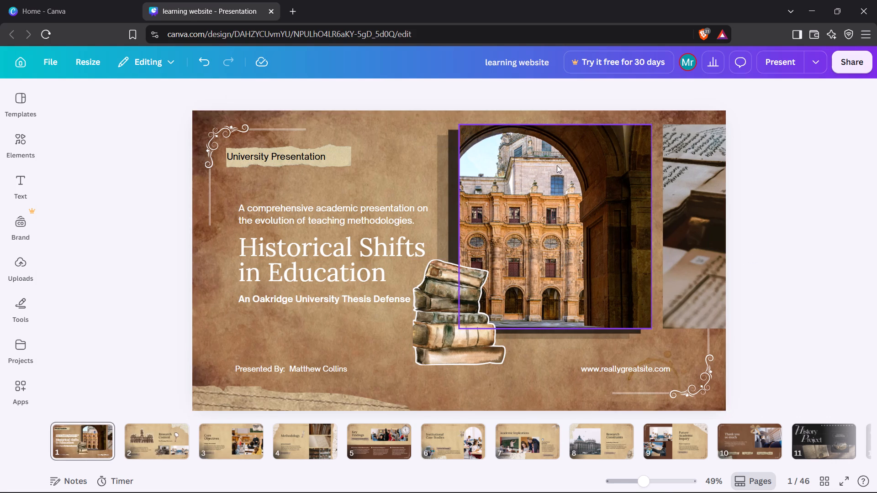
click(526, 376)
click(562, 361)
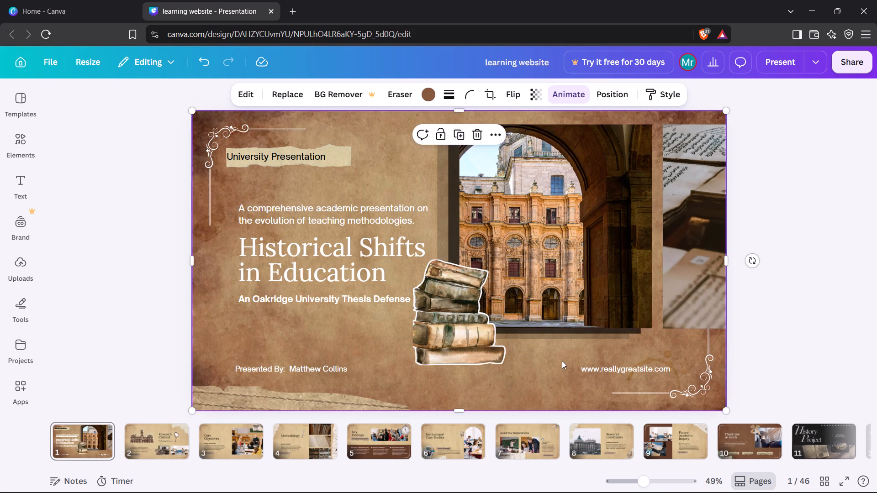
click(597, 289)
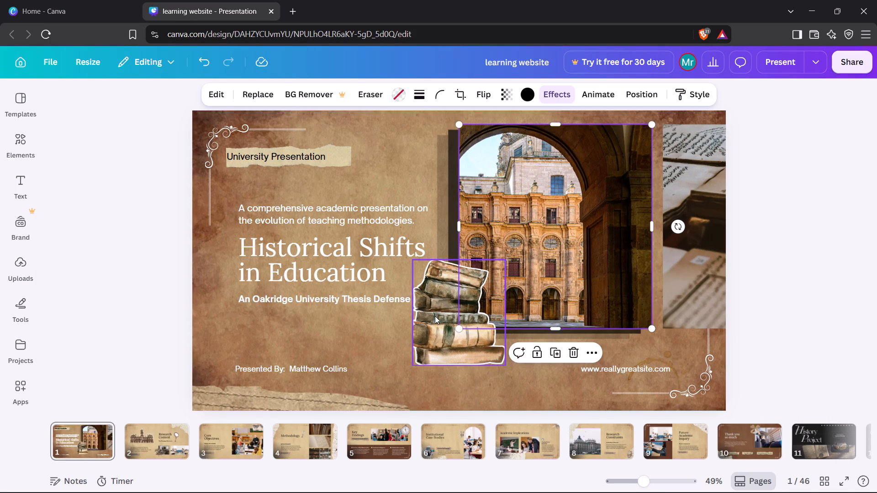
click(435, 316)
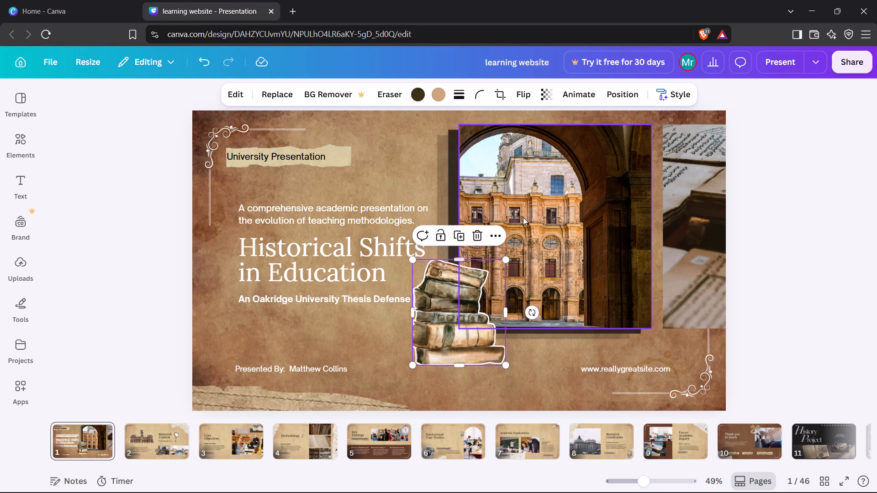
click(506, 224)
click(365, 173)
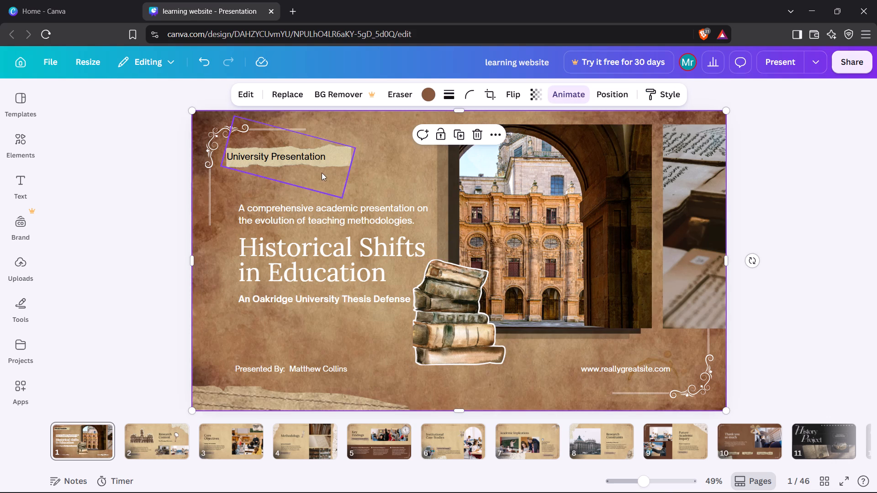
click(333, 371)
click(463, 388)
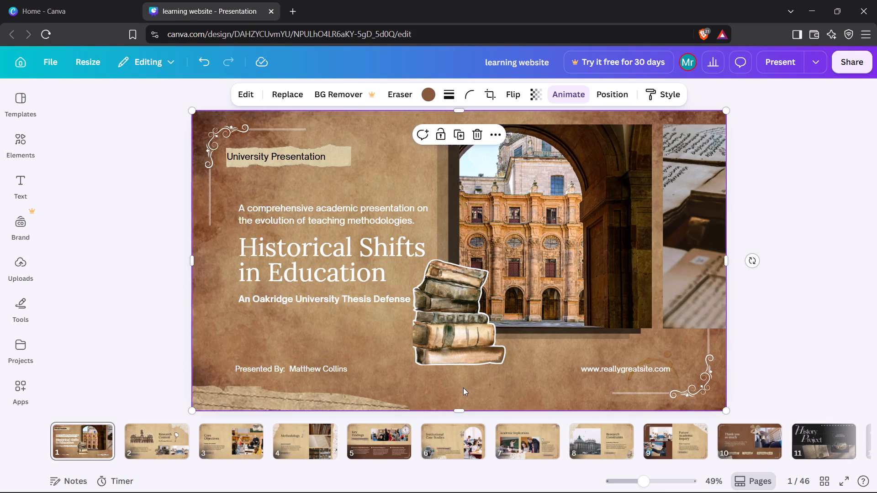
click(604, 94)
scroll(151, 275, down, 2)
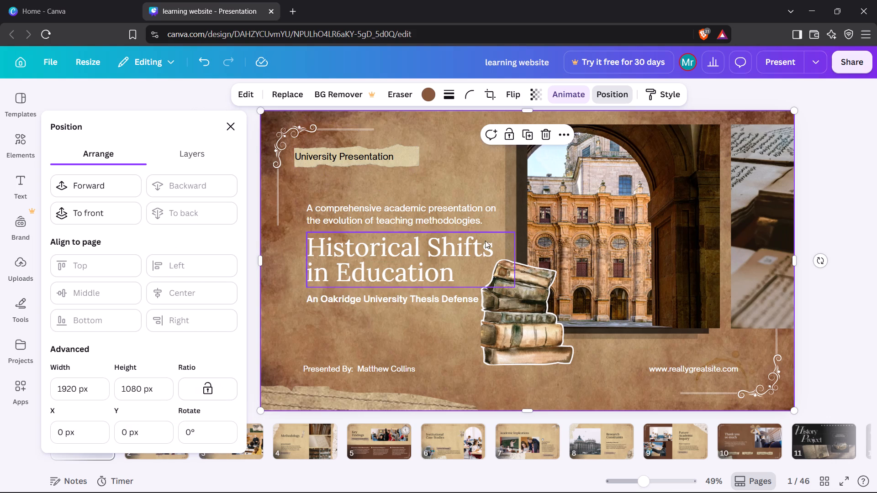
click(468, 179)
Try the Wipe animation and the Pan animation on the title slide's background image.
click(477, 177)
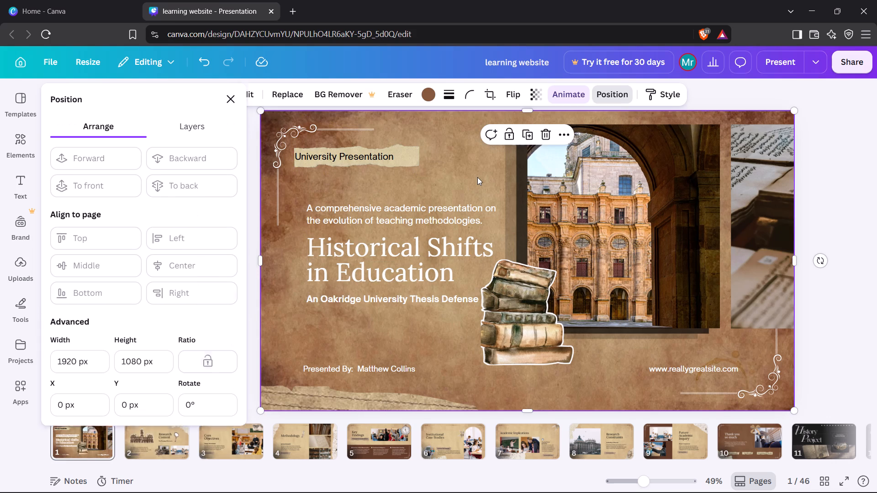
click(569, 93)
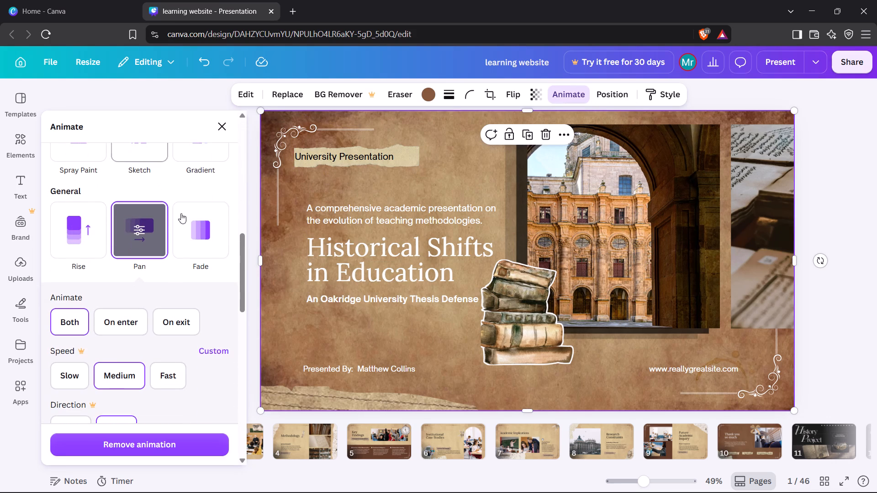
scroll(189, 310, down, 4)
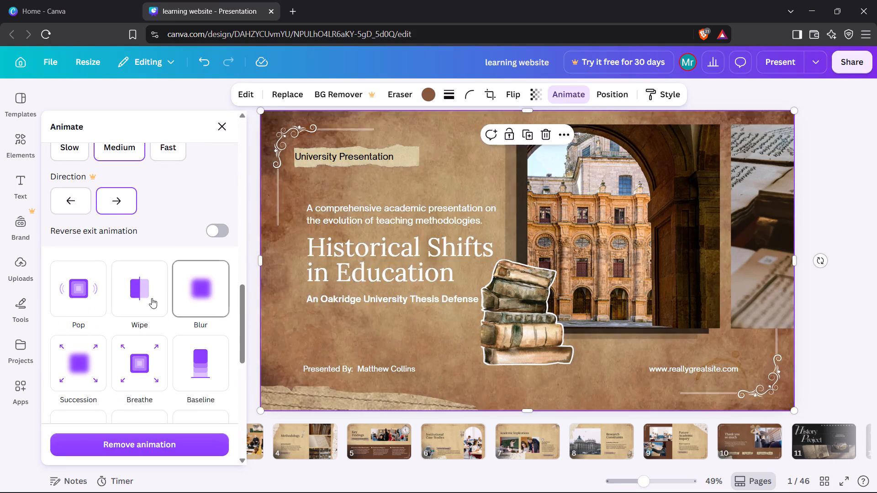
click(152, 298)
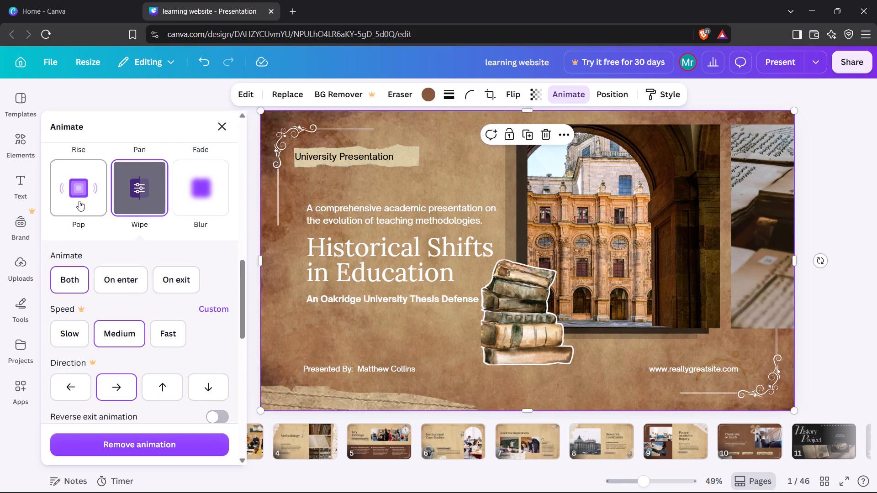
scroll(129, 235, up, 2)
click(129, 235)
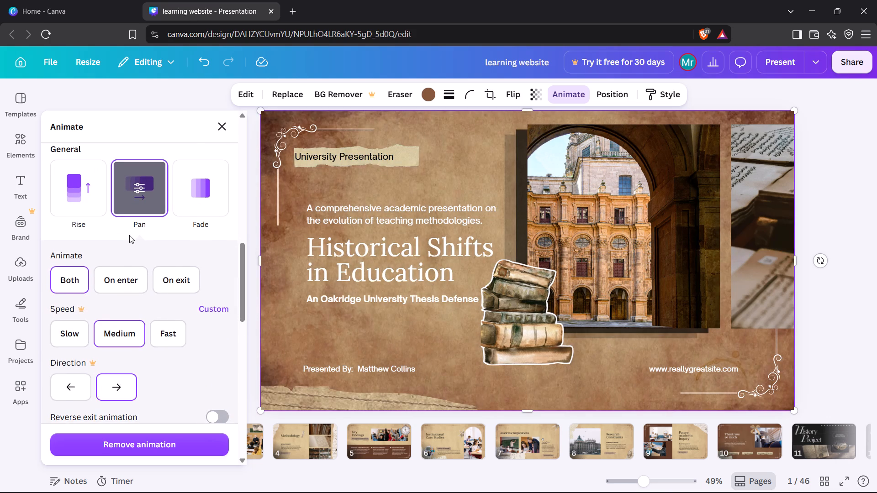
Apply the Sketch animation to the title slide's background image.
scroll(129, 235, up, 3)
click(136, 260)
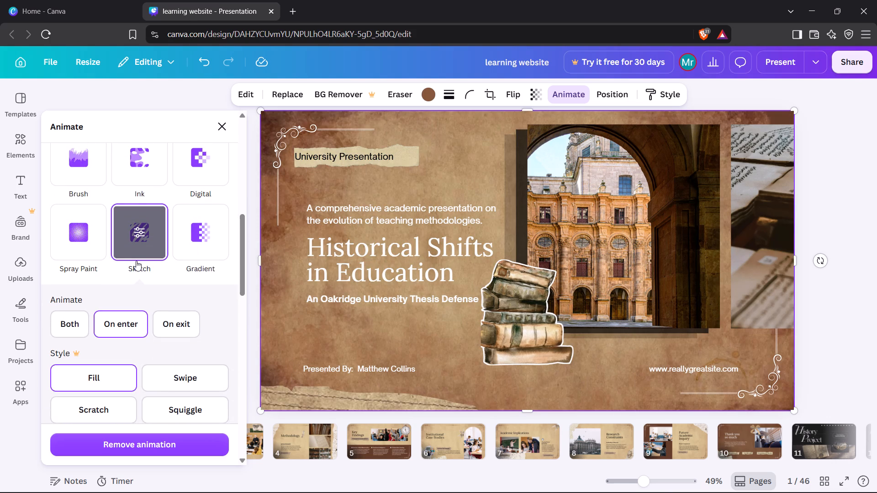
click(218, 127)
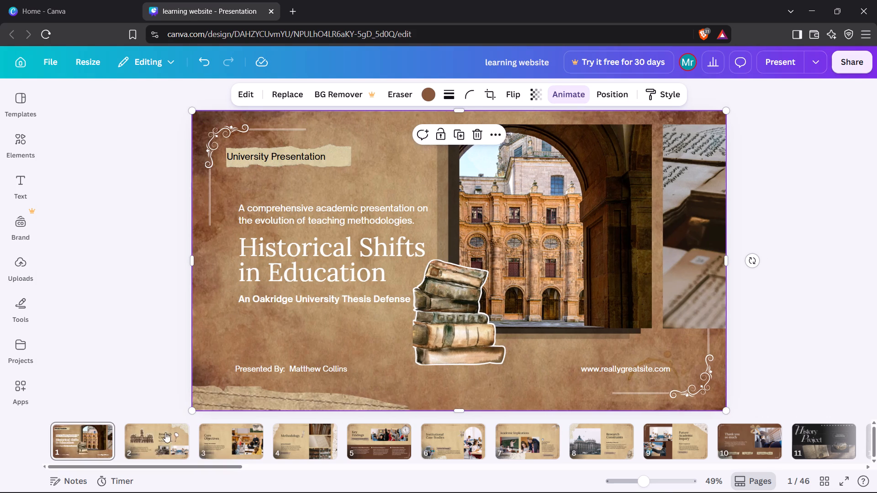
Add a Dissolve transition between page 1 and page 2.
click(119, 445)
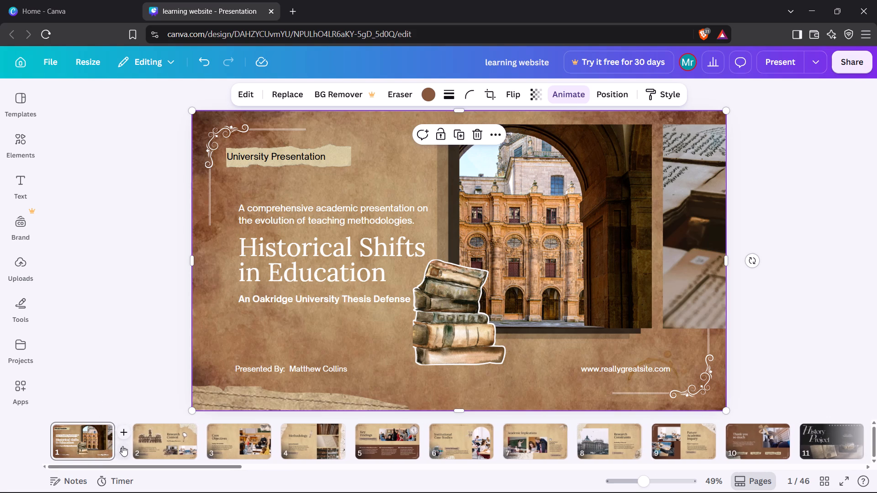
click(122, 450)
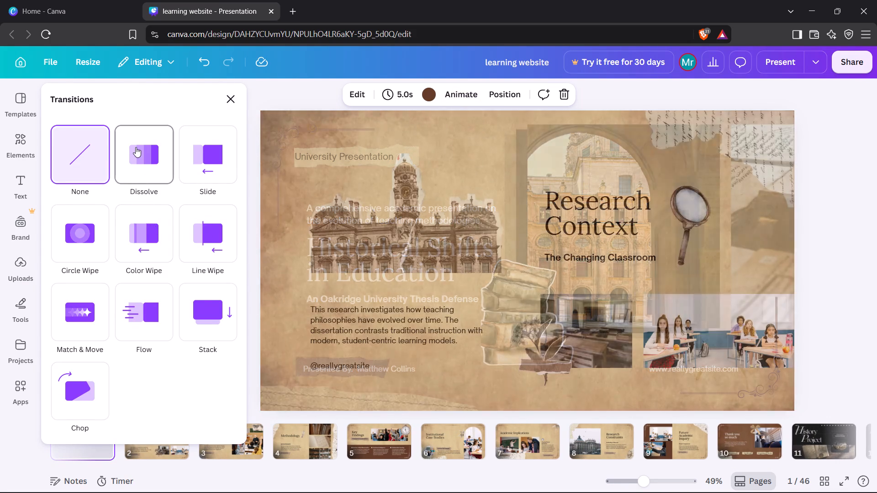
click(136, 147)
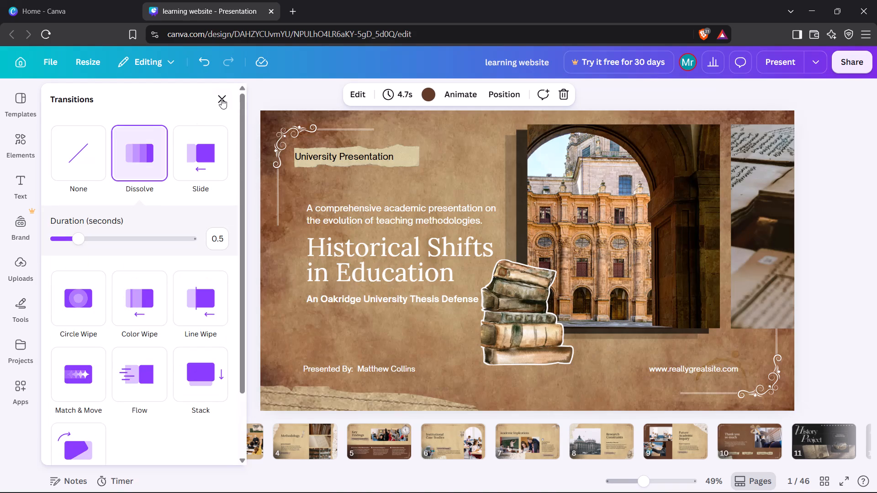
click(221, 99)
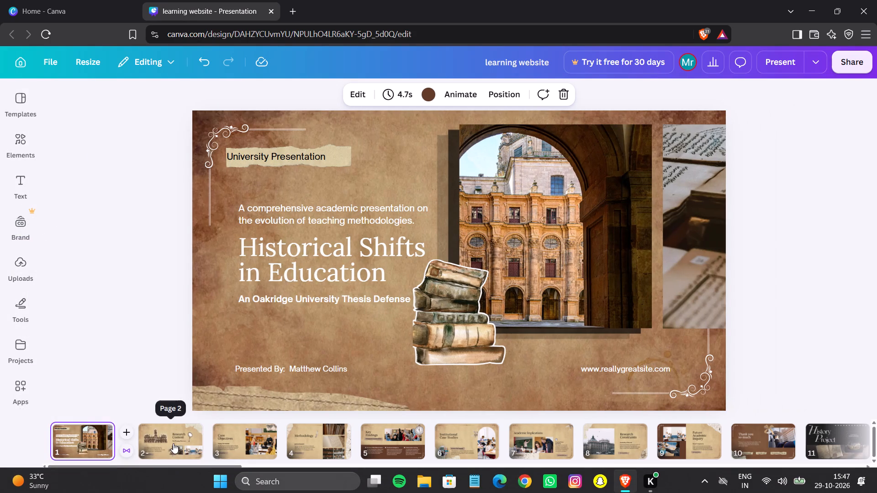
On page 2, extend the clock-tower building picture outward on all four sides, ending just above the body paragraph.
click(173, 443)
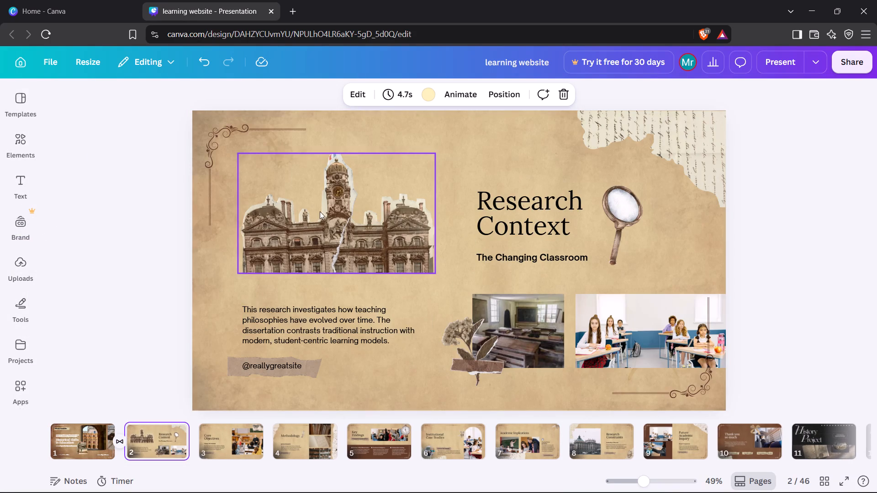
click(336, 212)
drag(335, 152, 333, 142)
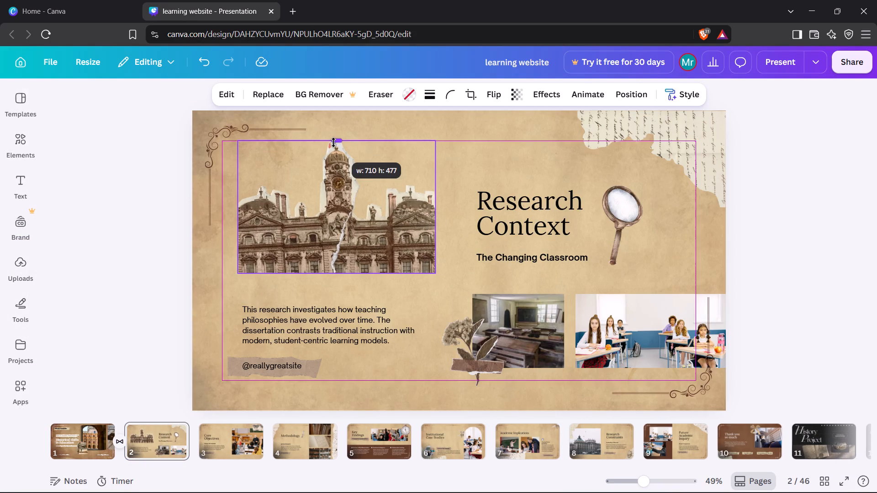
drag(333, 142, 333, 142)
drag(340, 273, 339, 280)
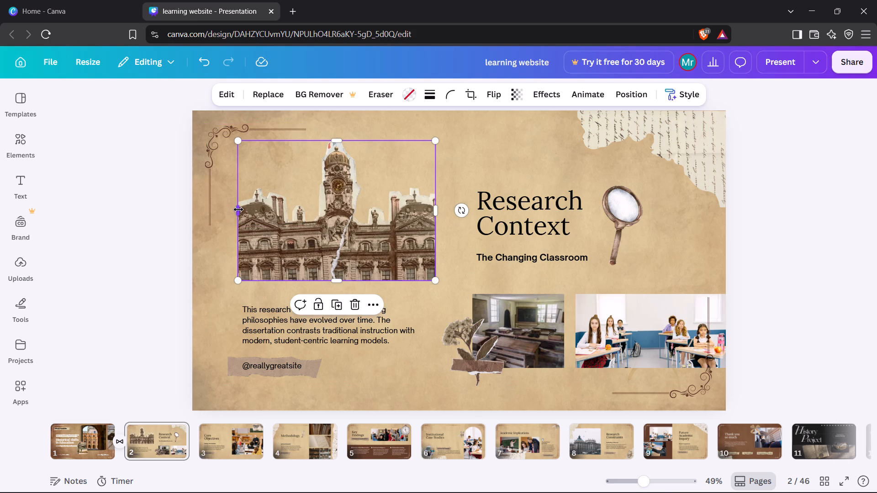
drag(238, 210, 227, 209)
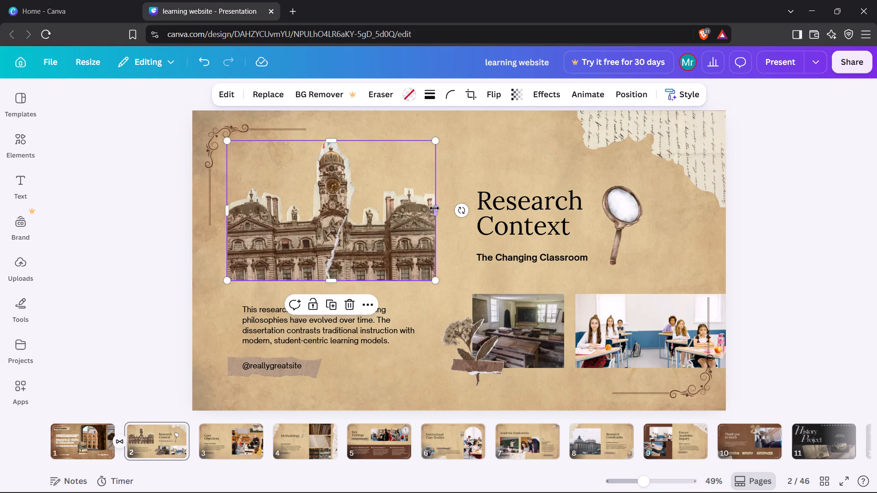
drag(434, 208, 444, 207)
drag(338, 281, 344, 292)
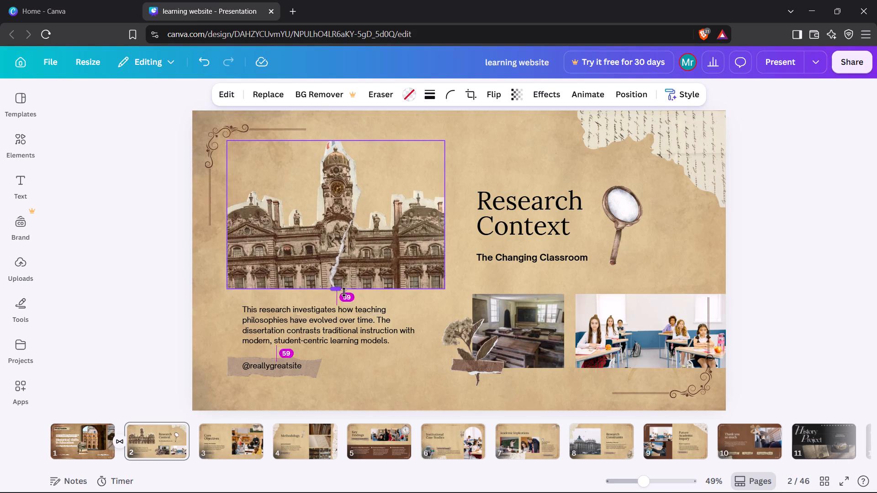
drag(344, 292, 341, 288)
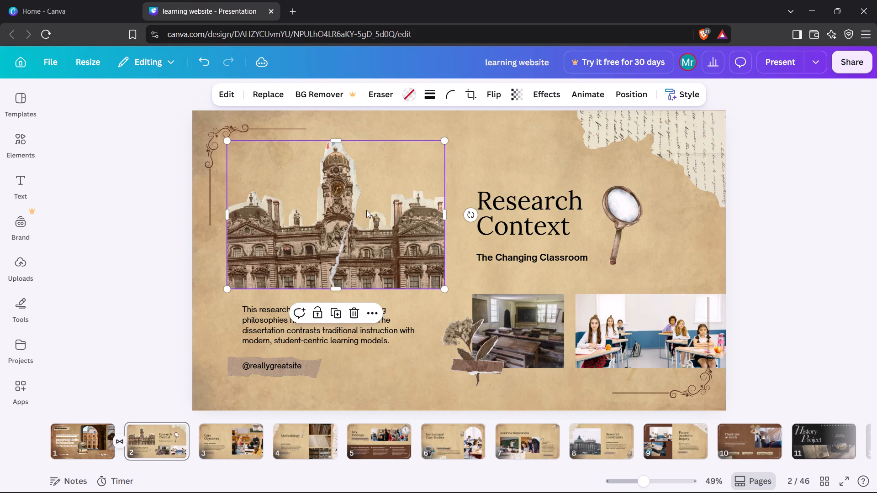
click(369, 192)
Move the "Research Context" heading, the magnifying glass and the "The Changing Classroom" subheading up, aligning both texts along their left edges.
click(577, 211)
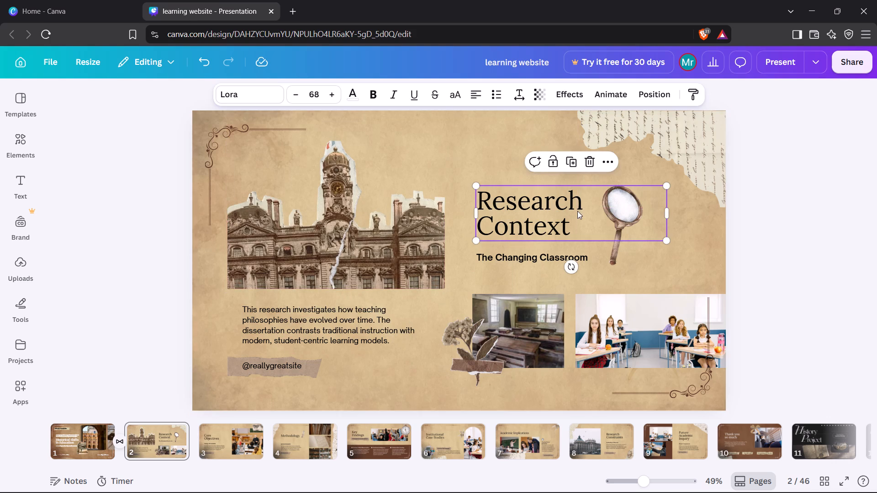
drag(564, 205, 555, 170)
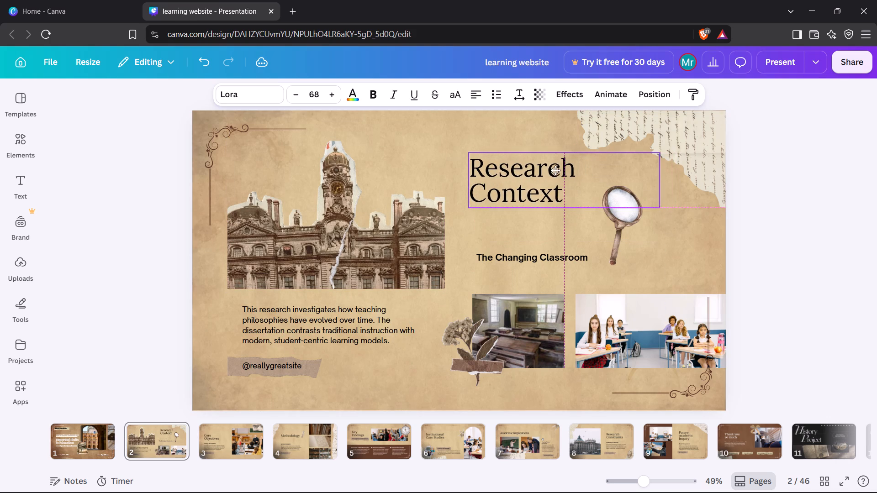
drag(555, 170, 555, 168)
click(634, 245)
drag(629, 238, 627, 204)
click(546, 226)
drag(542, 258, 542, 245)
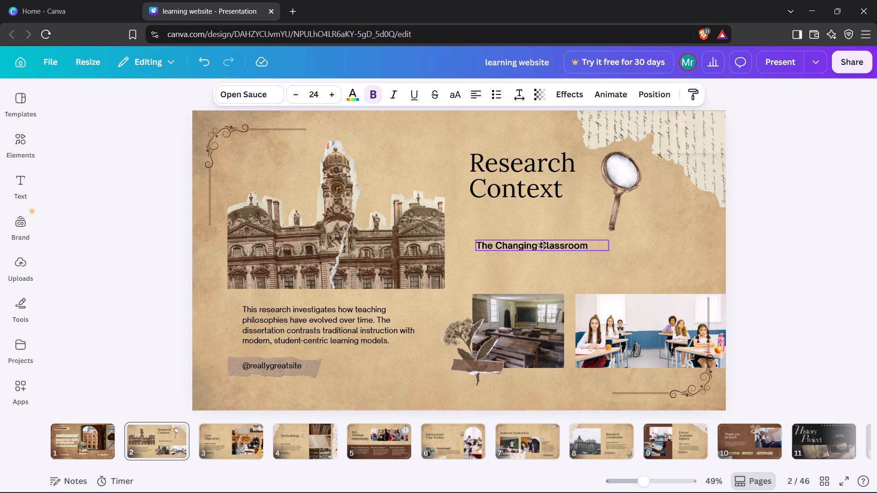
drag(542, 245, 533, 242)
click(544, 274)
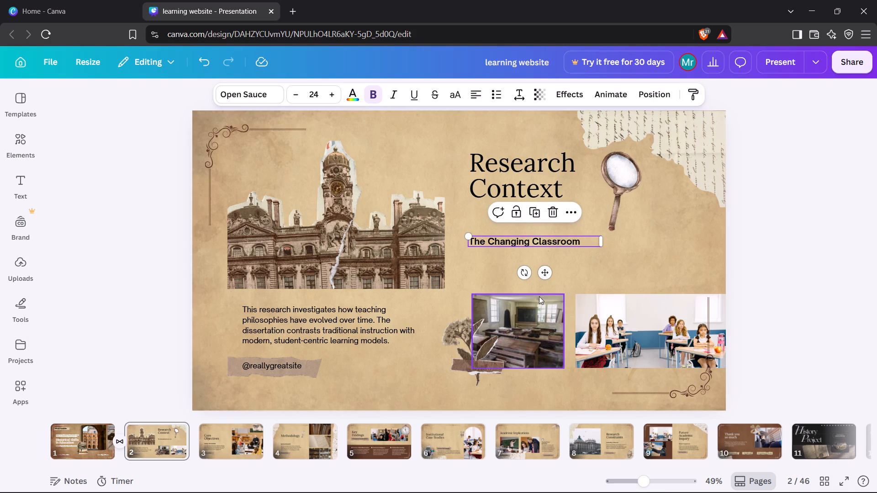
click(570, 271)
Make the old classroom photo taller at its upper and lower edges, moving the dried-flower cutout out of the way.
click(541, 307)
drag(520, 293, 520, 287)
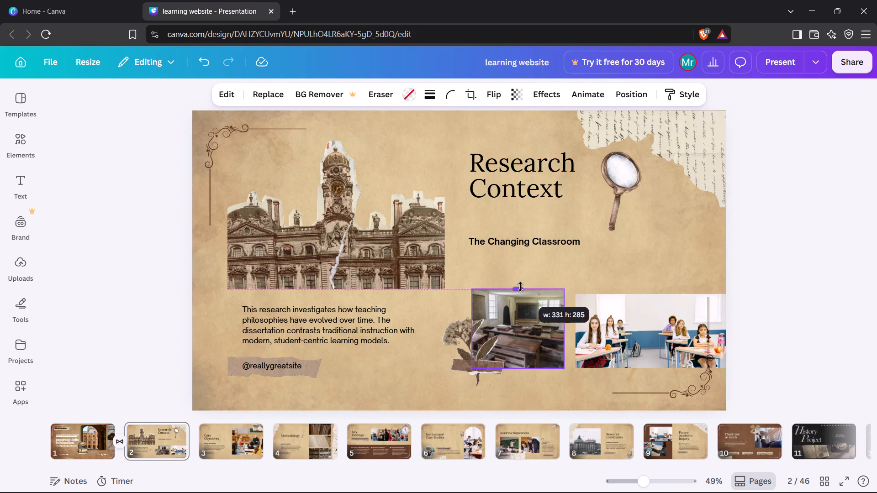
drag(520, 287, 521, 264)
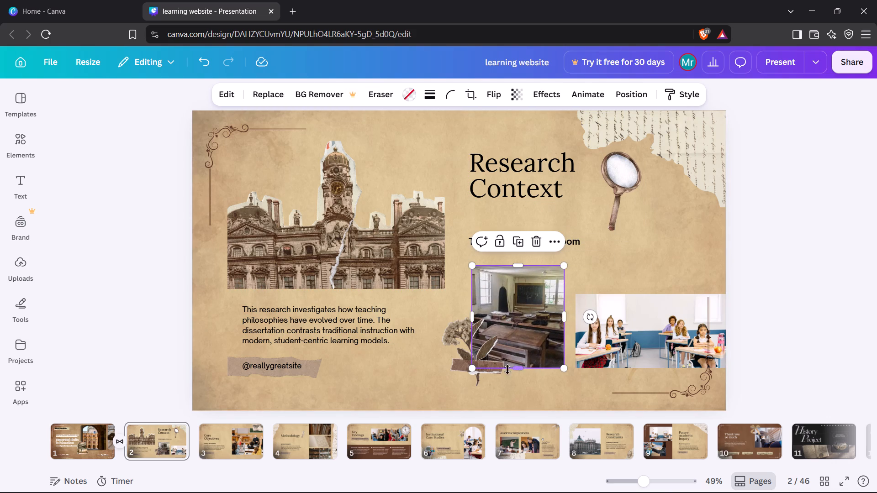
drag(463, 362, 428, 385)
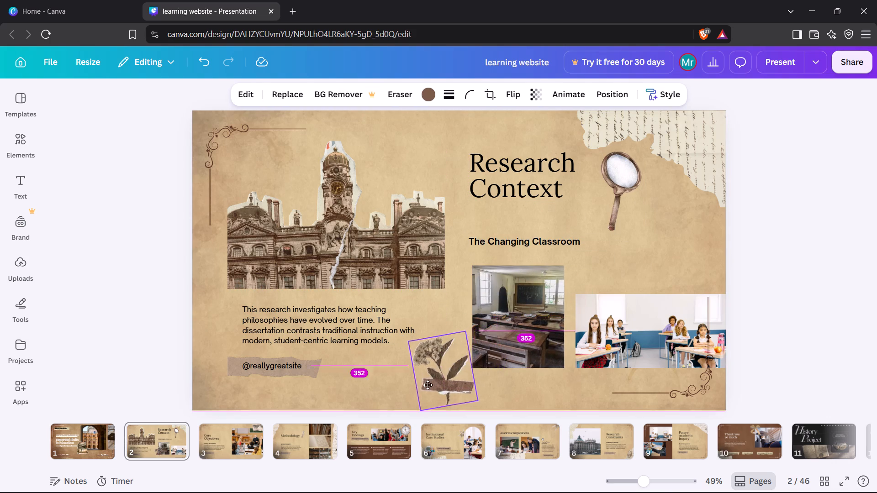
drag(428, 385, 400, 382)
click(522, 355)
drag(521, 368, 521, 381)
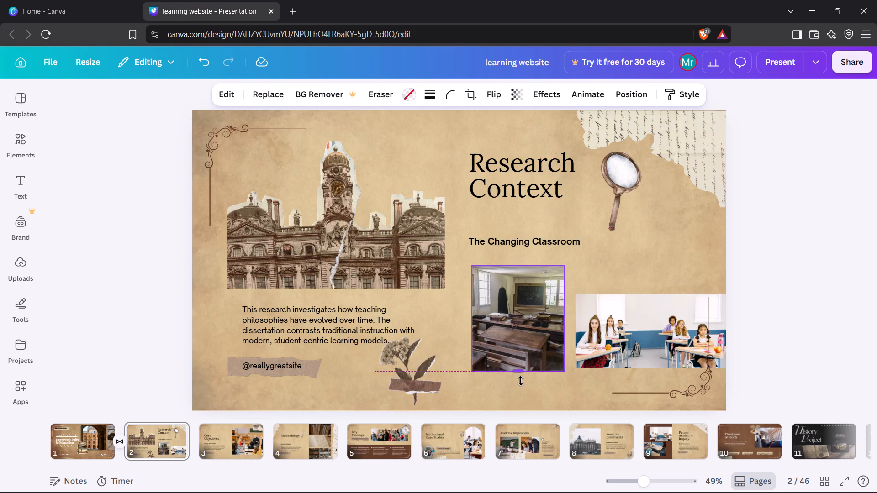
drag(521, 381, 521, 382)
Place the dried-flower cutout over the lower-left corner of the old classroom photo.
drag(410, 369, 465, 376)
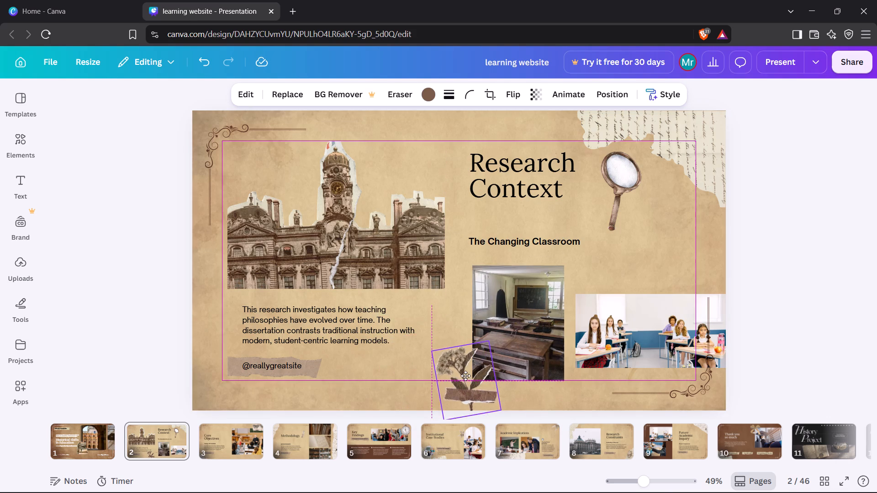
drag(465, 376, 462, 372)
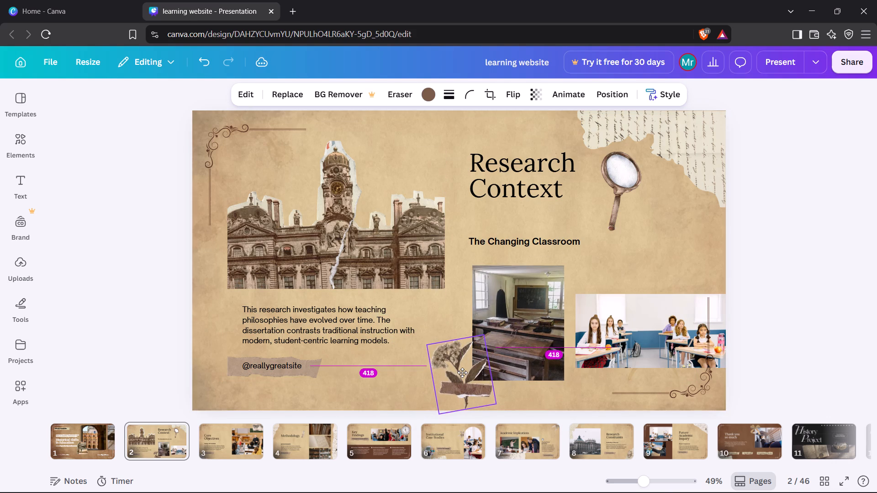
drag(462, 372, 462, 372)
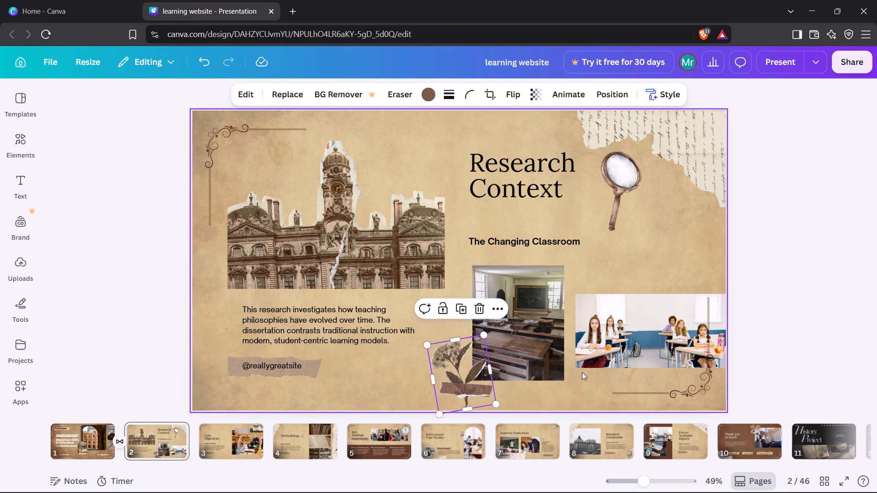
Move the scroll corner ornament outward, closer to the slide's lower-right corner.
click(577, 384)
click(614, 337)
click(657, 290)
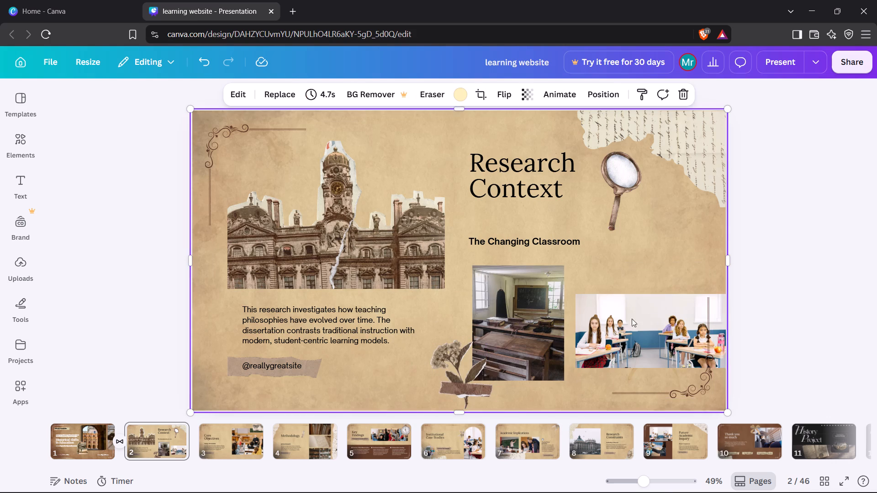
click(625, 316)
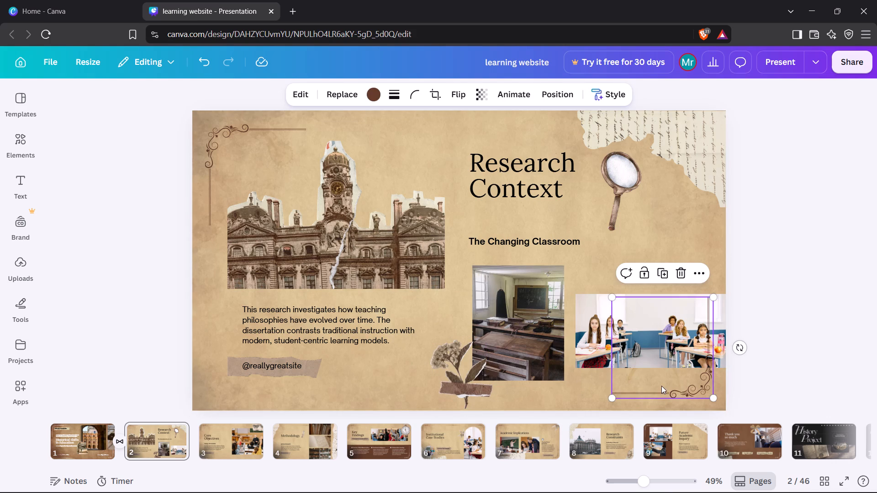
drag(659, 383, 671, 393)
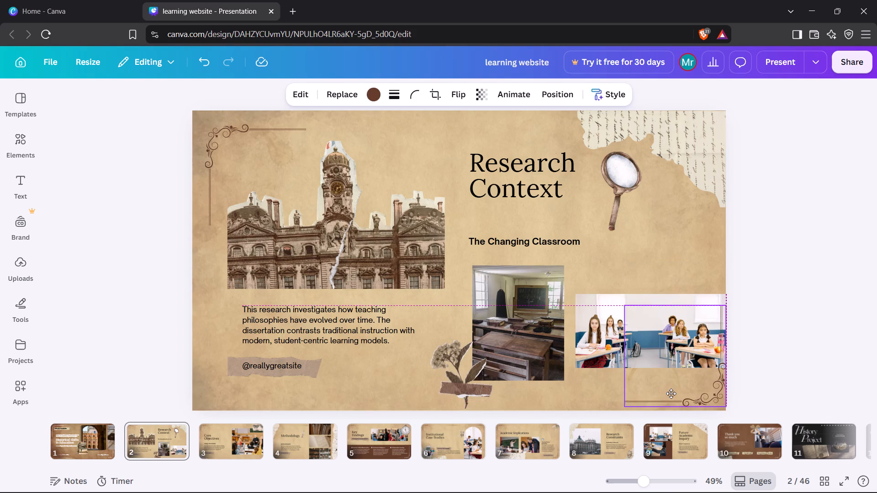
drag(671, 393, 669, 390)
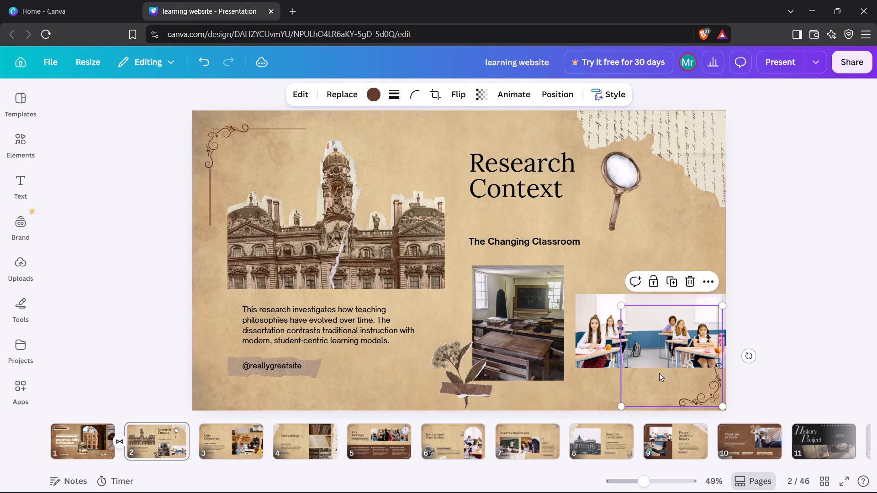
Extend the students photo up level with the old classroom photo, shift it slightly left and narrow it from its right edge.
click(600, 336)
drag(652, 293, 654, 266)
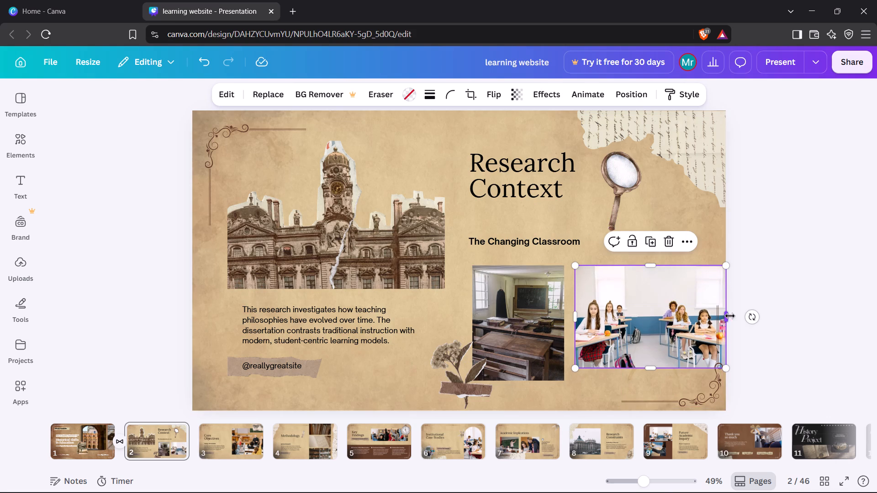
click(671, 396)
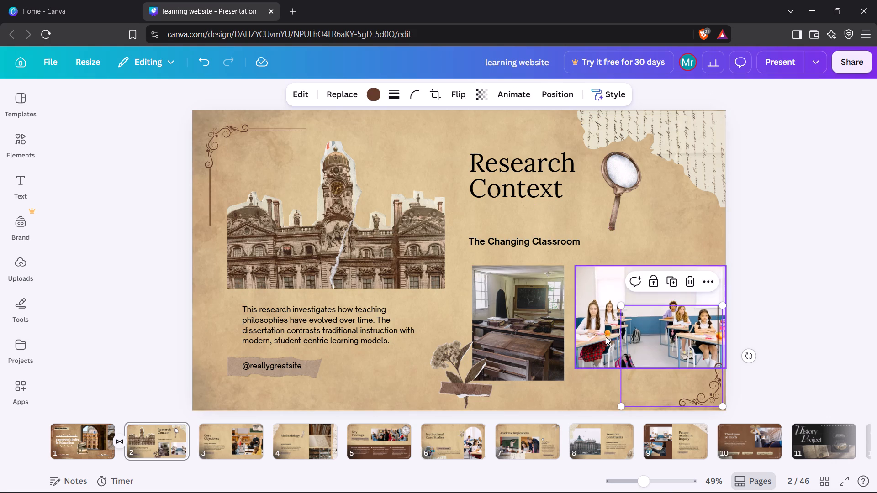
click(606, 337)
drag(606, 337, 602, 337)
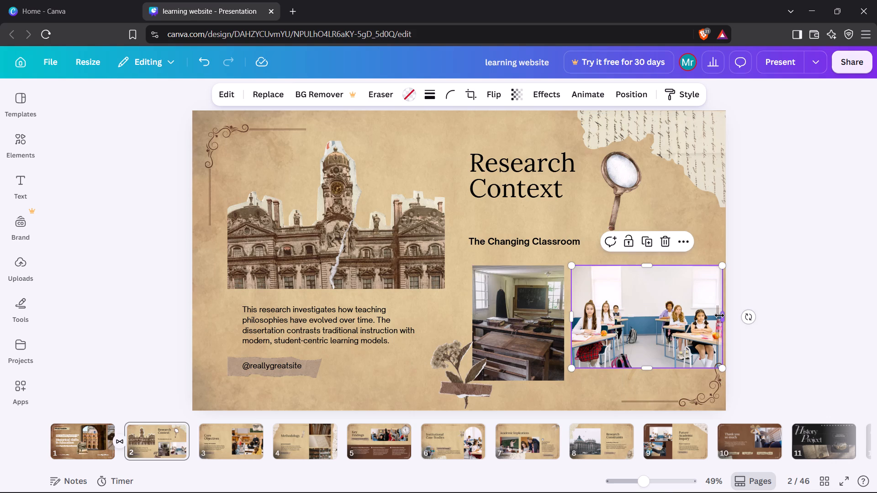
drag(724, 315, 712, 314)
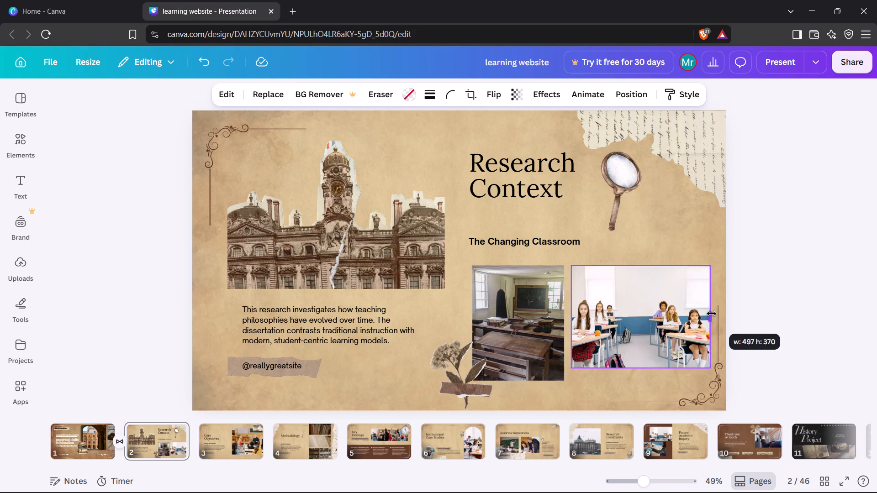
drag(712, 314, 715, 313)
click(700, 232)
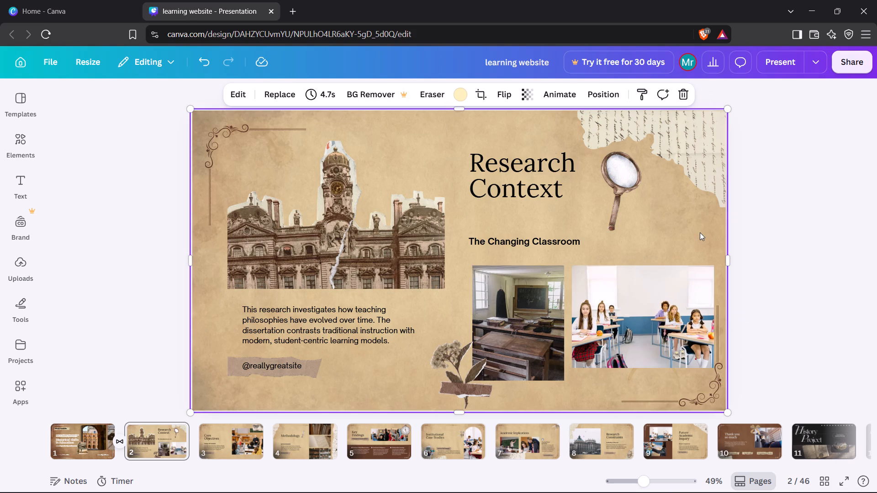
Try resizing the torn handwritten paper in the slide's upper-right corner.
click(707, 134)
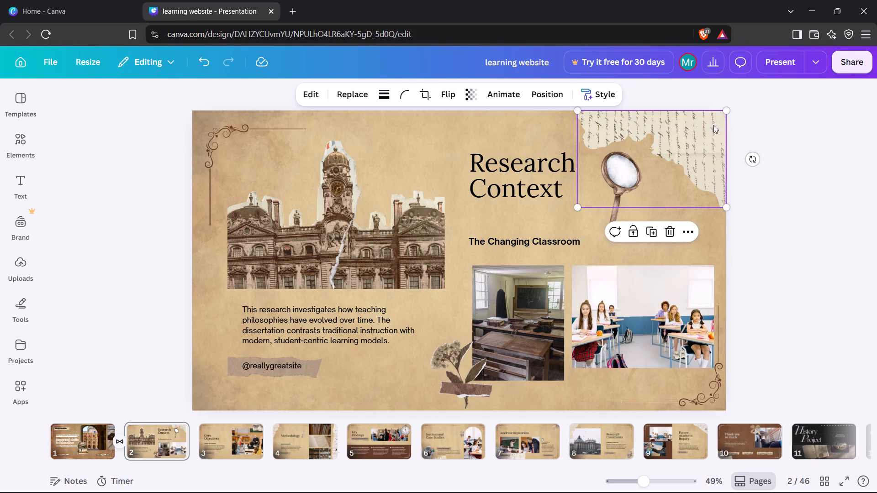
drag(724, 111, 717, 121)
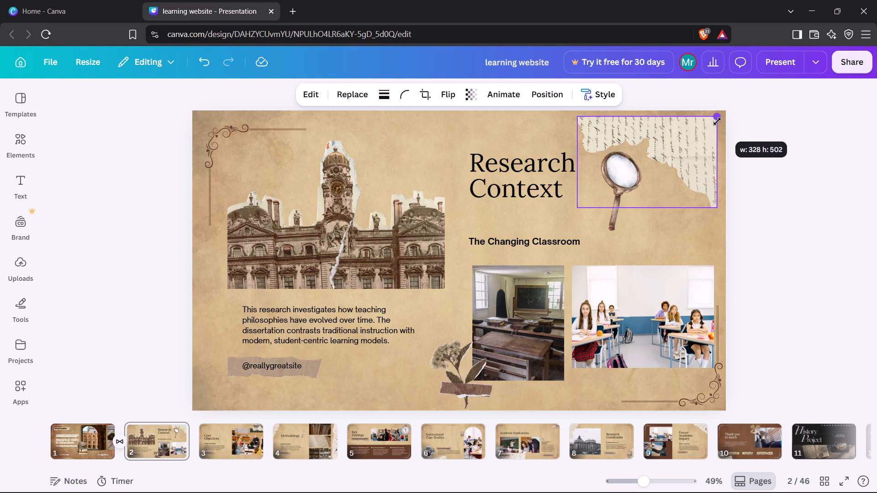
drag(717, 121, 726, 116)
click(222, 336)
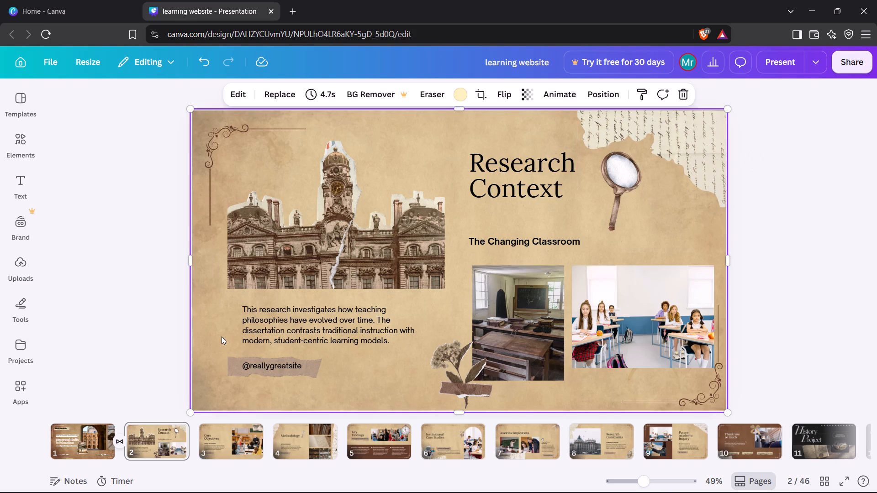
click(302, 391)
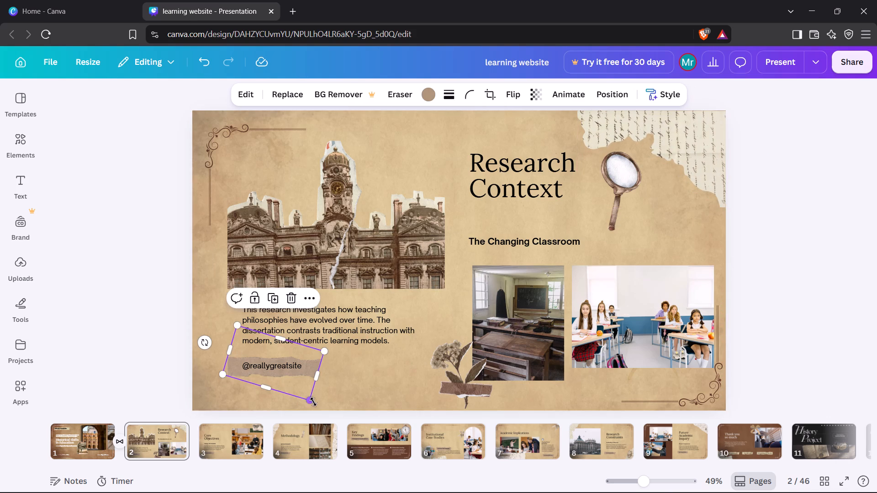
drag(316, 377, 326, 375)
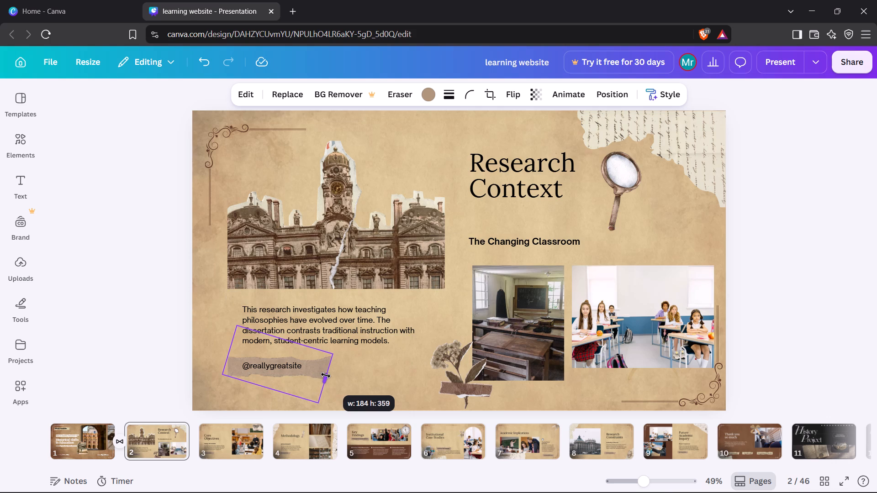
drag(326, 375, 326, 376)
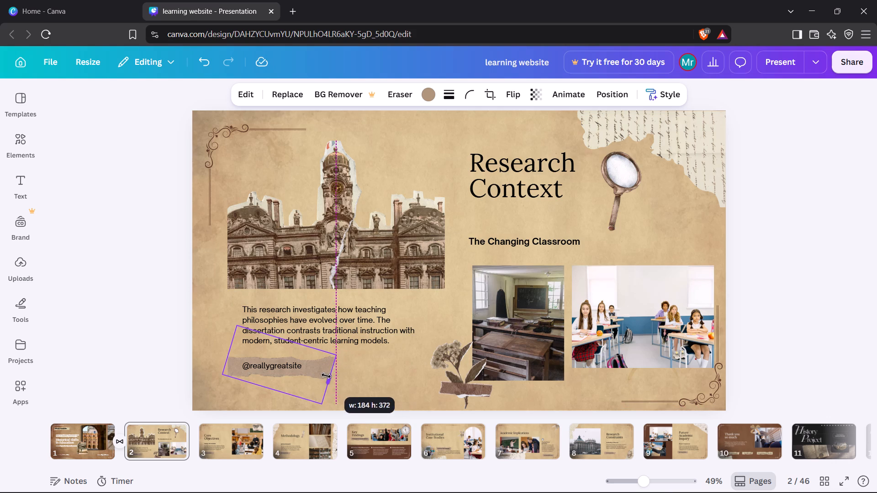
drag(326, 376, 317, 365)
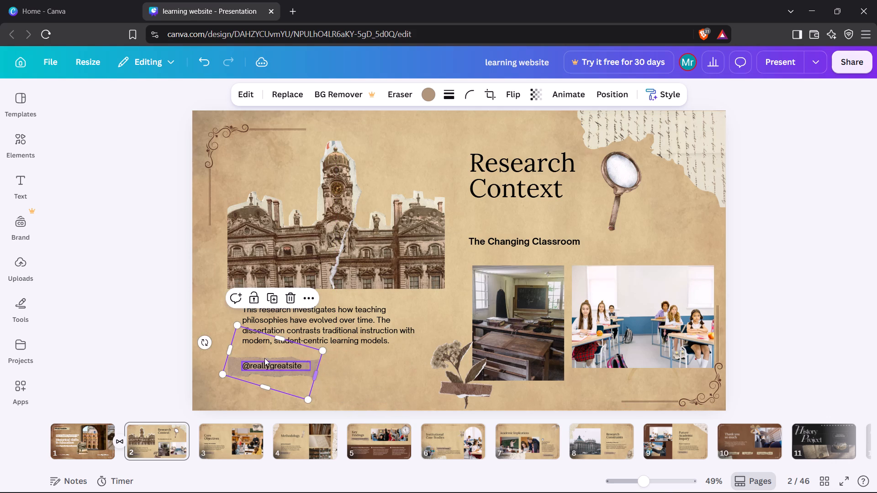
click(215, 291)
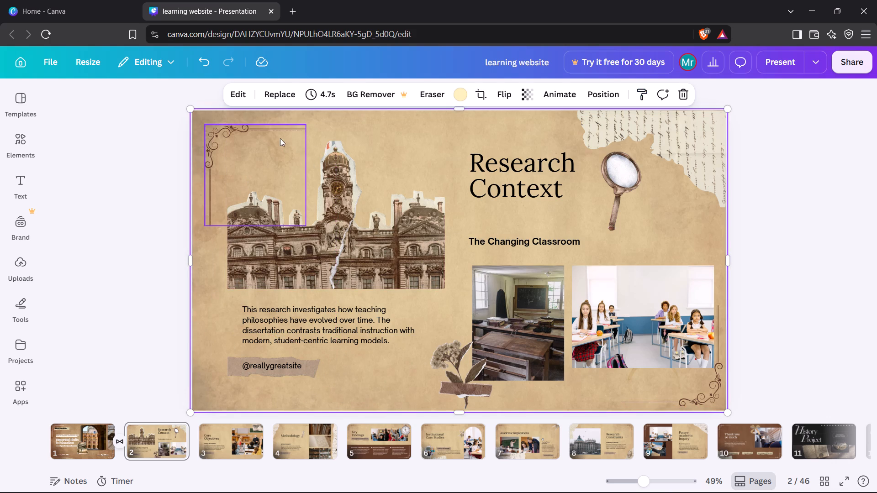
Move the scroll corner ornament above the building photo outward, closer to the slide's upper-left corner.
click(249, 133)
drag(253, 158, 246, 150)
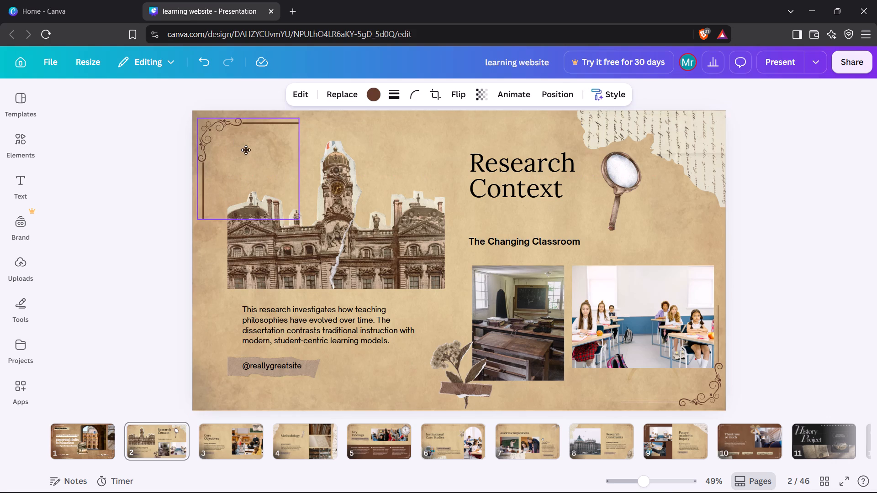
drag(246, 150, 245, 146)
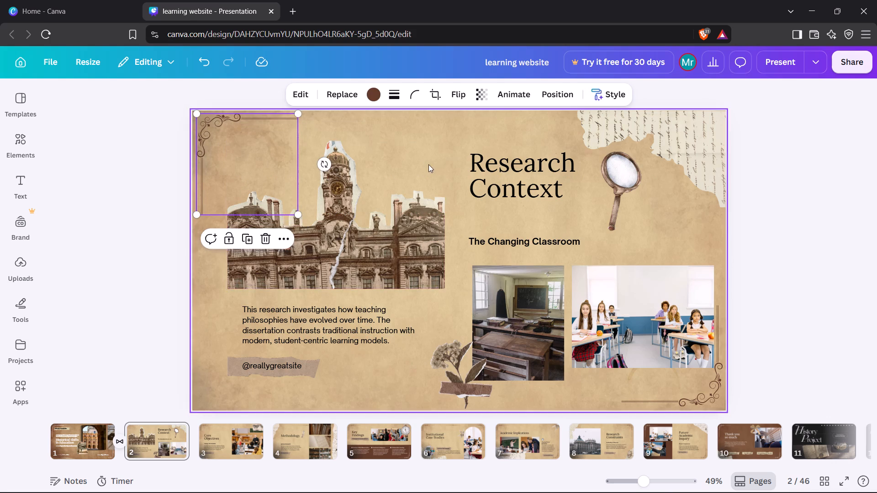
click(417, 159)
Apply the Simple page animation to the Research Context slide.
click(441, 323)
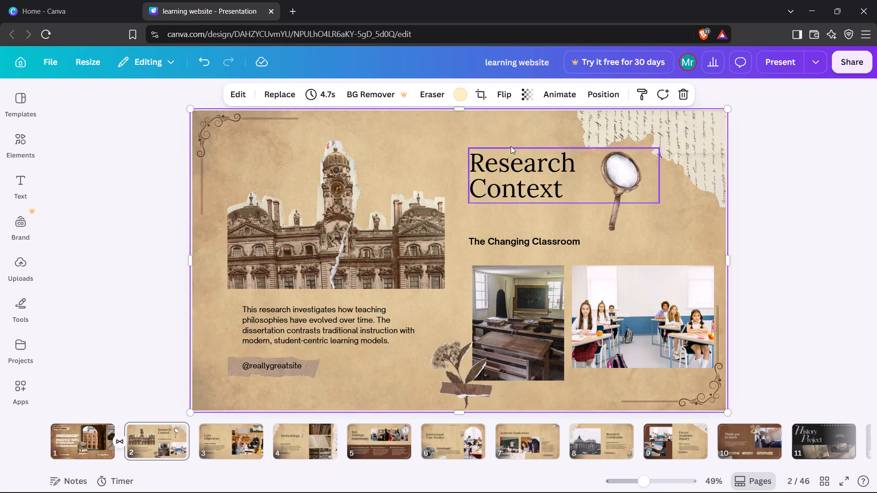
click(573, 81)
click(442, 314)
click(554, 96)
click(133, 287)
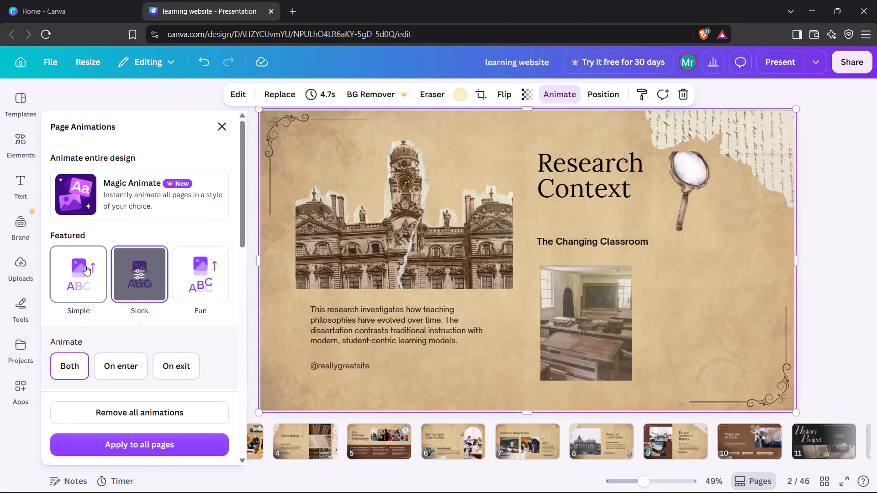
click(225, 131)
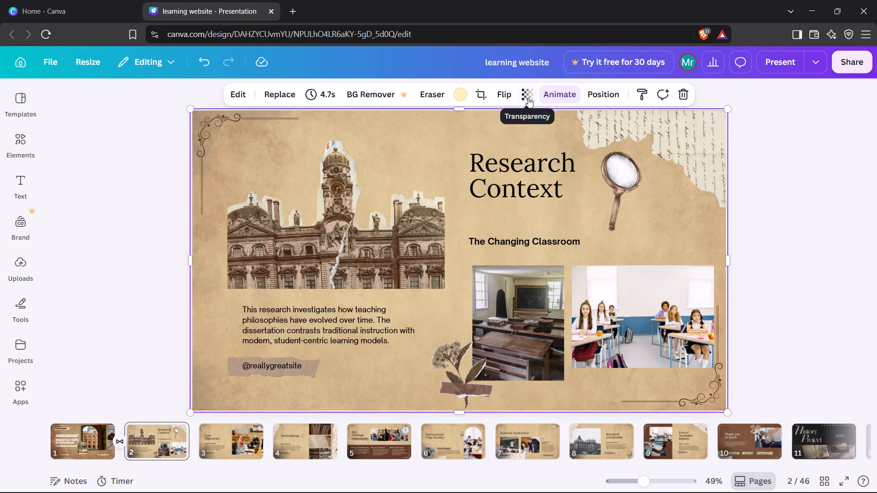
Set the transparency value of the Research Context slide's paper background to 100.
click(528, 98)
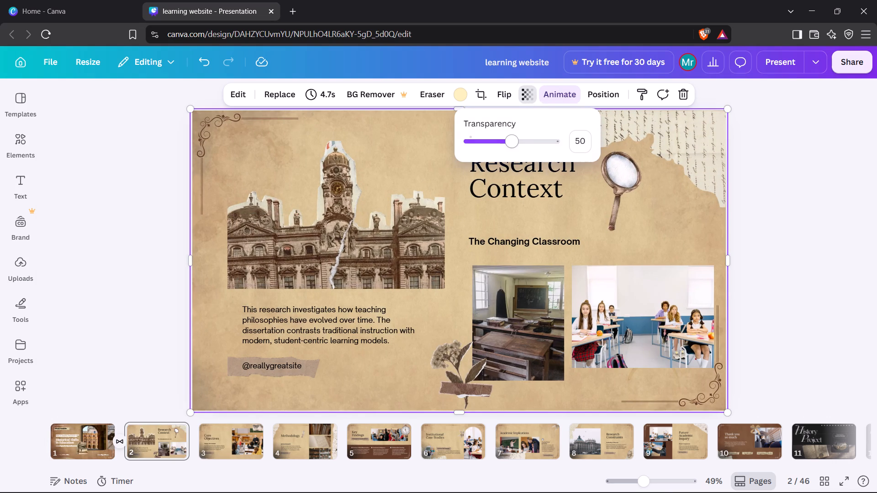
drag(513, 145, 592, 154)
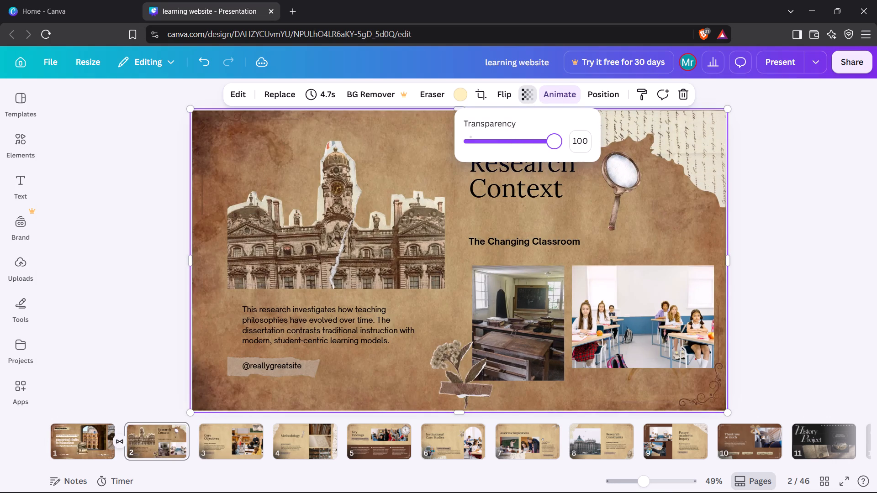
drag(592, 154, 609, 155)
click(565, 207)
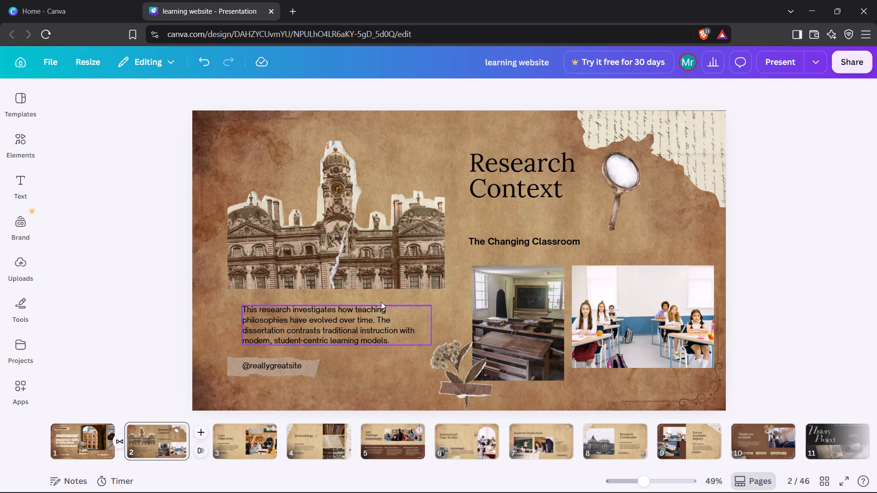
Move the research paragraph up under the building photo, align it with the photo's left edge and widen its text box rightward.
click(366, 318)
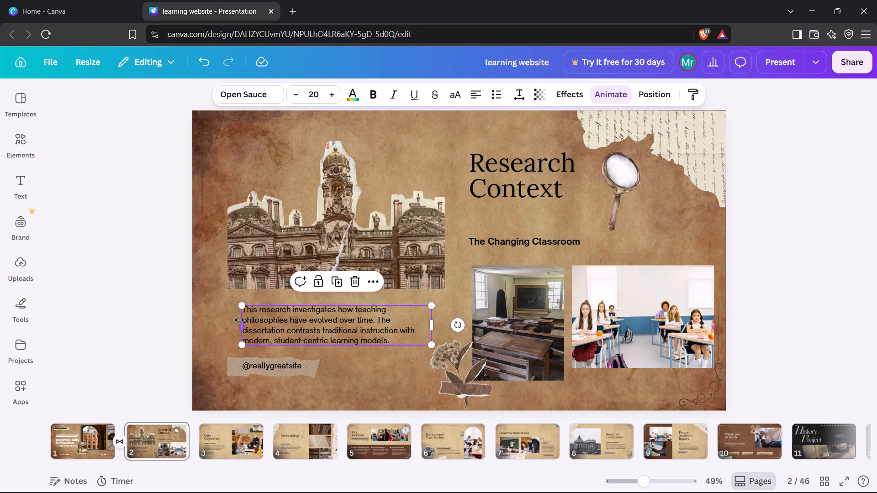
drag(243, 326, 228, 318)
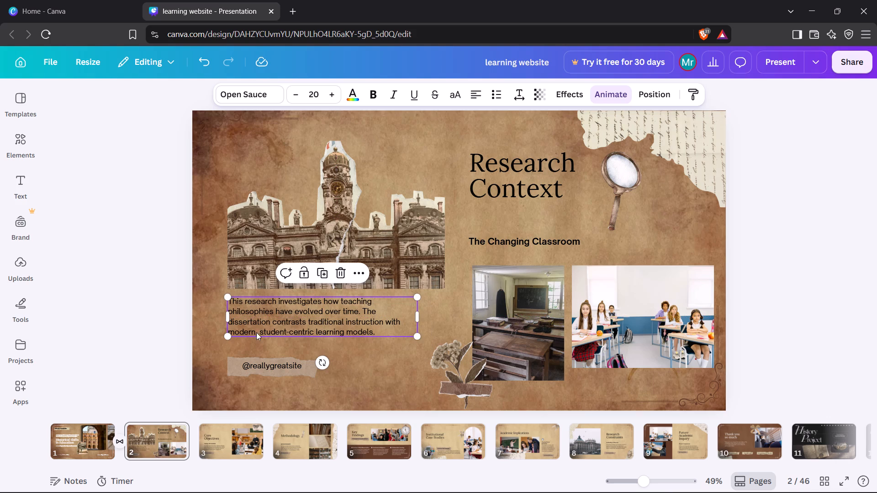
drag(419, 318, 435, 317)
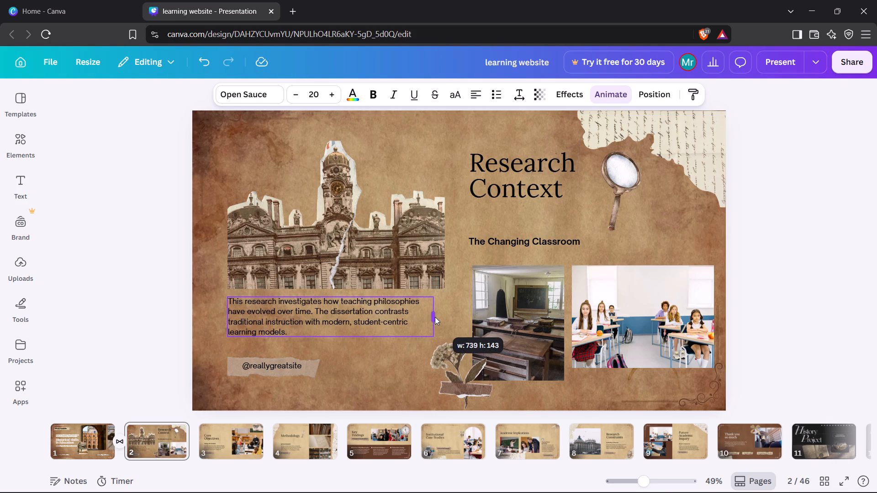
drag(435, 317, 438, 316)
click(342, 334)
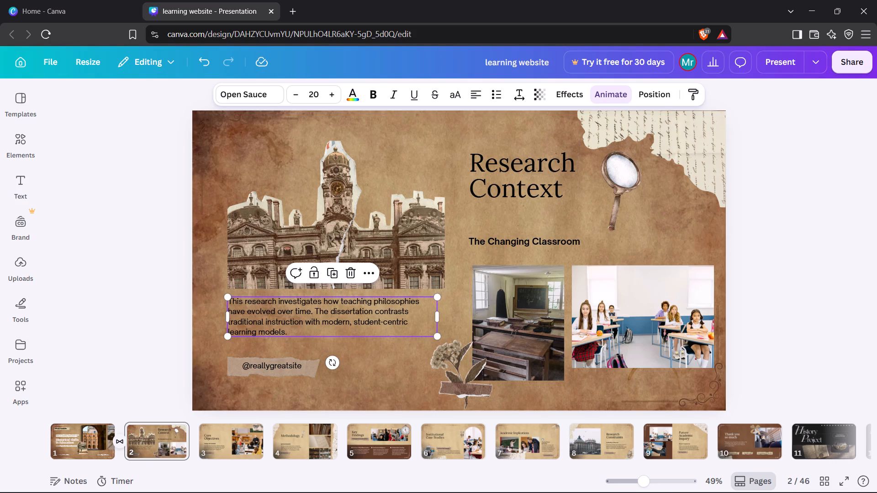
click(402, 336)
click(397, 349)
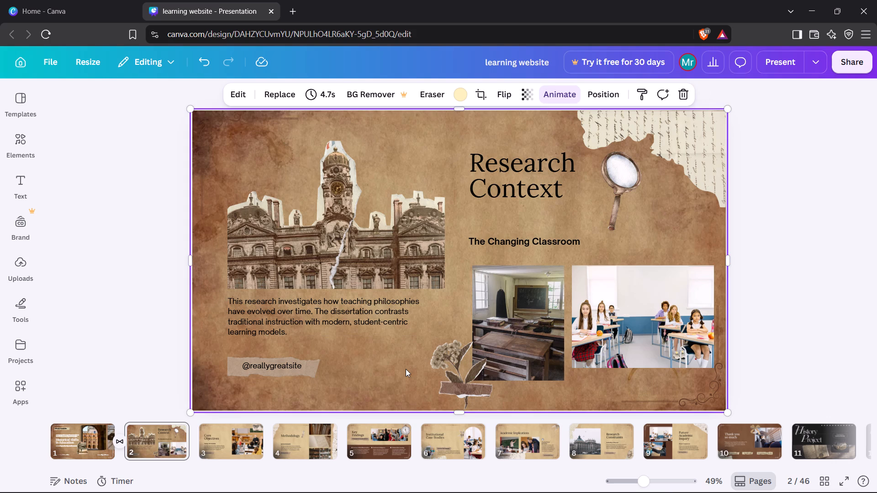
Move the Research Context heading up slightly, keeping it aligned with the subheading's left edge.
drag(544, 173, 537, 171)
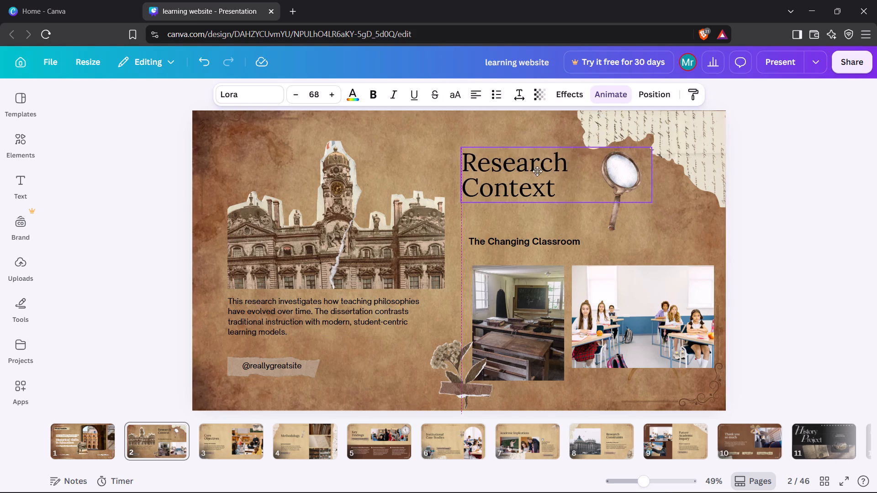
drag(537, 171, 543, 168)
Shift the building cutout photo slightly up and left, leaving more space above the research paragraph.
click(418, 152)
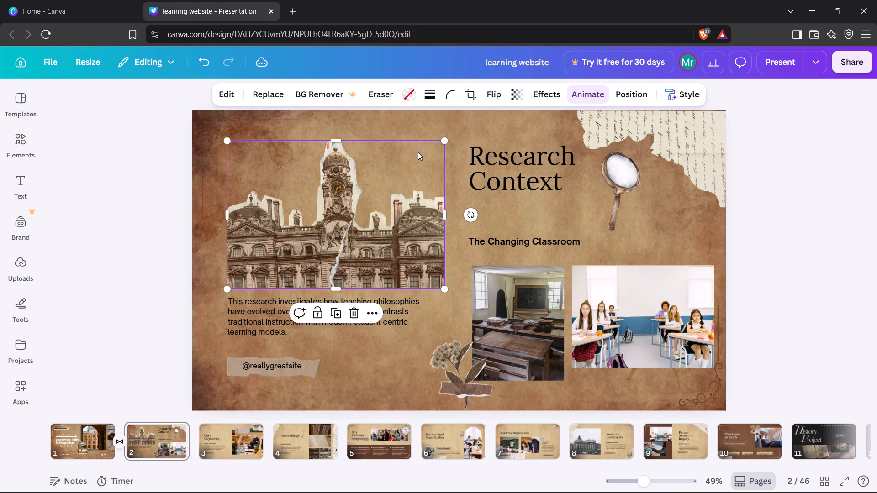
drag(325, 191, 325, 177)
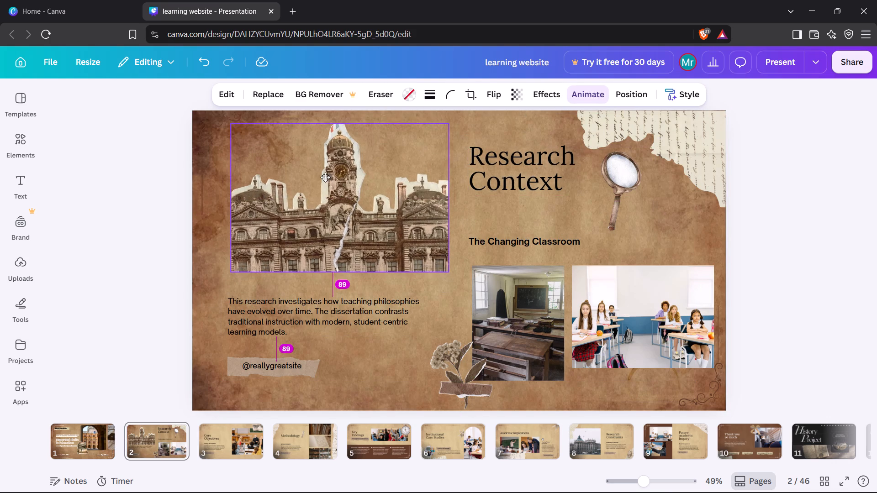
drag(325, 177, 320, 184)
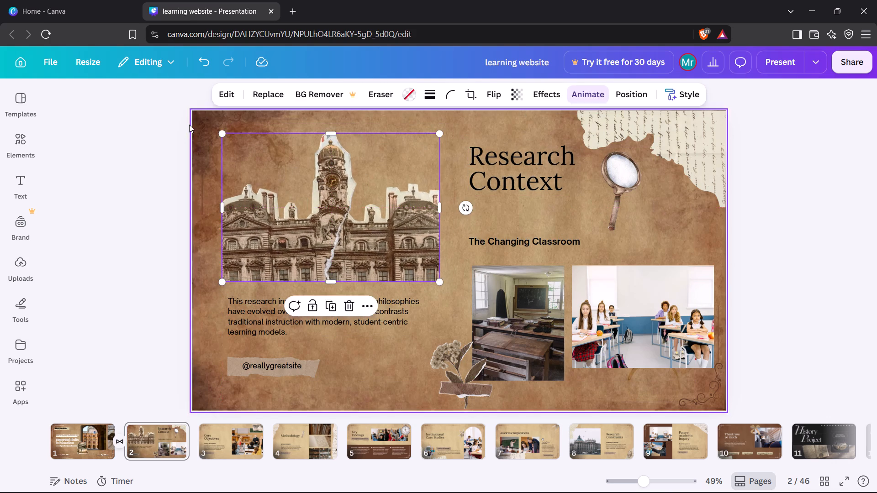
Move the scroll corner ornament near the slide's upper-left corner back inward, down and toward the building photo.
click(206, 125)
drag(206, 125, 210, 134)
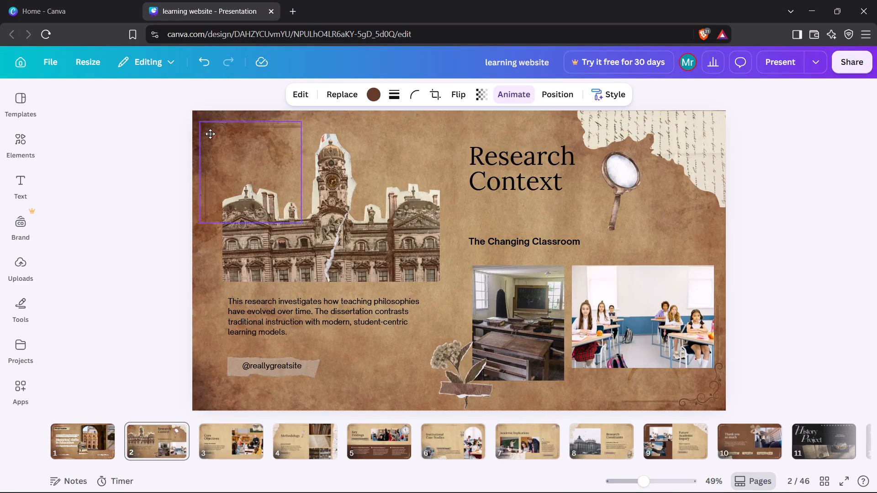
drag(210, 134, 220, 134)
click(166, 172)
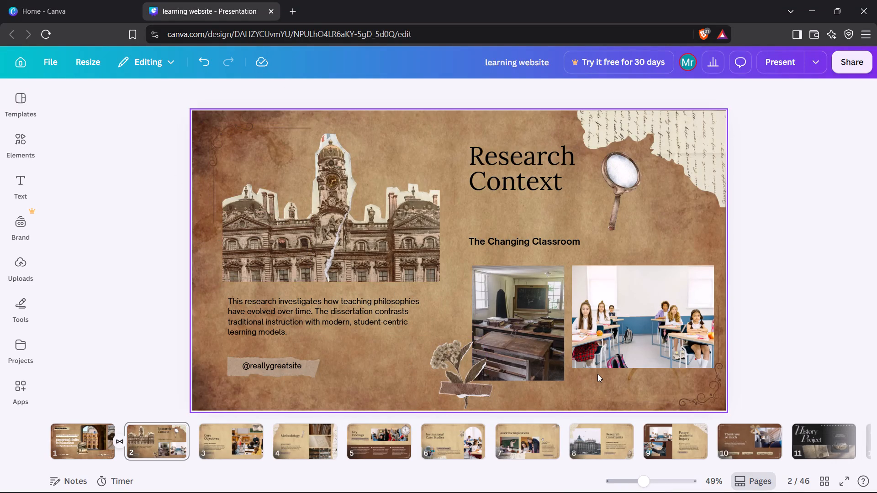
Add a Circle Wipe transition between pages 2 and 3 with its direction set to Out.
click(193, 447)
click(201, 445)
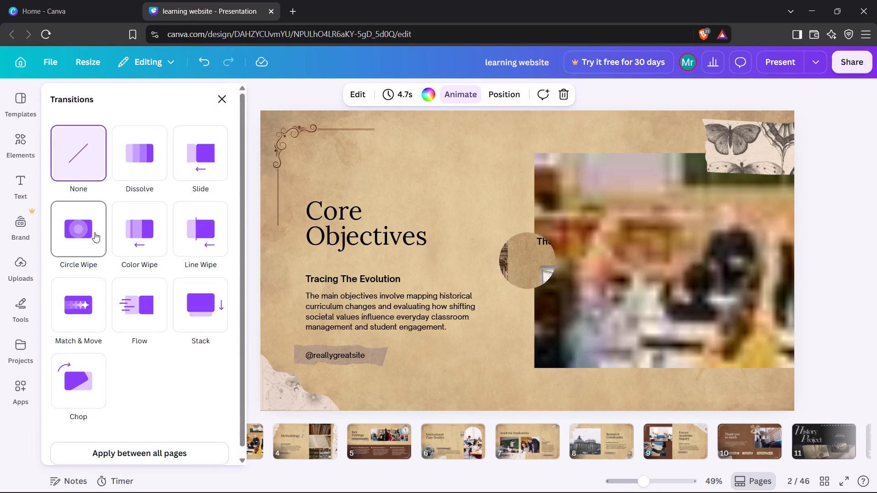
click(95, 232)
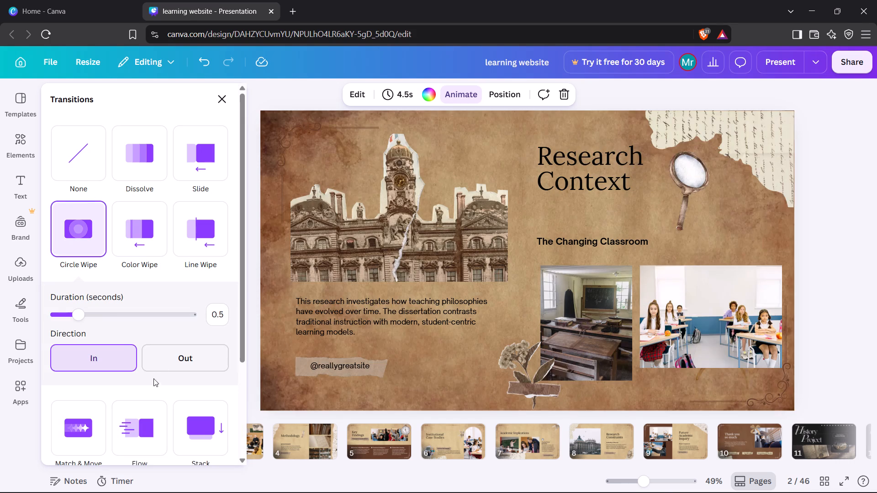
click(162, 367)
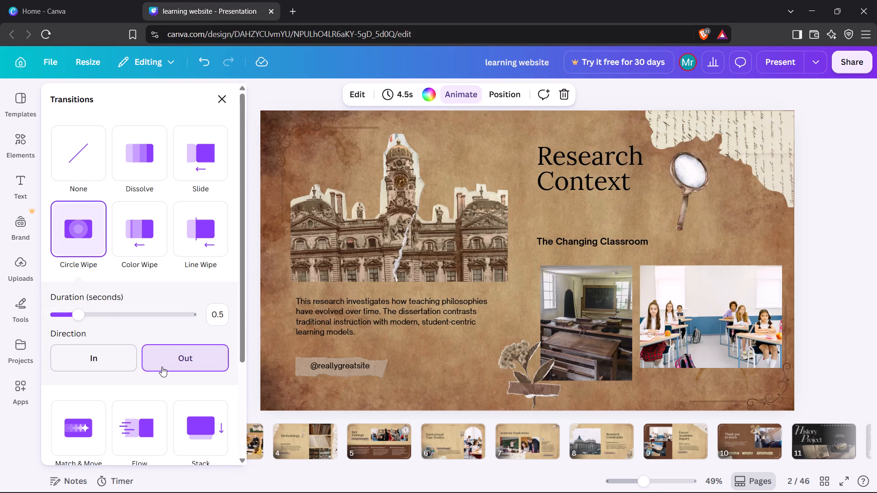
click(230, 99)
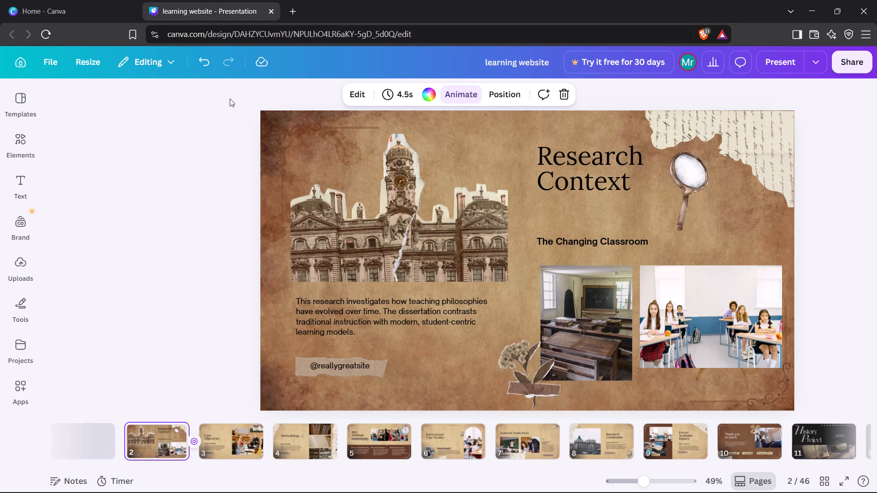
On page 3, move the scroll corner ornament slightly outward toward the slide's upper-left corner.
key(Right)
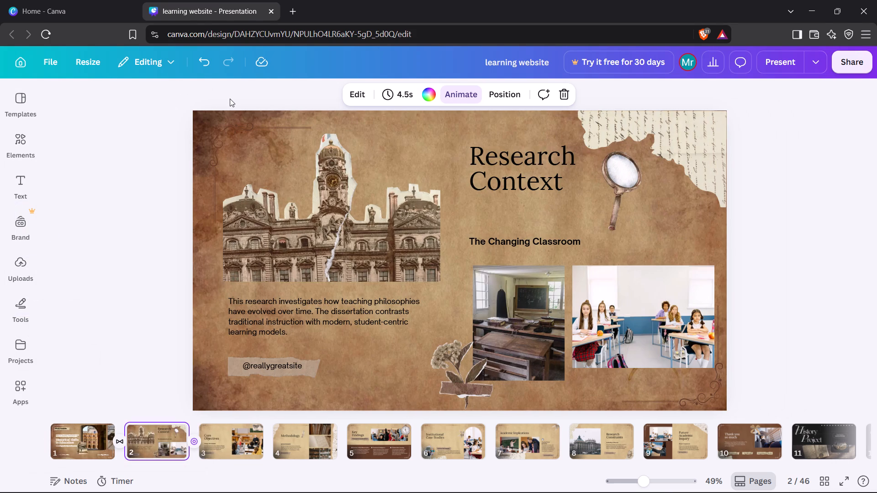
click(158, 328)
key(Right)
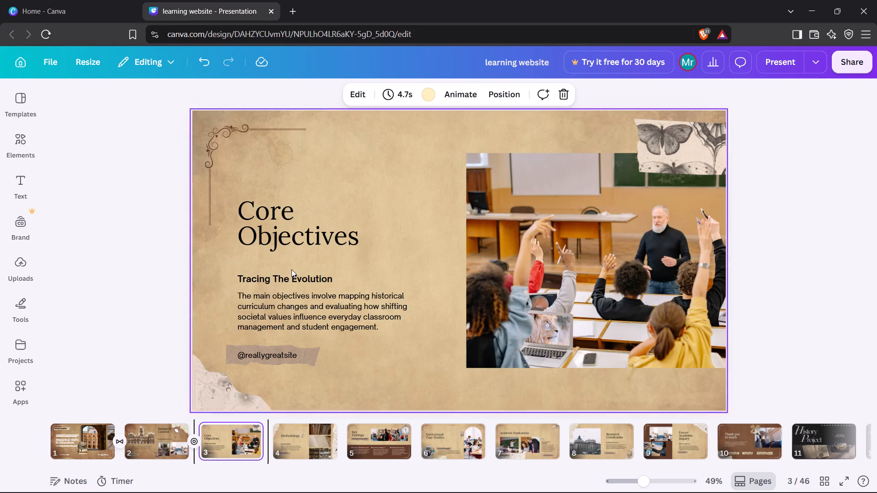
click(296, 158)
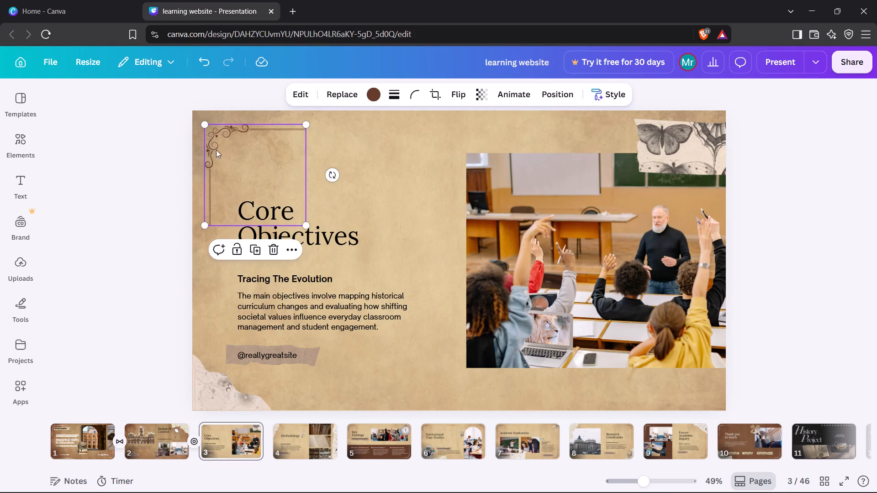
drag(224, 151, 220, 145)
Move the Core Objectives heading up and slightly left, closer to the scroll corner ornament.
click(284, 226)
drag(284, 226, 280, 197)
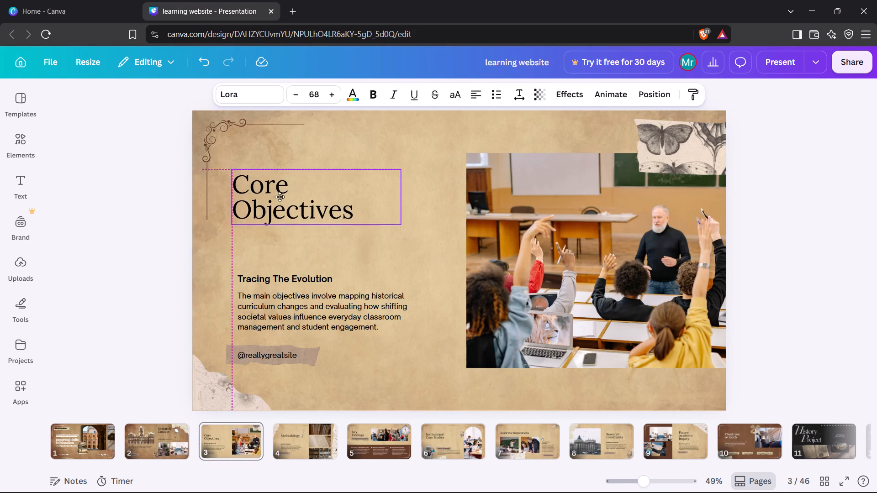
drag(280, 197, 279, 195)
Move the Tracing The Evolution subheading and its paragraph up beneath the Core Objectives heading, aligned with the heading's left edge.
click(290, 288)
click(288, 279)
drag(288, 279, 289, 273)
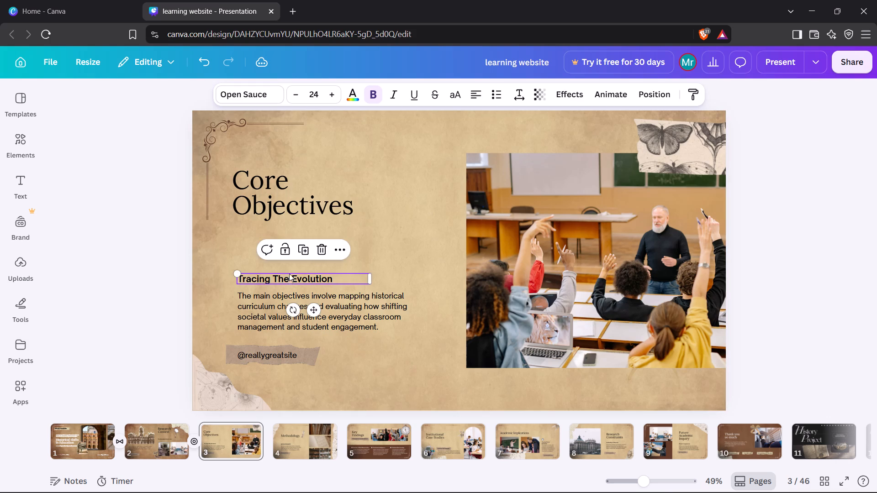
drag(289, 273, 284, 244)
click(294, 310)
drag(292, 310, 288, 276)
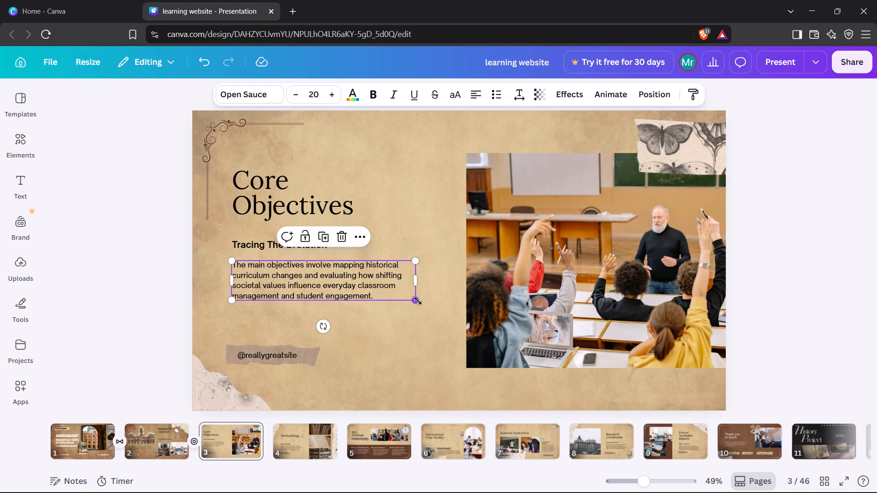
Enlarge the paragraph under Tracing The Evolution to a text size of 21.3.
drag(416, 302, 426, 313)
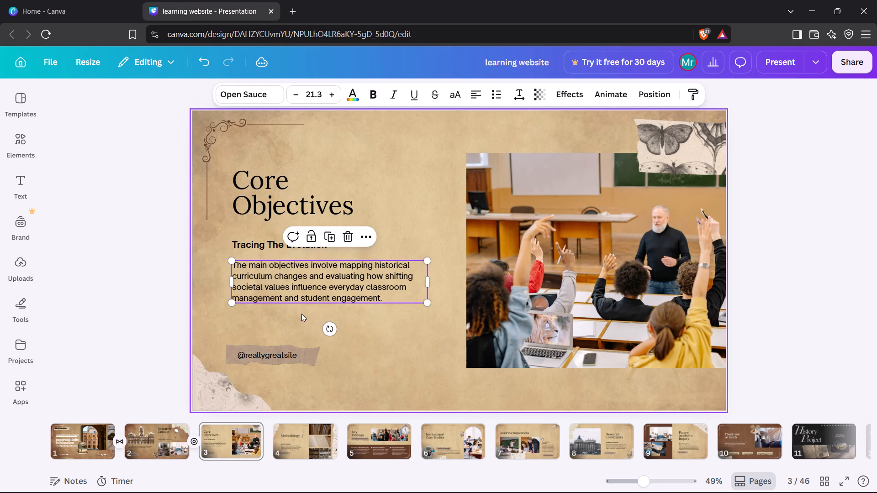
click(301, 314)
click(347, 333)
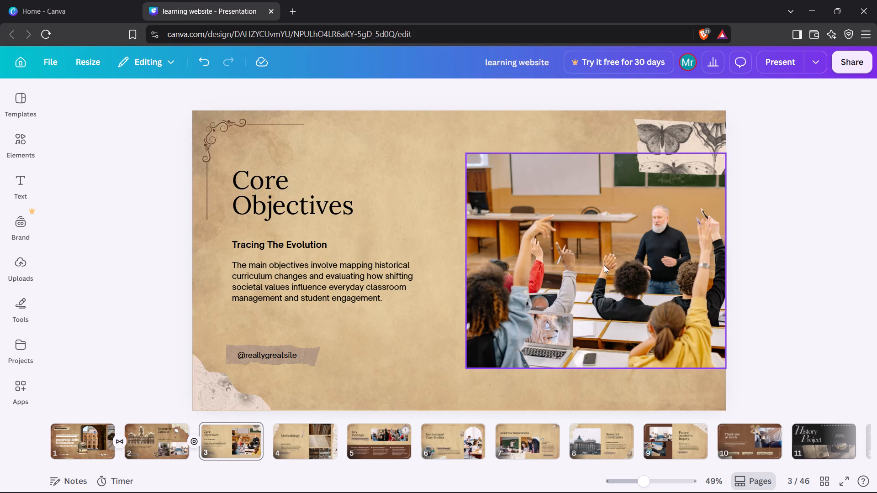
Move the classroom photo down and slightly left, away from the slide's right edge.
click(605, 265)
drag(605, 264, 587, 289)
Move the butterfly paper strip left and slightly up so it sits above the classroom photo.
drag(700, 152, 664, 142)
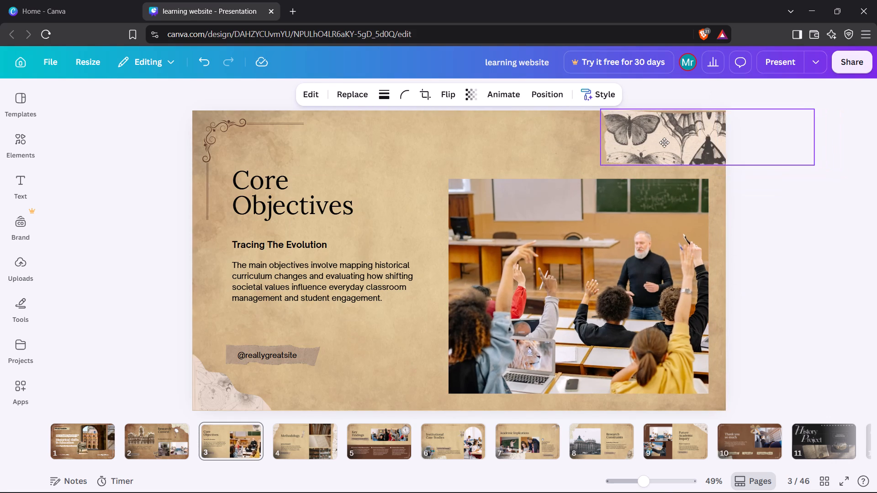
drag(664, 142, 586, 152)
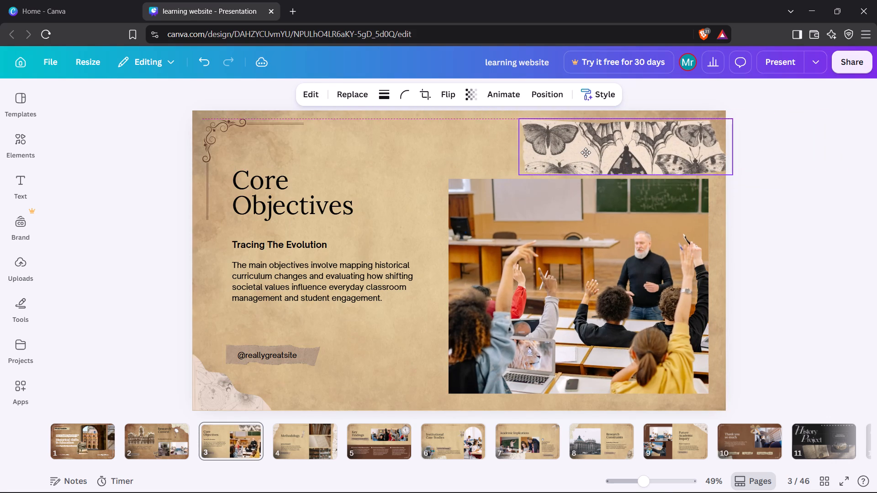
drag(586, 152, 587, 146)
click(587, 146)
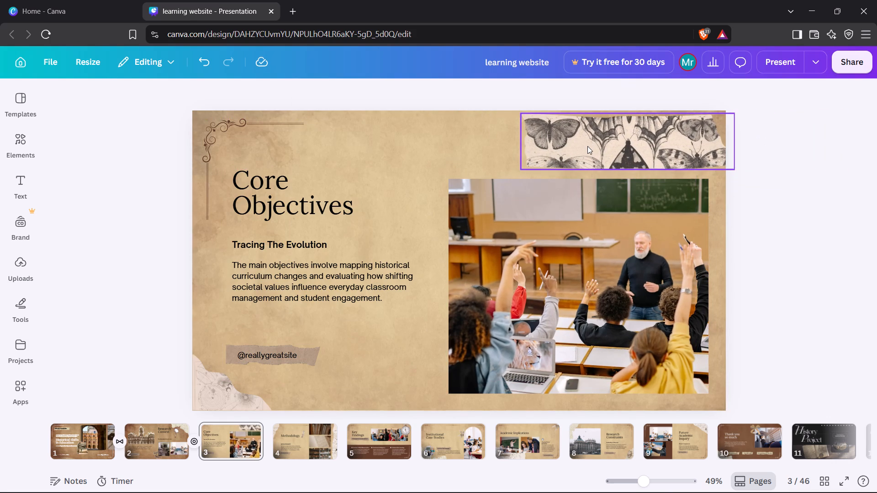
Flip the butterfly paper strip horizontally and nudge it slightly toward the slide's right edge.
click(635, 146)
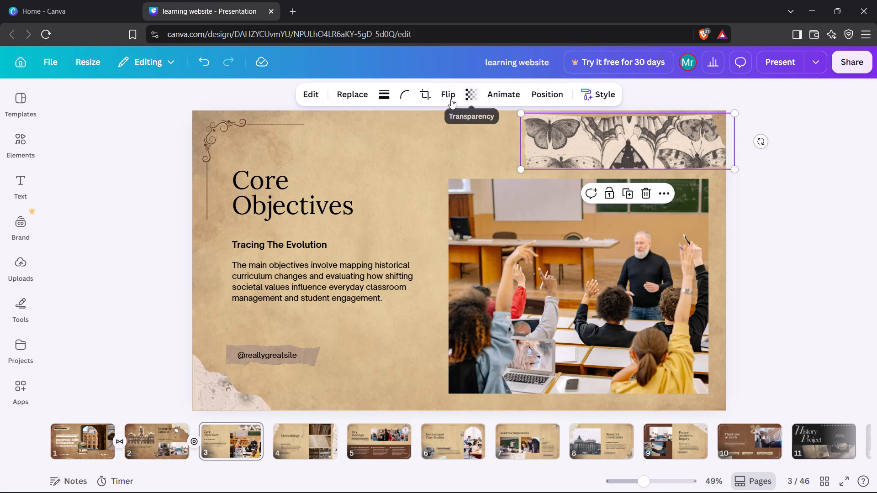
click(450, 99)
click(460, 129)
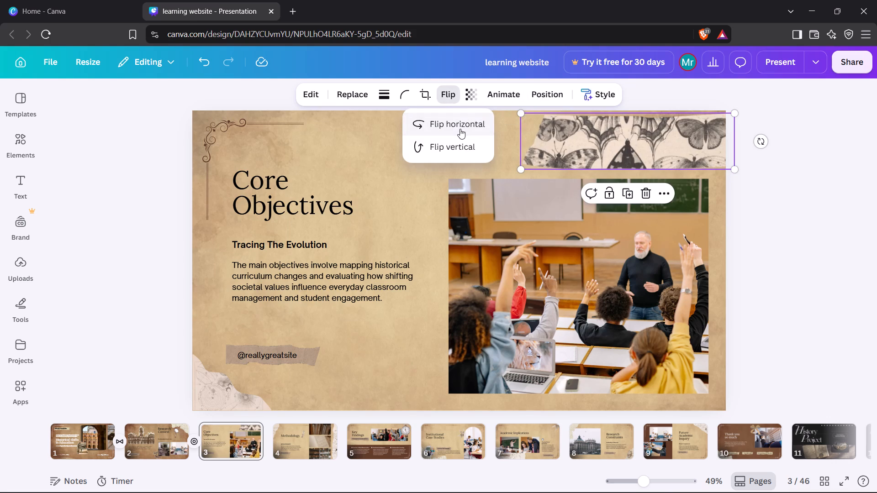
click(503, 167)
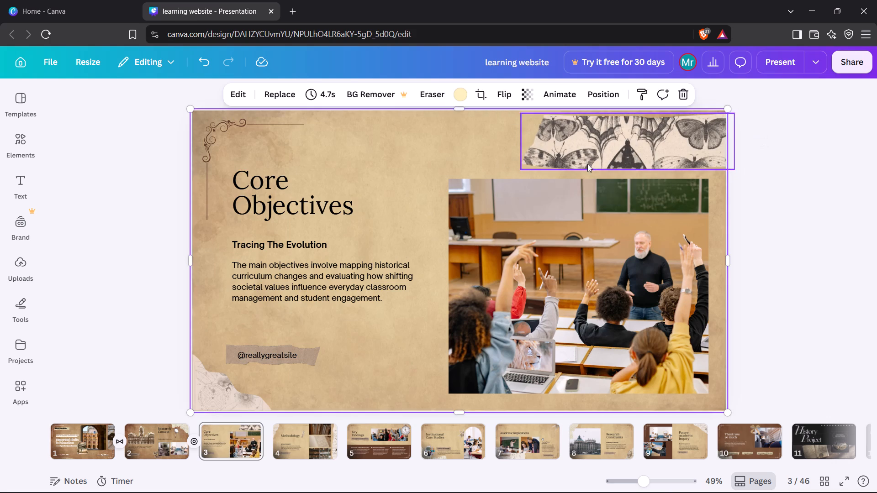
drag(610, 149, 616, 147)
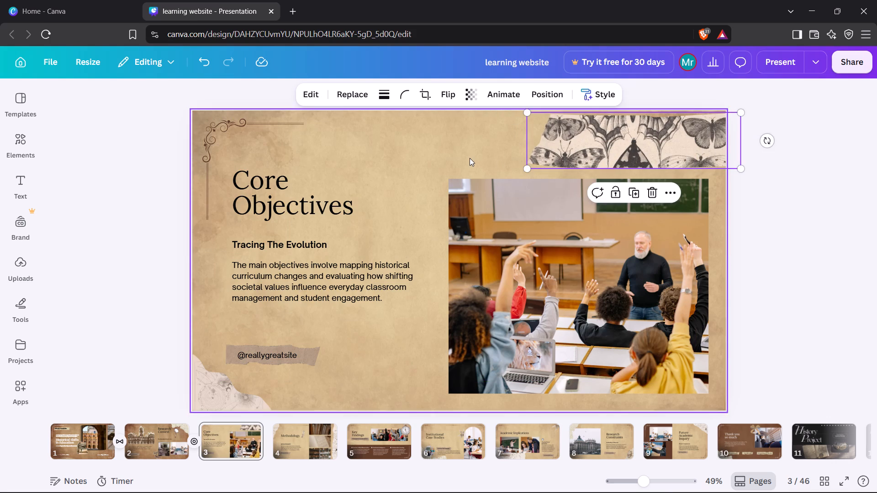
click(470, 158)
Shift the classroom photo slightly up and left, beneath the butterfly paper strip.
click(544, 273)
drag(544, 273, 546, 273)
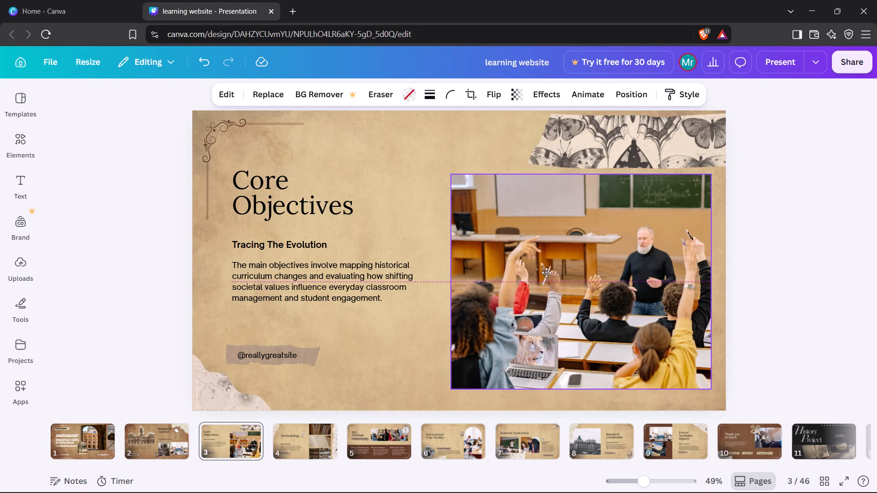
drag(546, 273, 530, 273)
Shrink the butterfly paper strip and tuck it into the slide's upper-right corner.
click(621, 137)
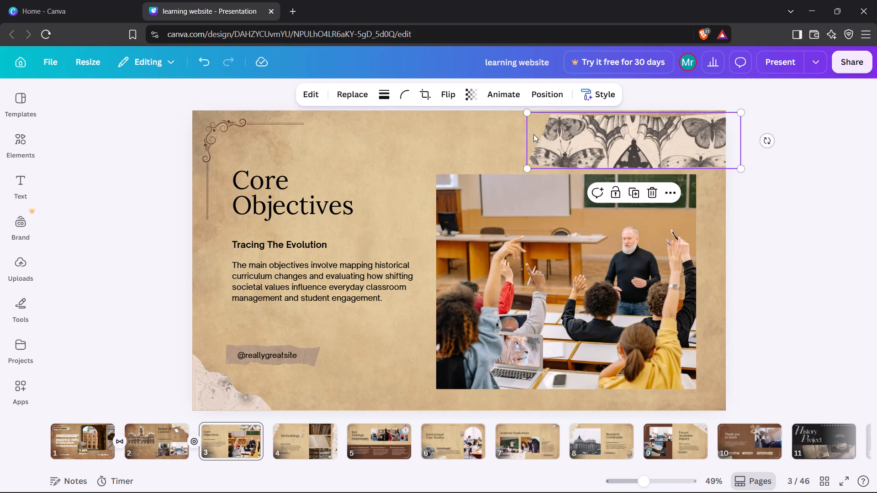
drag(530, 113, 327, 135)
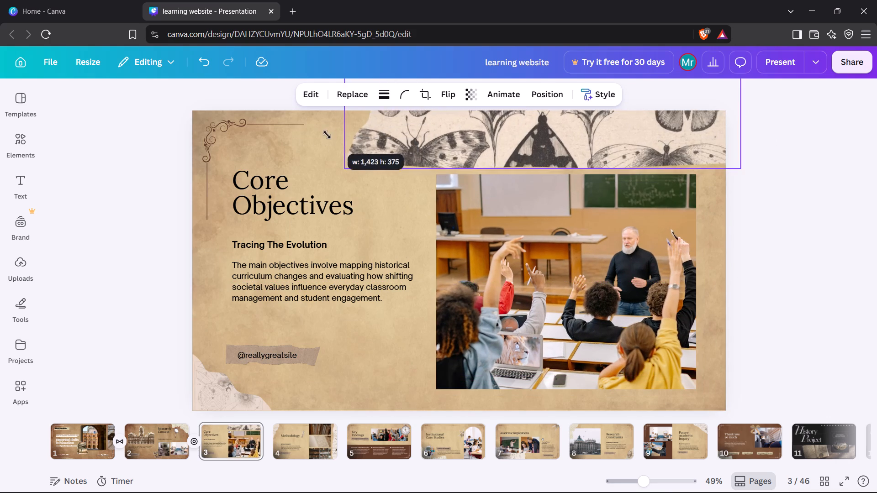
drag(327, 135, 534, 159)
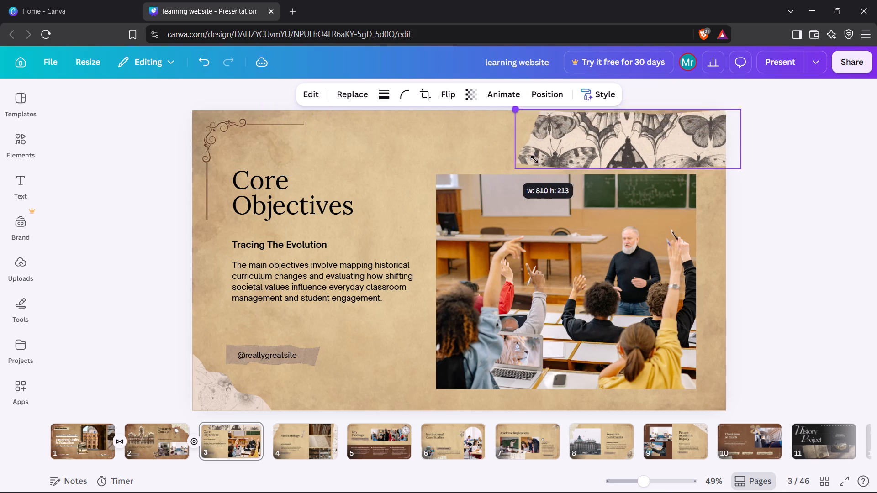
drag(534, 159, 602, 143)
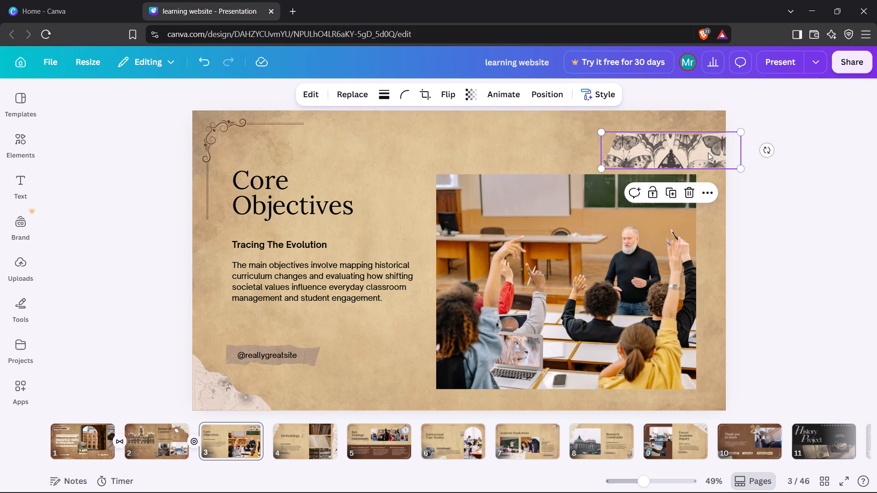
drag(677, 153, 652, 132)
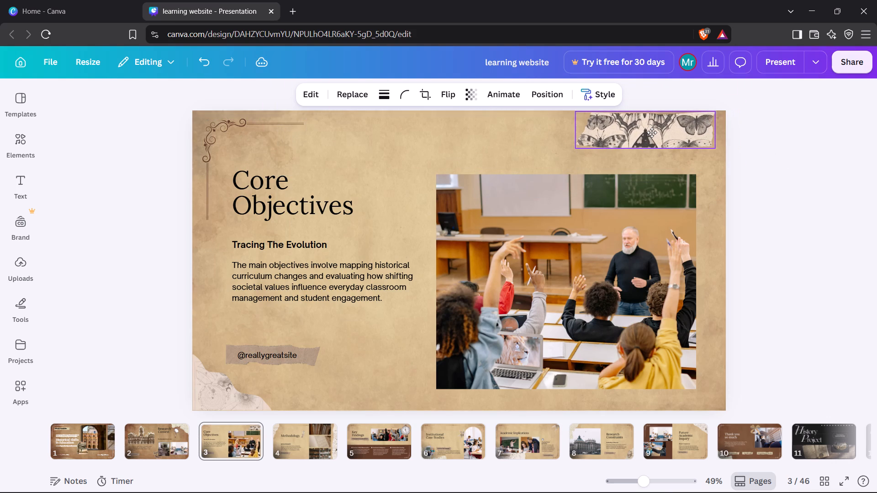
drag(652, 132, 664, 131)
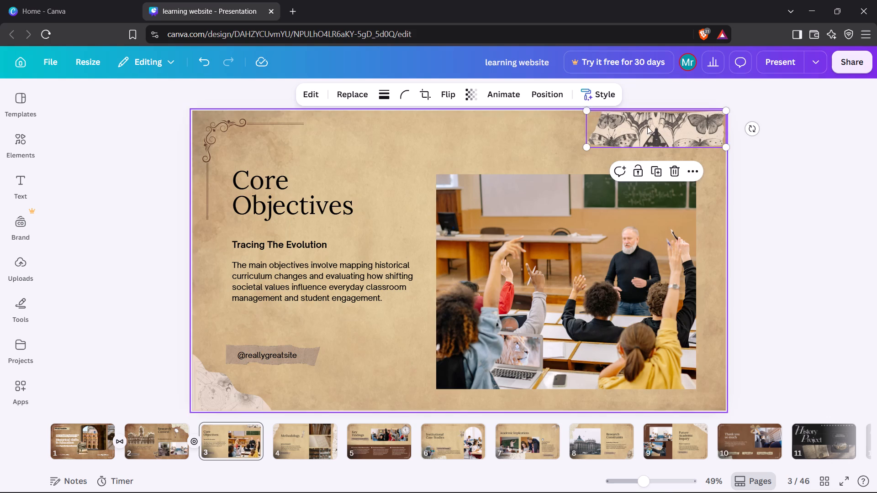
drag(649, 125, 655, 124)
Move the classroom photo up beneath the butterfly strip and extend its right edge slightly.
drag(596, 261, 598, 242)
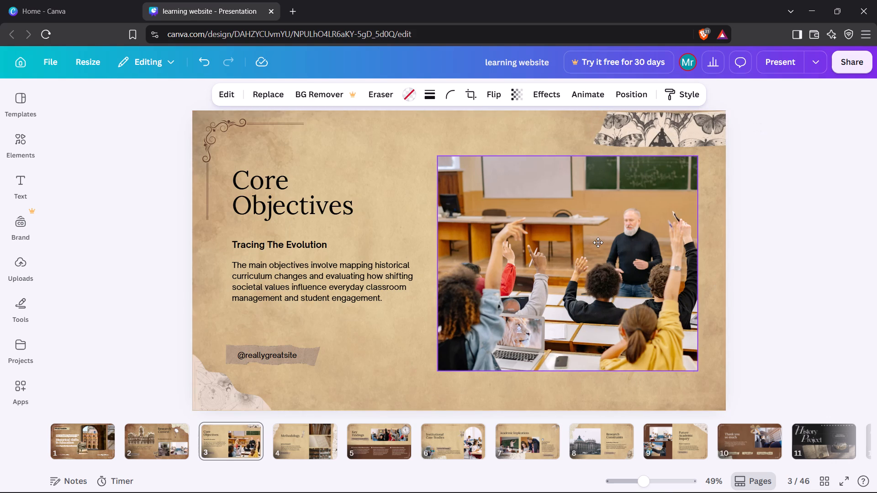
drag(598, 242, 598, 241)
drag(697, 261, 701, 260)
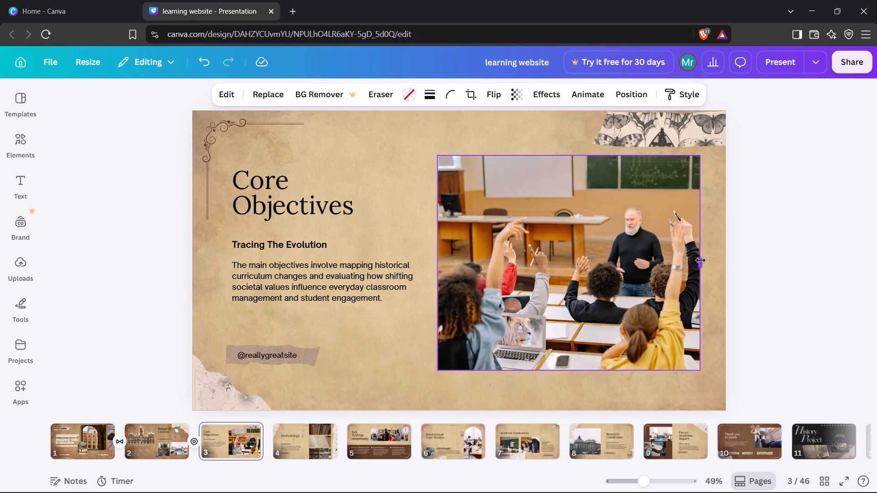
drag(701, 260, 704, 258)
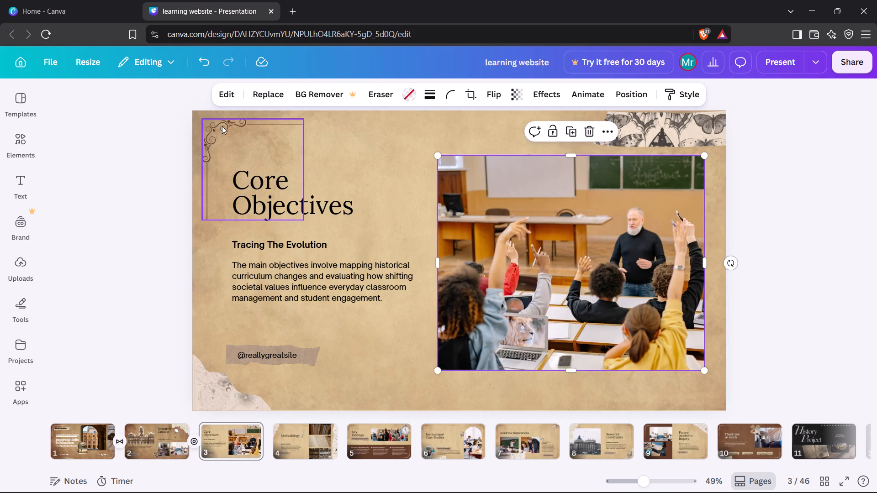
Nudge the scroll corner ornament slightly closer to the slide's left edge.
click(222, 126)
click(222, 126)
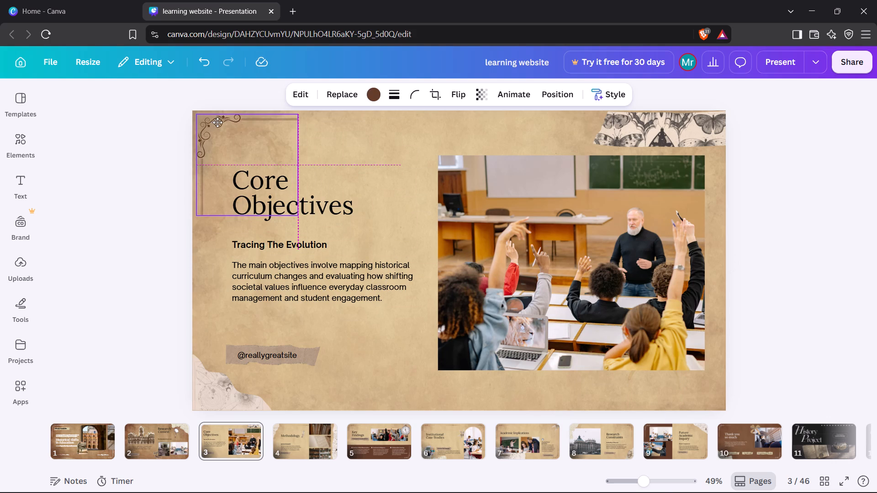
click(220, 125)
Duplicate the scroll corner ornament and place the copy near the slide's lower-right corner.
right_click(220, 125)
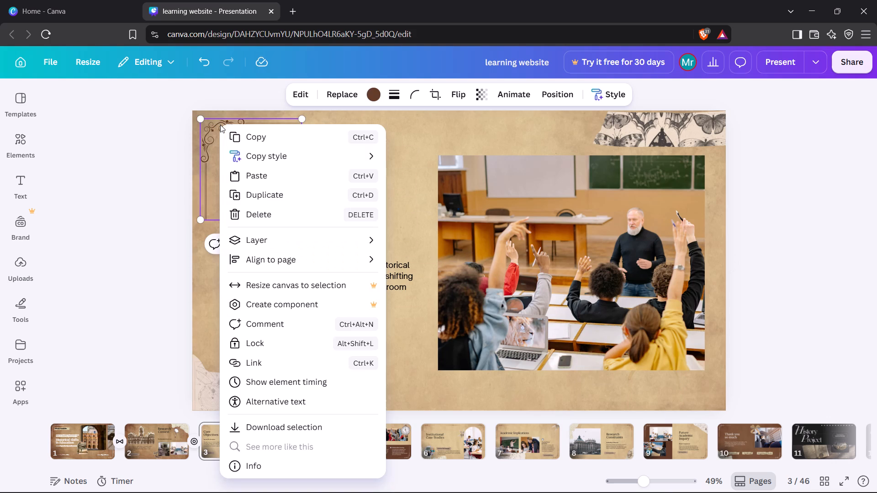
click(273, 139)
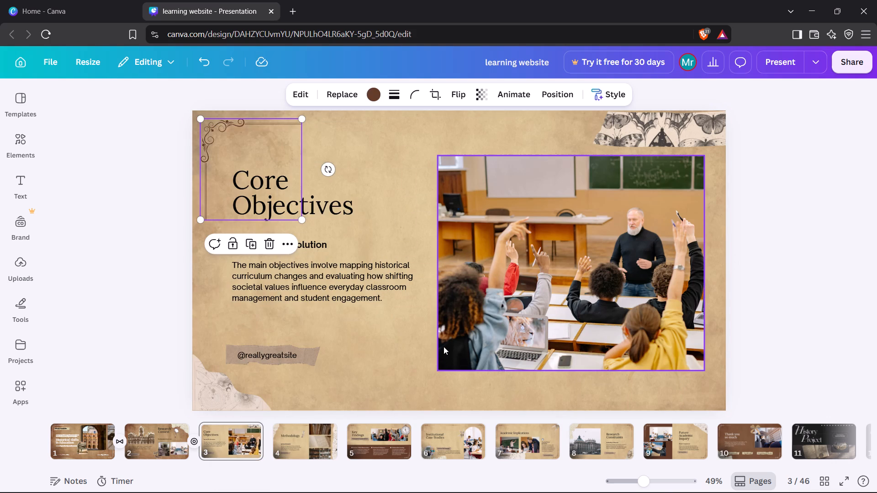
key(ctrl+v)
drag(243, 163, 276, 191)
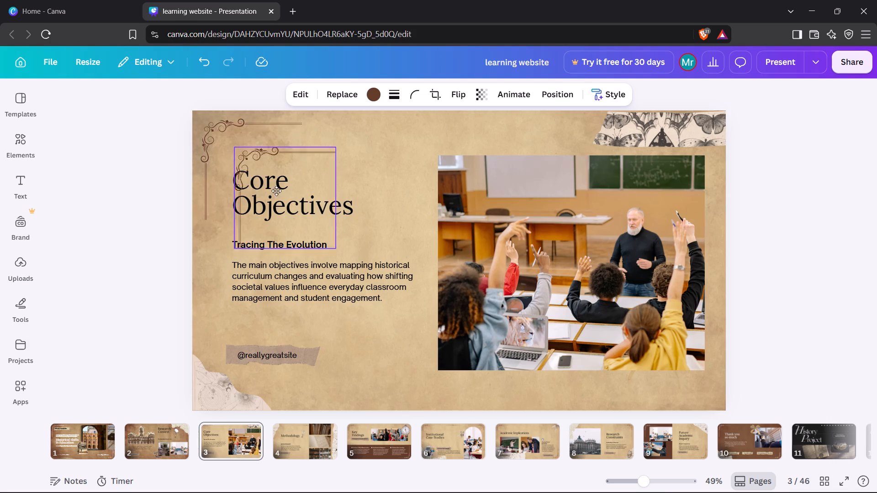
drag(276, 191, 702, 403)
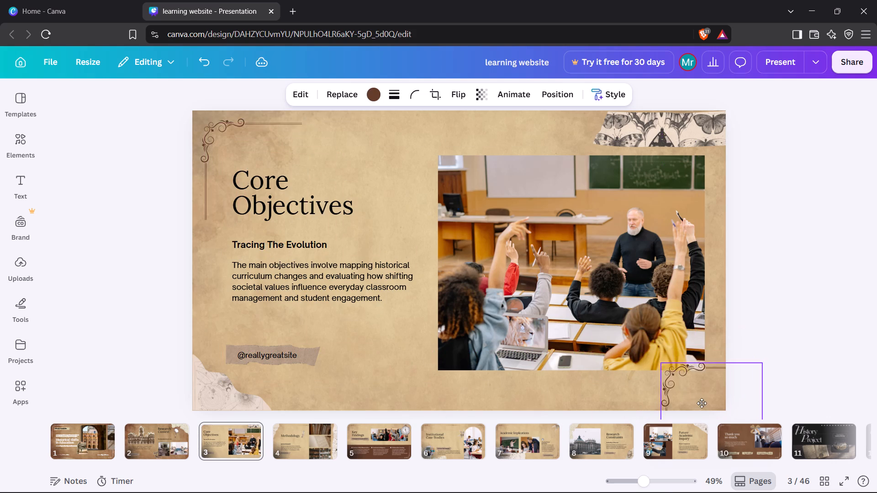
drag(702, 403, 667, 347)
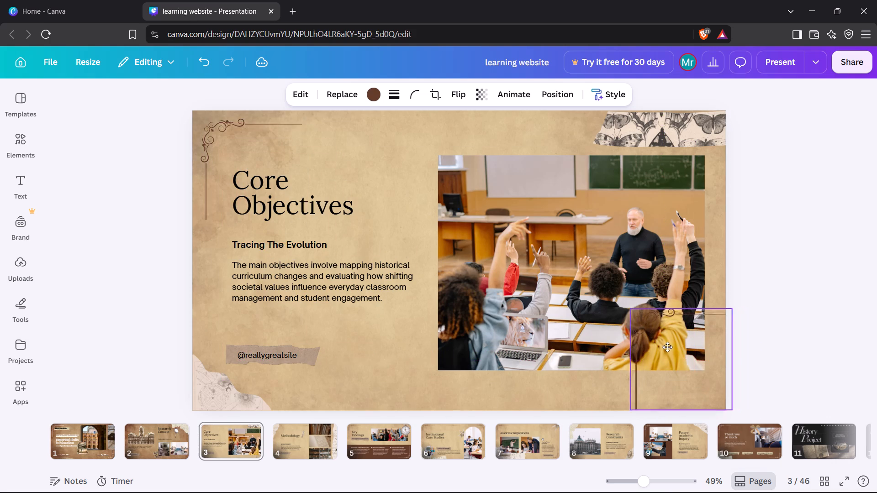
drag(667, 347, 667, 346)
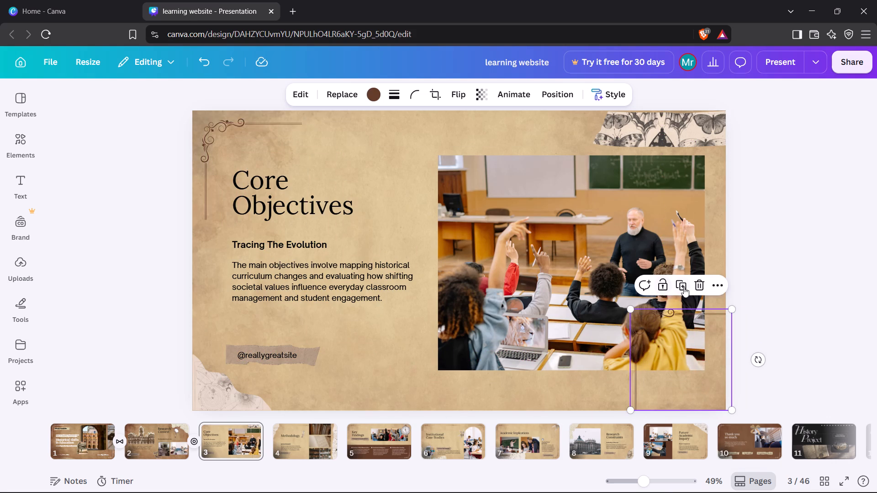
Rotate the copied scroll ornament to 180° and fit it inside the slide's lower-right corner.
drag(730, 409, 648, 412)
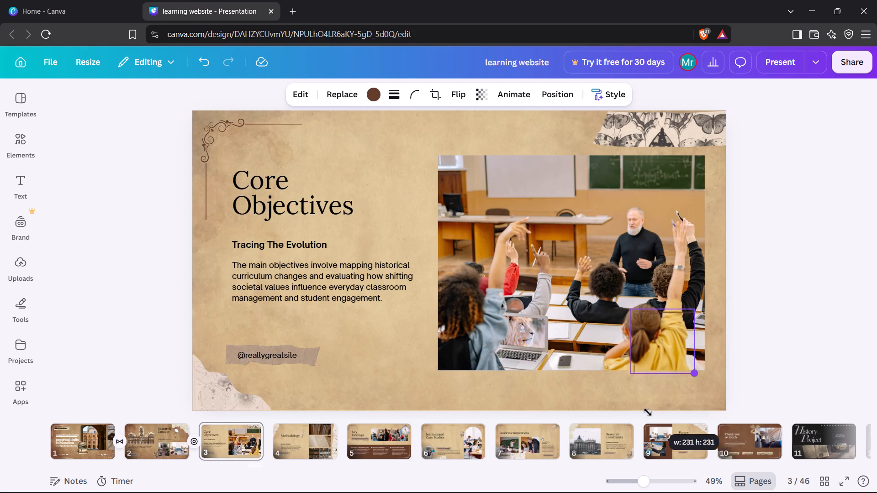
drag(648, 412, 716, 420)
click(756, 362)
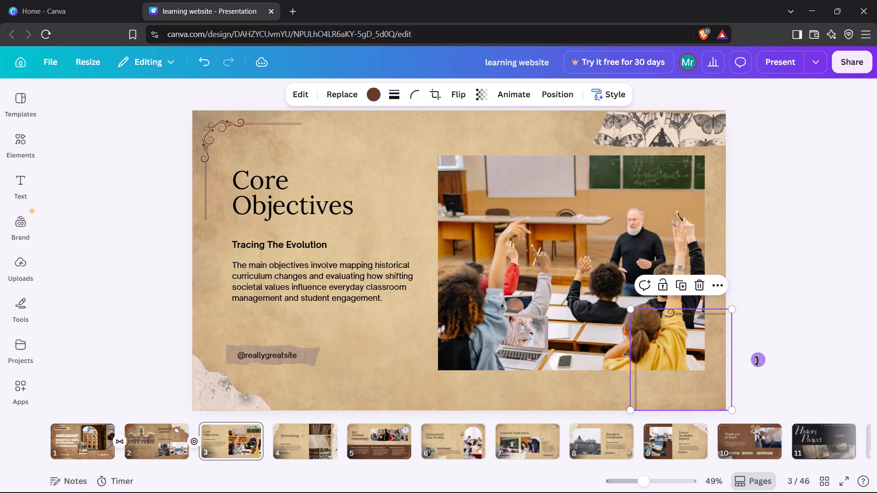
drag(757, 361, 750, 369)
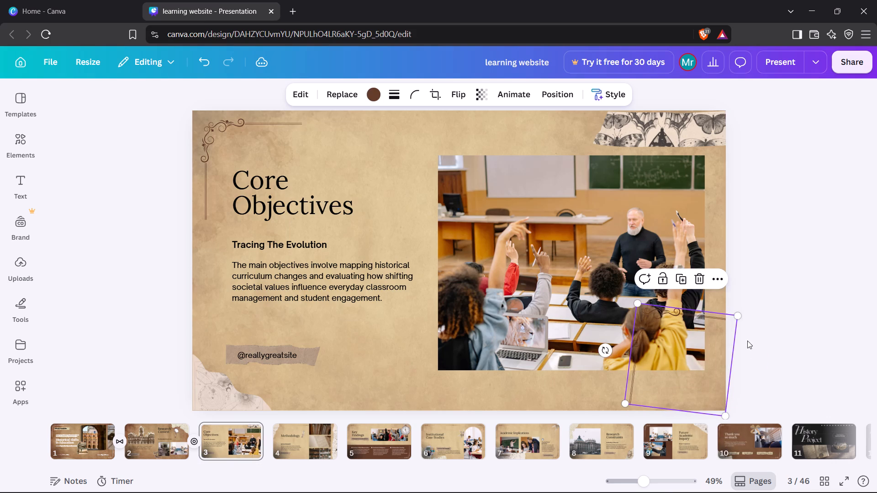
drag(605, 351, 614, 300)
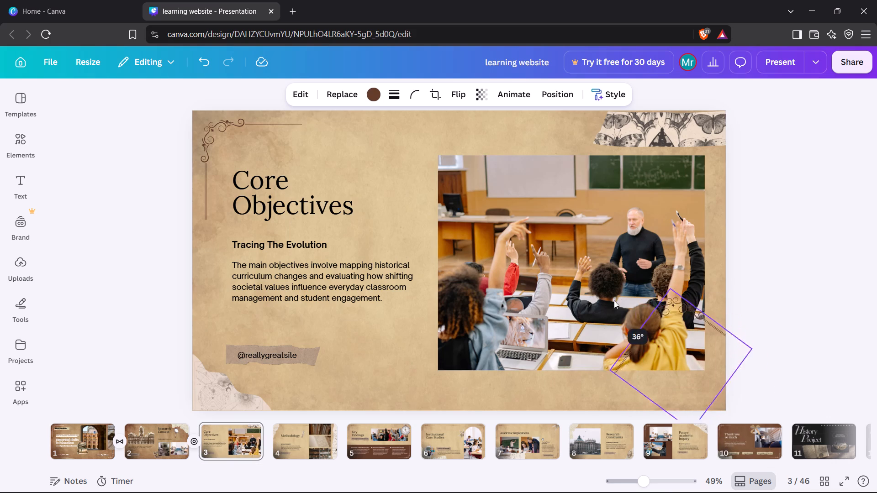
drag(614, 300, 749, 359)
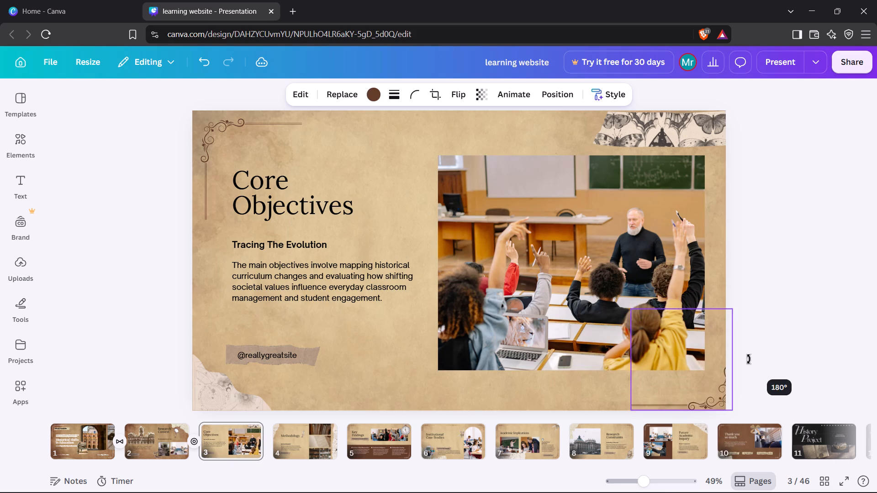
drag(749, 359, 744, 359)
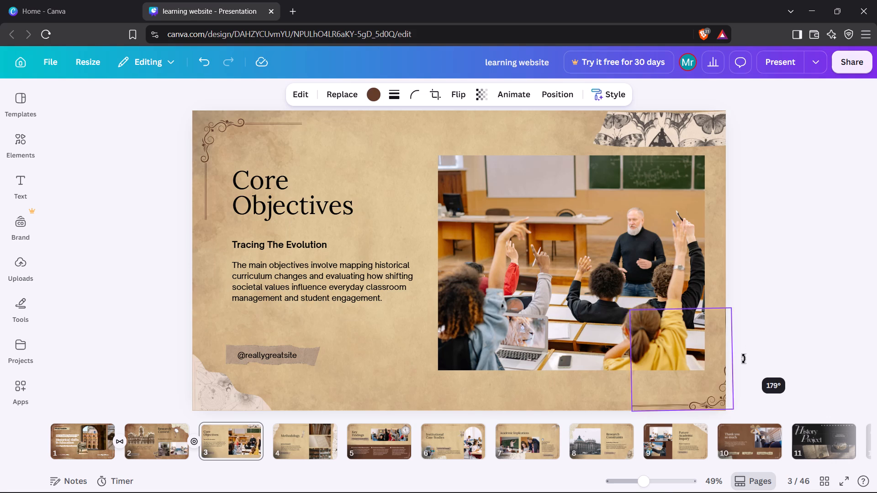
drag(744, 359, 744, 359)
drag(671, 377, 657, 378)
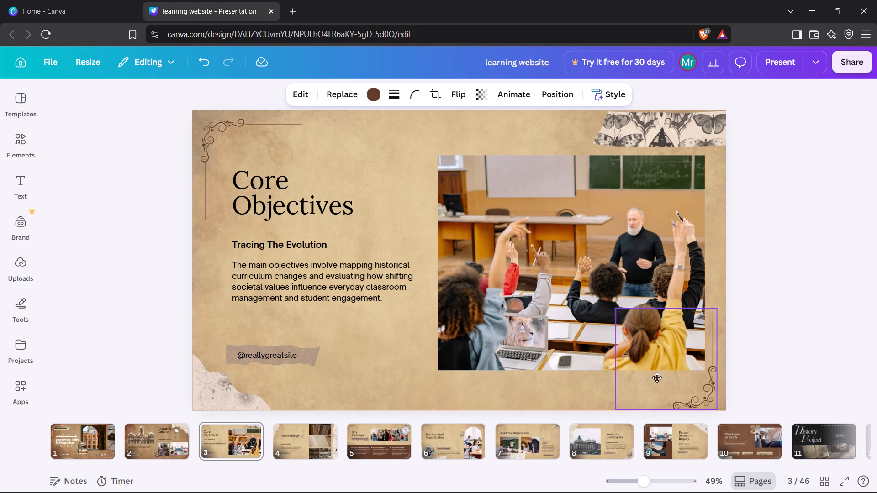
drag(657, 378, 663, 376)
Move the classroom photo slightly down to balance it between the butterfly strip and the lower corner ornament.
click(560, 321)
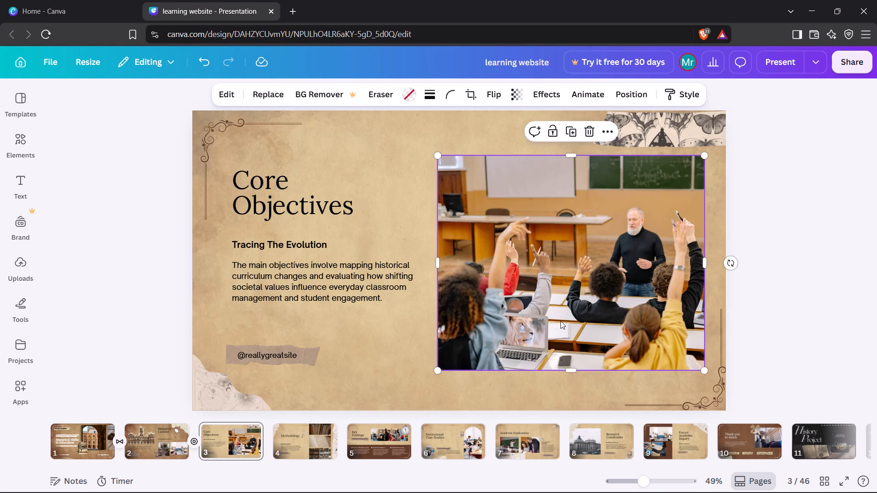
drag(575, 365, 576, 377)
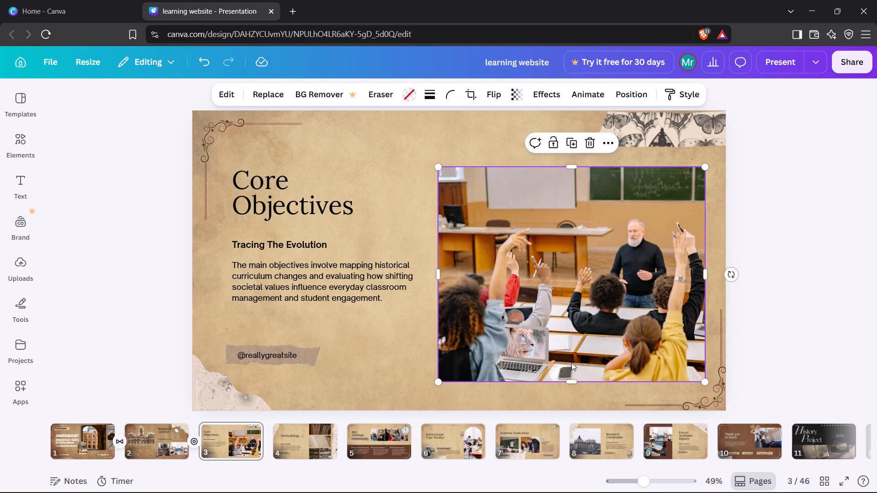
Extend the classroom photo's lower edge slightly and shift the photo up toward the butterfly strip.
drag(571, 382, 573, 390)
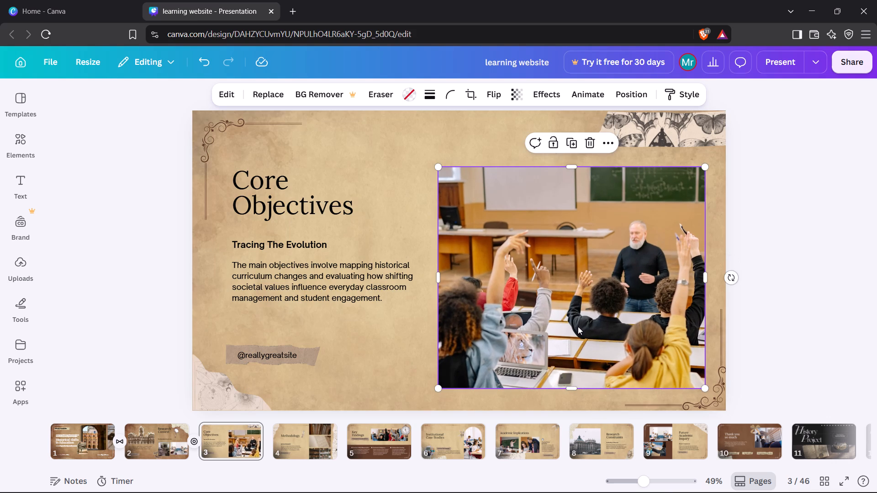
click(577, 325)
drag(578, 258, 578, 248)
click(400, 201)
Apply the Chill page animation to page 3.
click(445, 119)
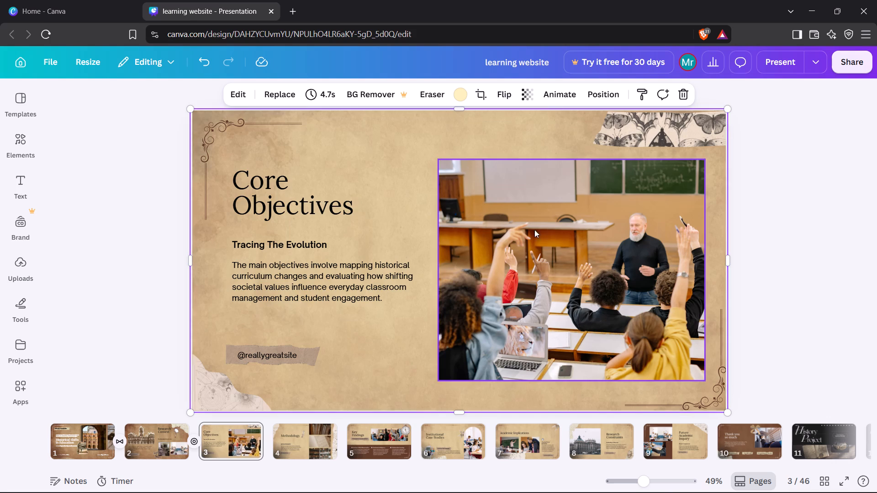
click(555, 247)
click(498, 115)
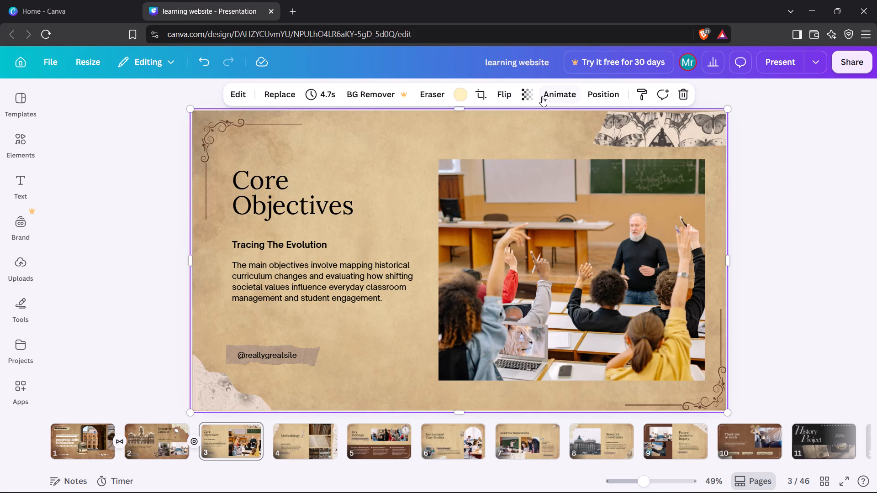
click(542, 96)
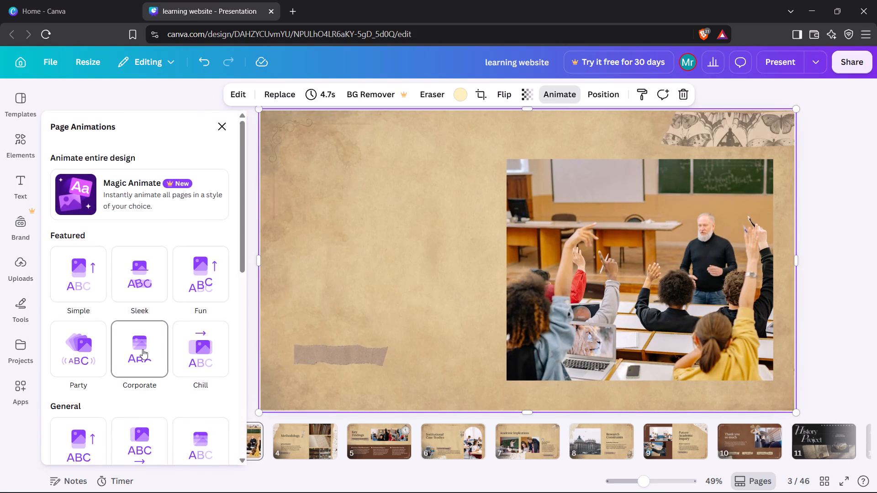
click(191, 353)
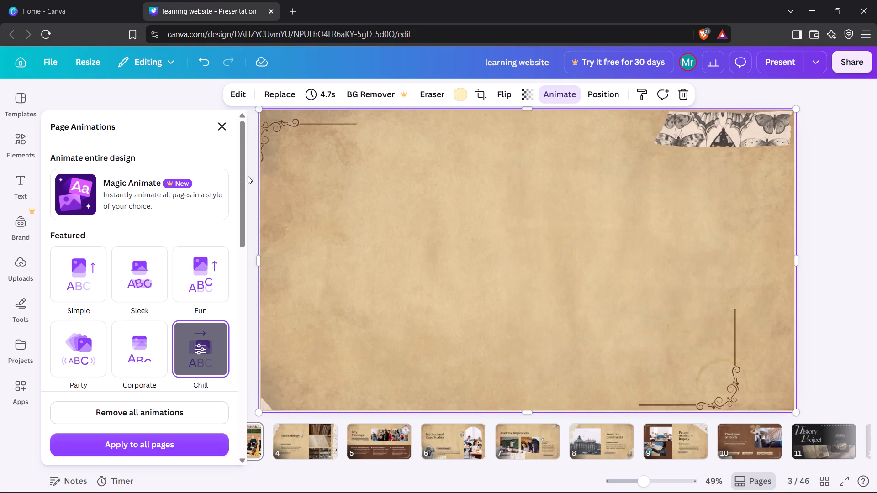
click(230, 125)
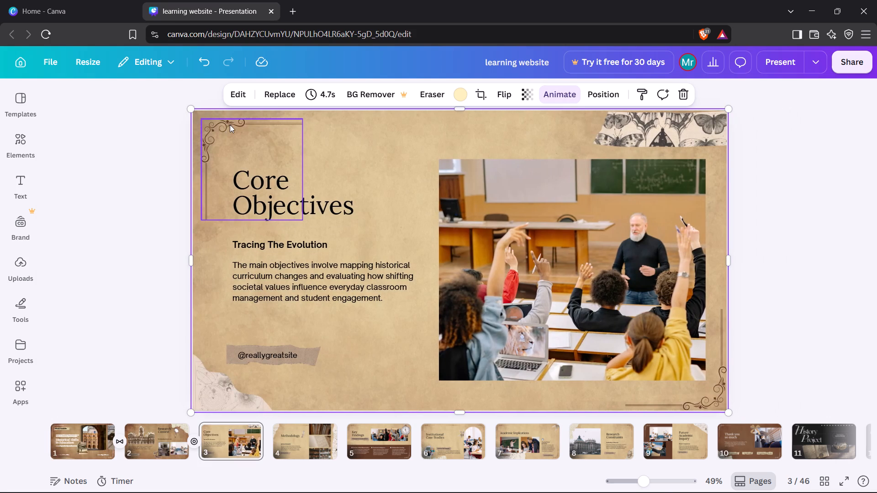
click(379, 124)
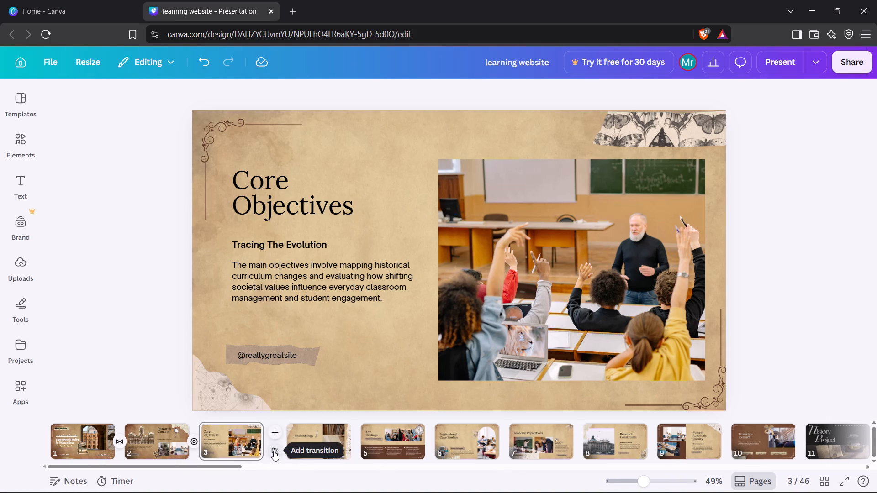
Add a Chop transition between pages 3 and 4.
click(274, 451)
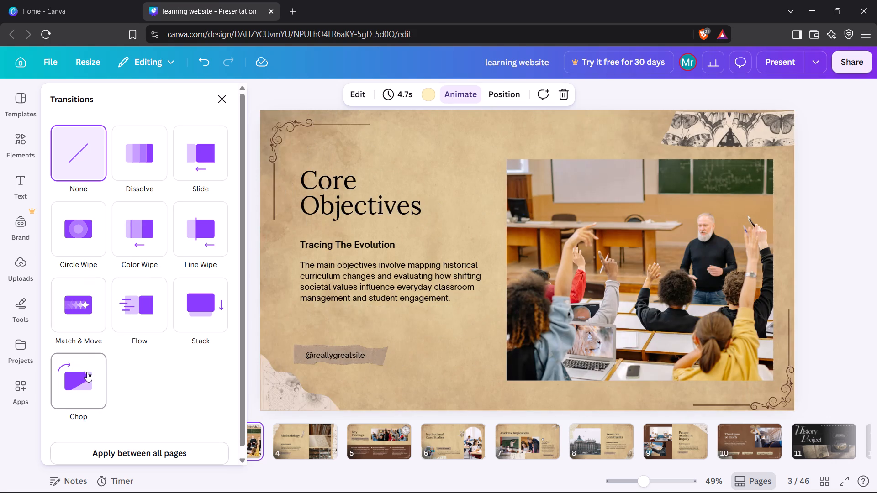
click(87, 372)
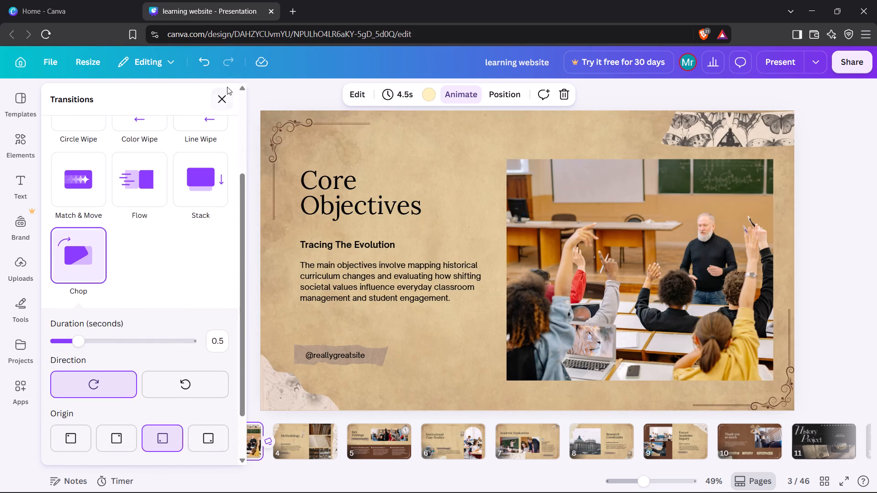
click(223, 98)
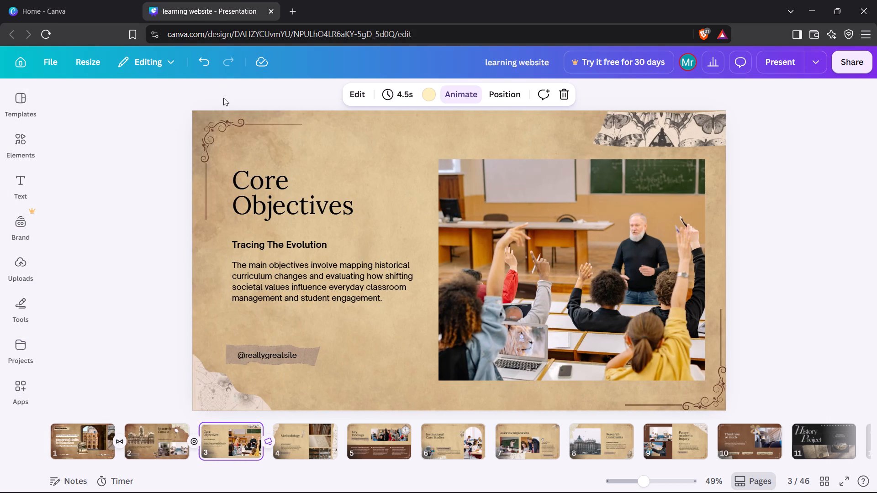
Go to page 4 and move the old book spines photo slightly down from the slide's top edge.
key(Right)
key(Right)
key(Right)
key(Right)
key(Right)
key(Right)
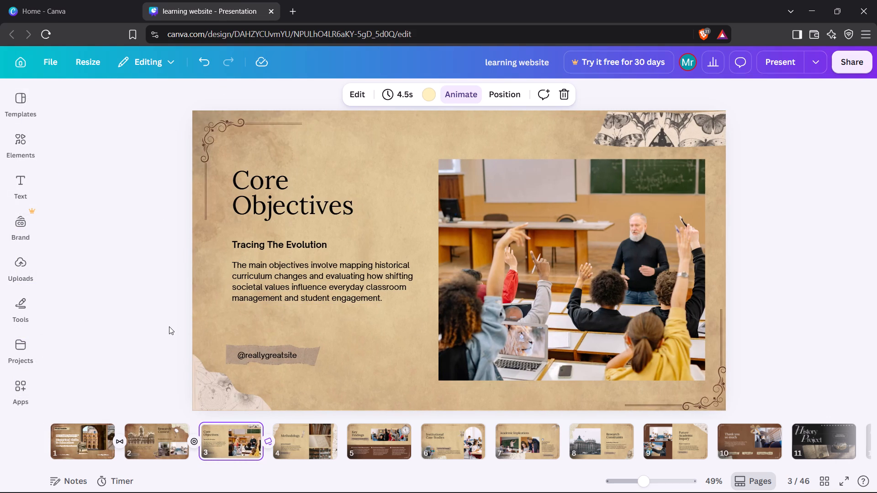
click(169, 326)
key(Right)
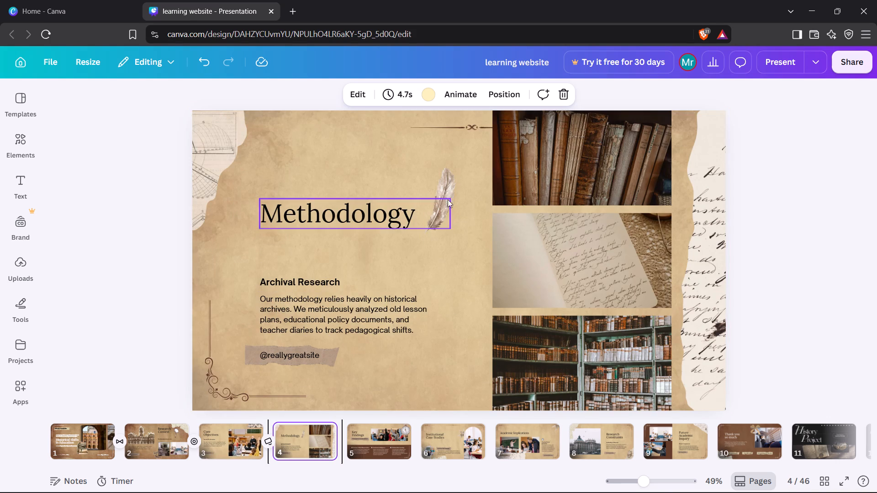
click(525, 167)
drag(566, 176, 568, 183)
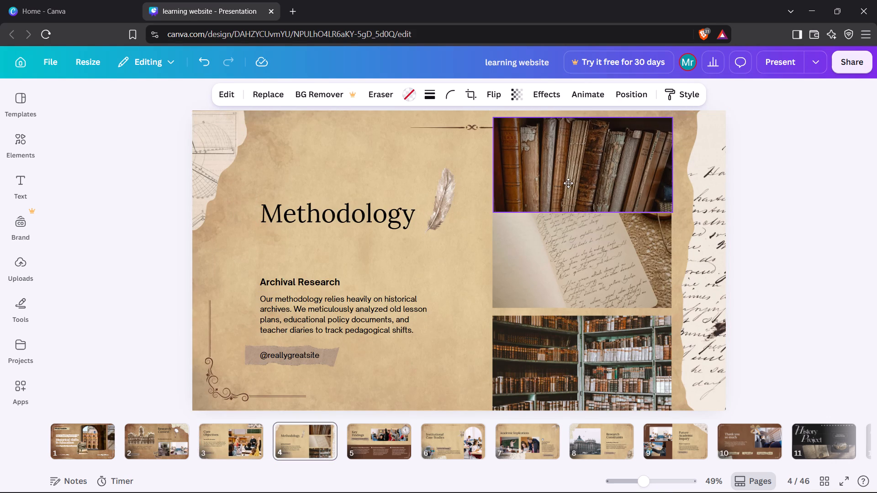
drag(568, 183, 571, 181)
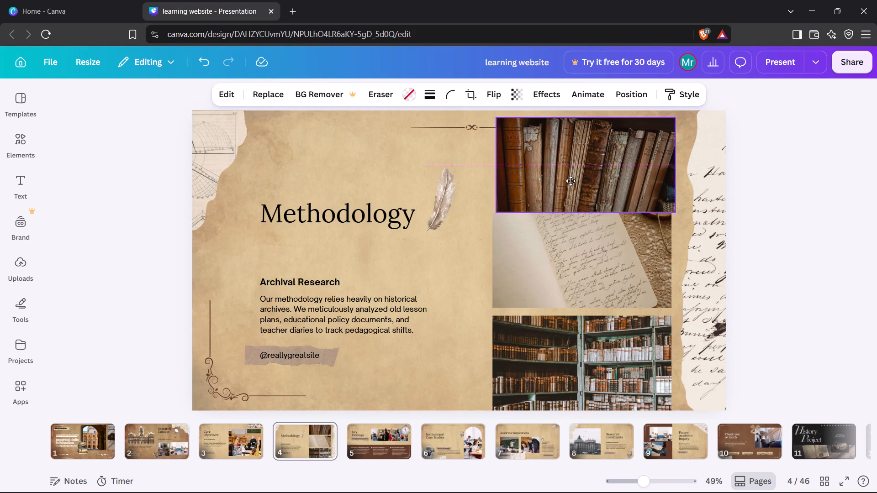
drag(571, 181, 568, 178)
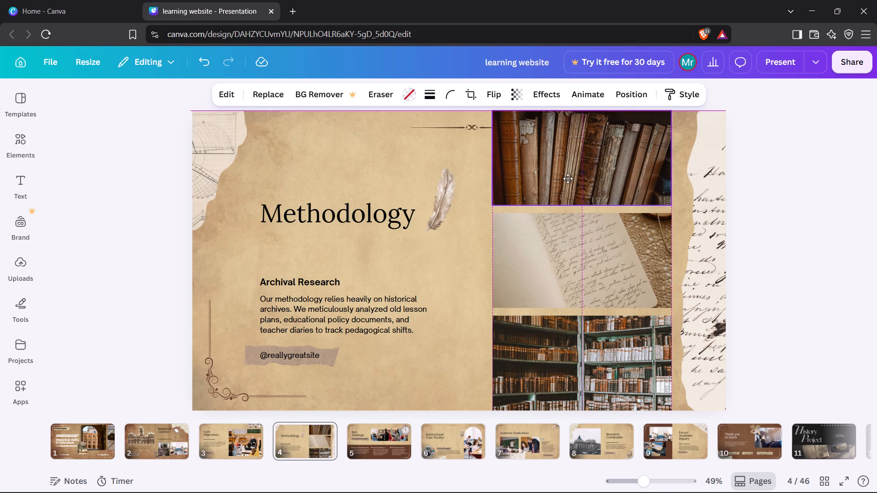
drag(568, 178, 569, 182)
Move the ornamental divider line up and left, near the slide's top edge beside the book spines photo.
click(456, 128)
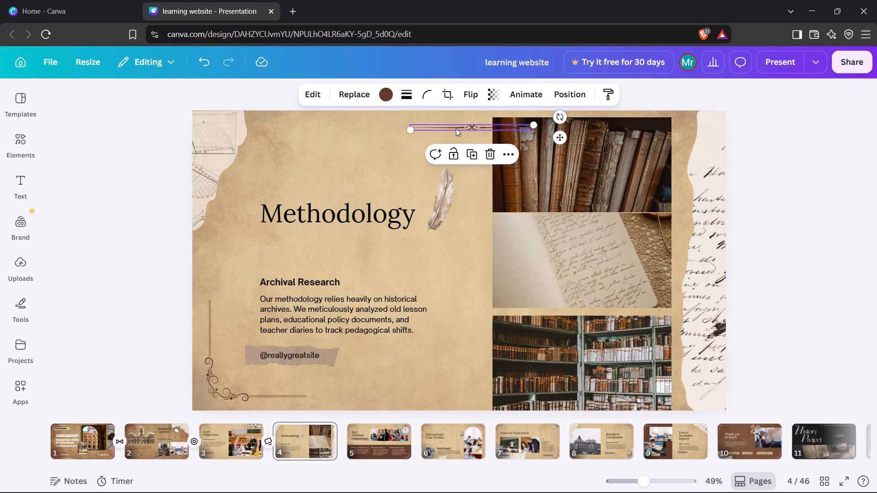
drag(456, 128, 416, 118)
click(379, 189)
Move the handwritten notebook photo slightly down to leave a gap below the book spines photo.
click(574, 269)
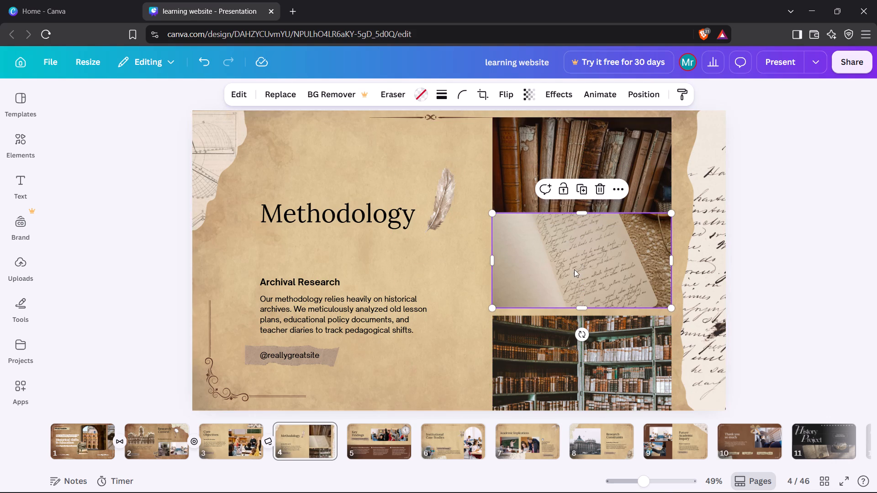
drag(575, 292, 575, 297)
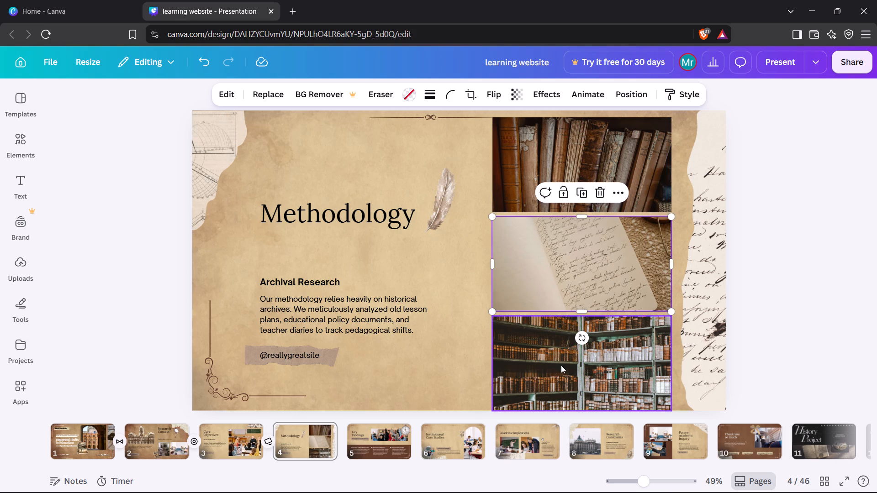
click(449, 345)
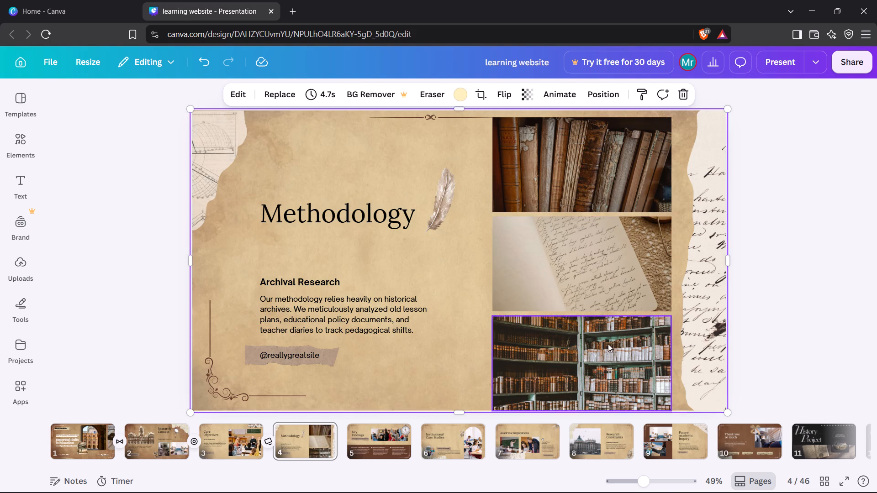
Shift the torn handwritten paper decoration slightly closer to the slide's right edge.
click(714, 279)
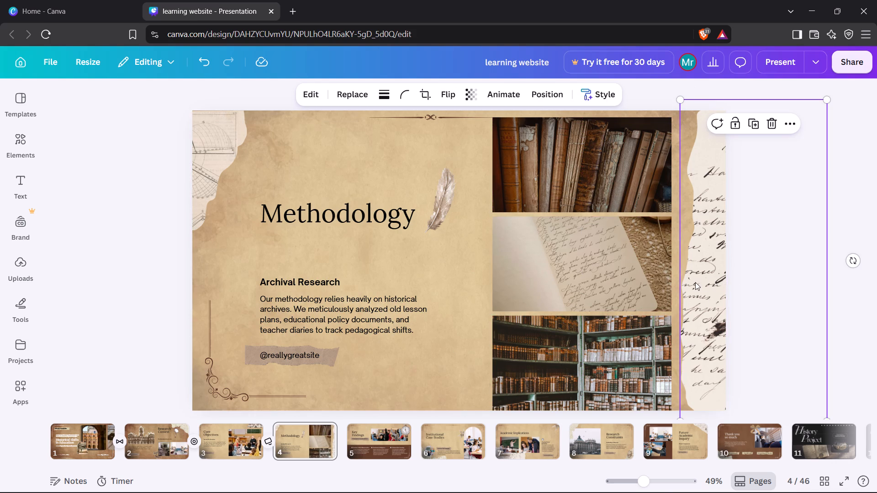
drag(697, 282, 700, 282)
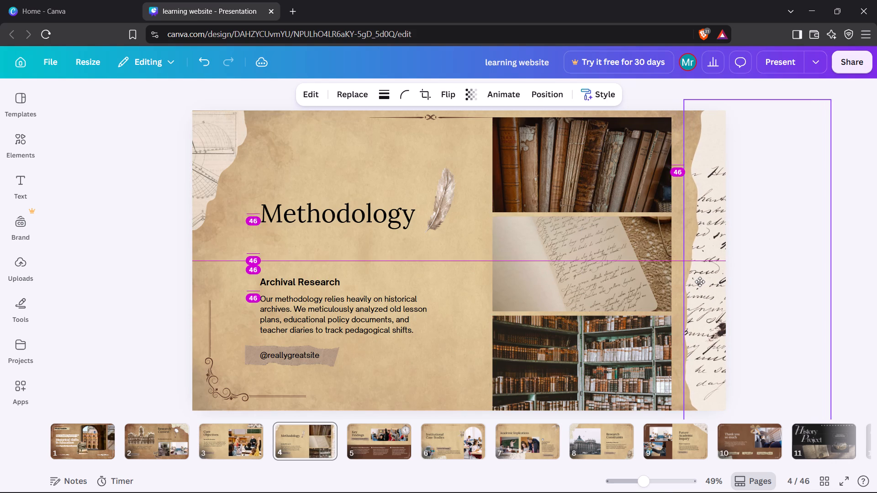
drag(700, 282, 702, 281)
click(416, 353)
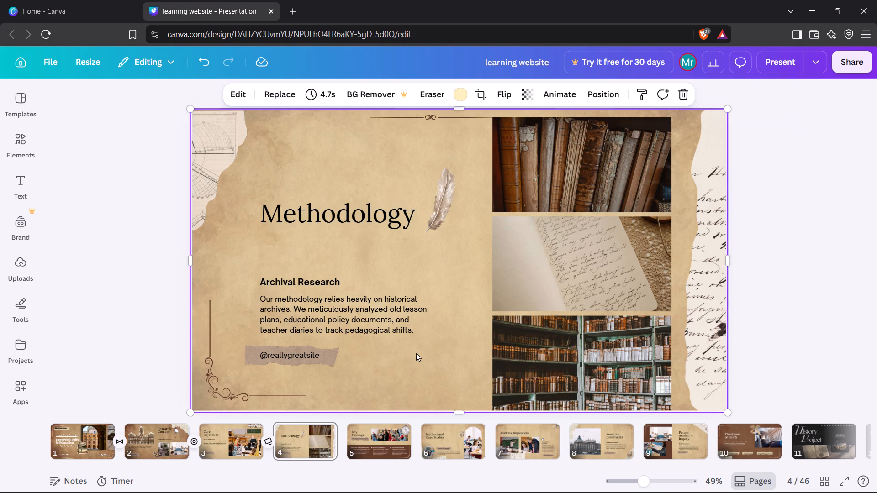
Shorten the library shelves photo from its lower edge to a height of about 323.
click(560, 358)
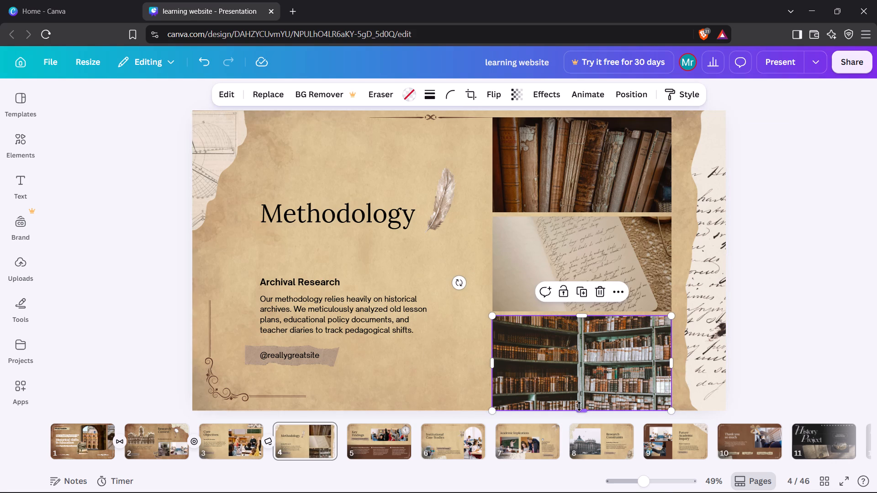
drag(585, 409, 586, 407)
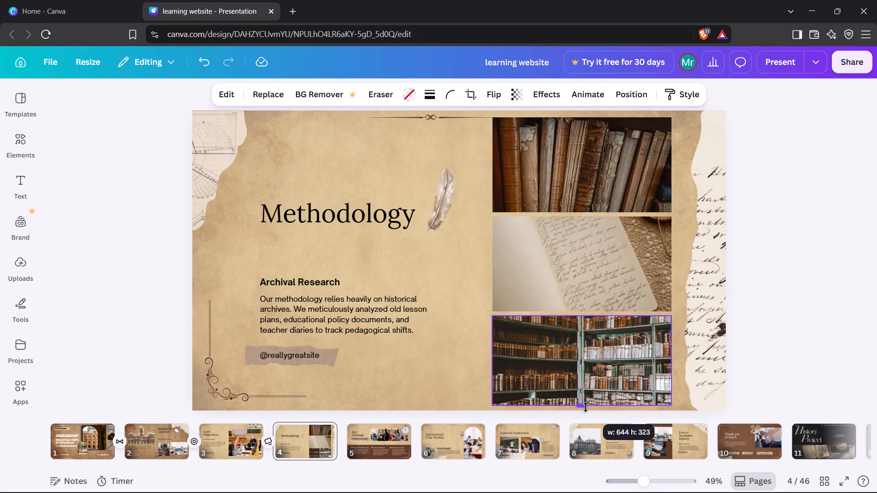
drag(586, 407, 586, 404)
click(469, 375)
Move the Methodology heading and the feather beside it higher on the slide.
click(356, 294)
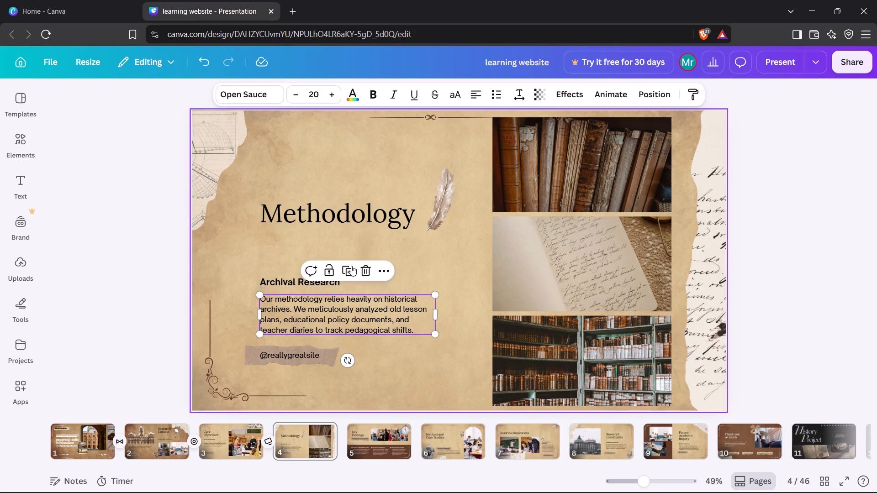
click(354, 201)
drag(352, 213, 347, 177)
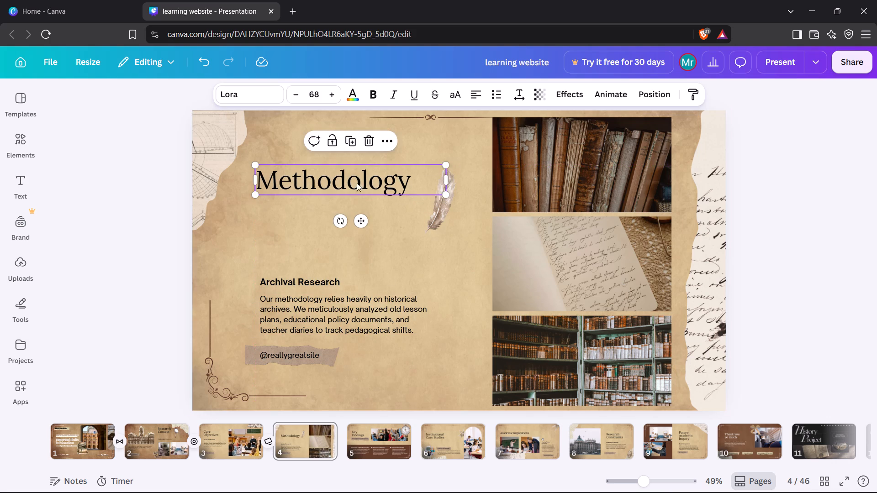
click(443, 211)
drag(443, 211, 444, 196)
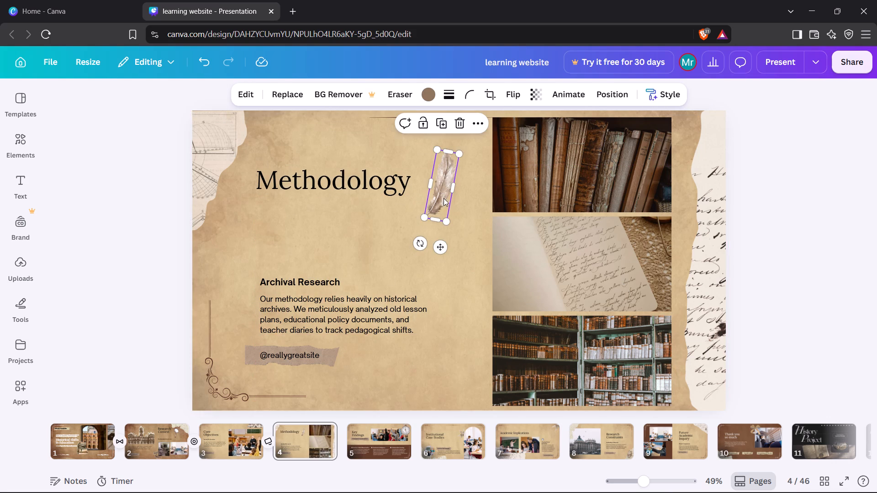
Move the Archival Research subheading and its paragraph up under the Methodology heading, aligned with the heading's left edge.
click(322, 288)
drag(324, 280, 330, 240)
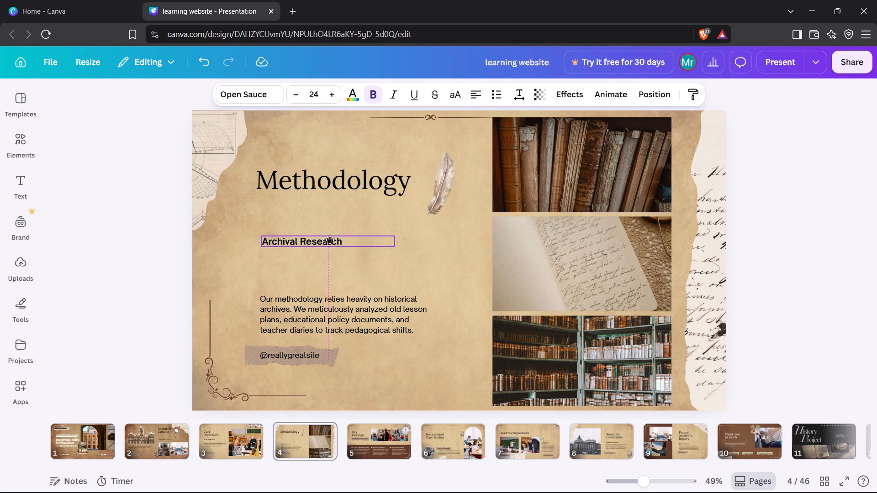
drag(330, 240, 322, 234)
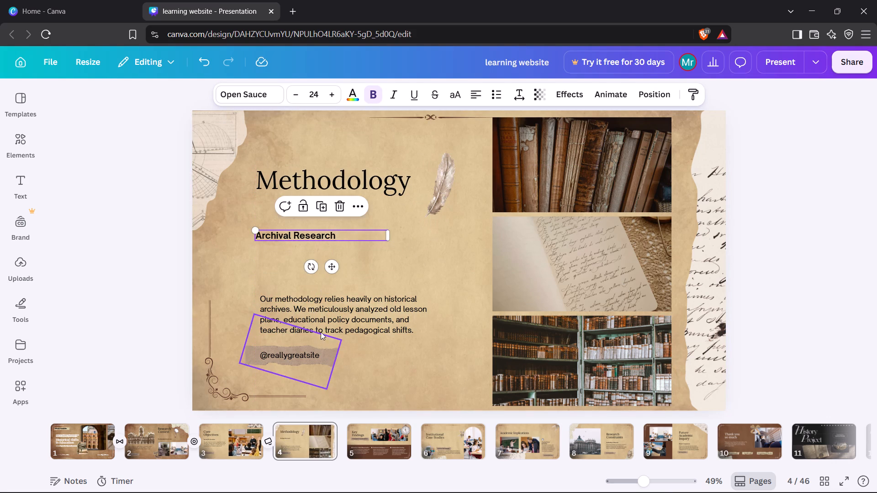
click(323, 325)
drag(323, 325, 320, 287)
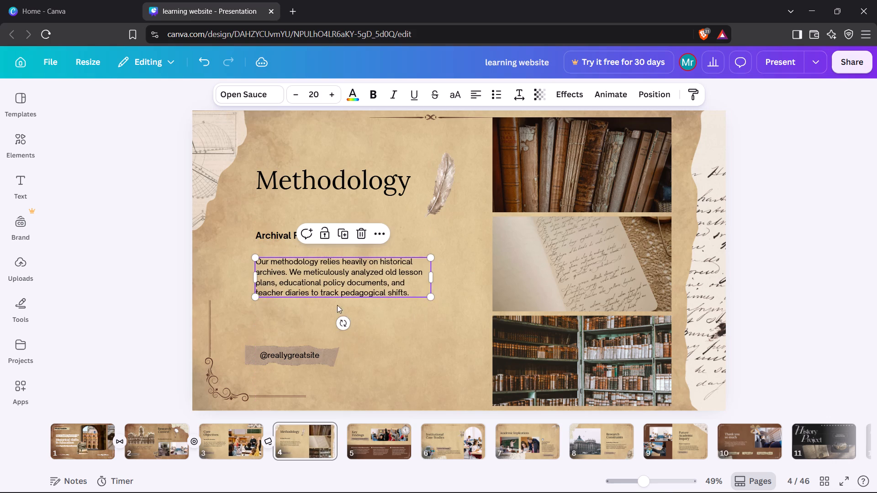
Enlarge the Archival Research paragraph proportionally to a text size of 20.7.
drag(433, 294, 437, 306)
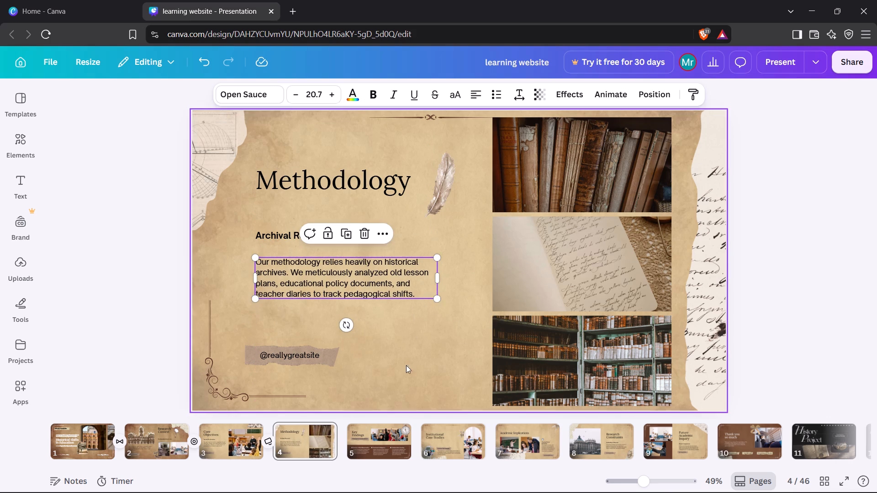
click(406, 373)
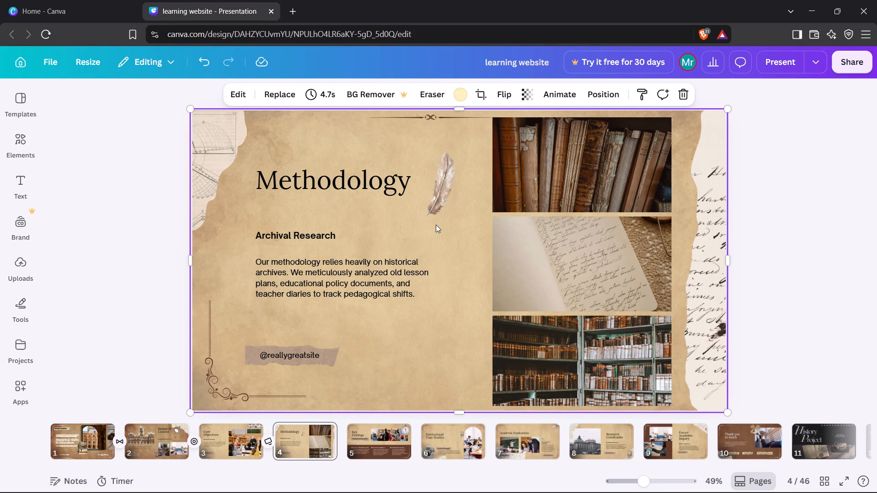
Nudge the torn map paper in the slide's upper-left corner higher, flush against the slide's left edge.
click(209, 173)
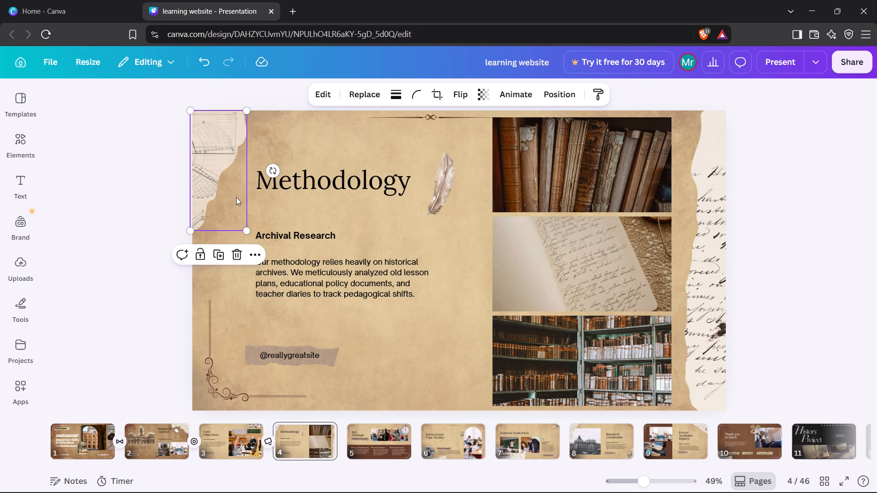
drag(205, 168, 222, 178)
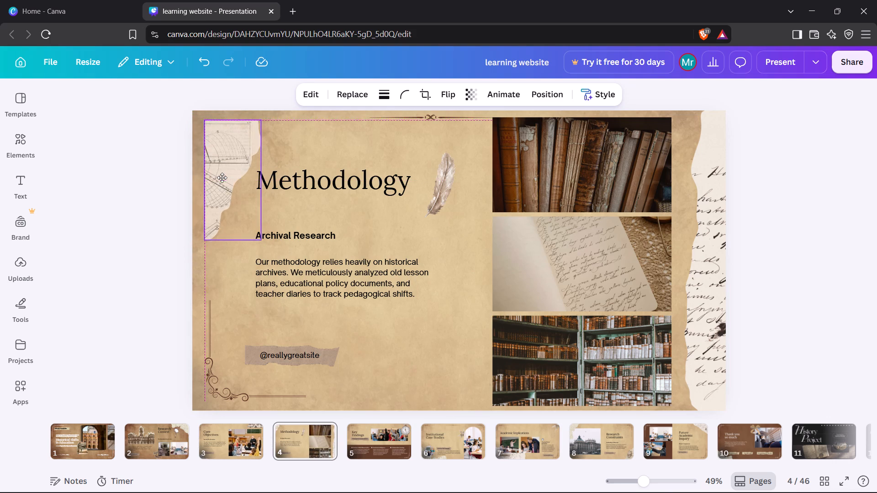
drag(222, 178, 209, 173)
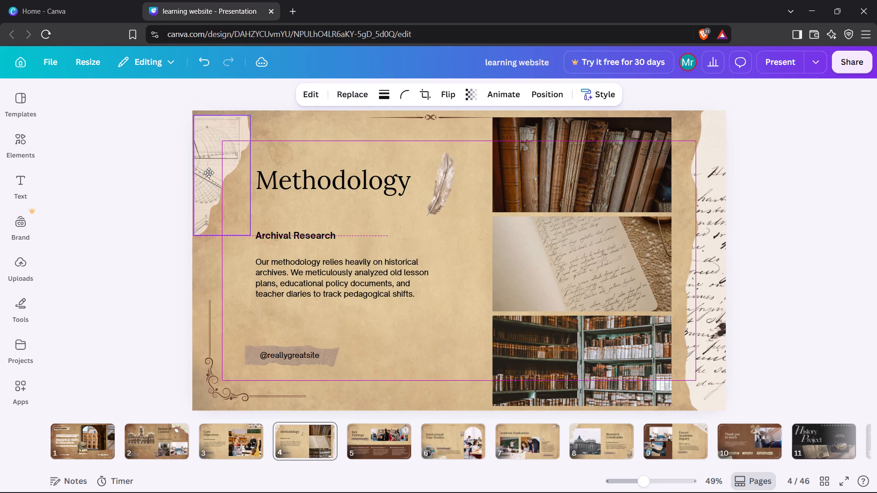
drag(209, 173, 210, 163)
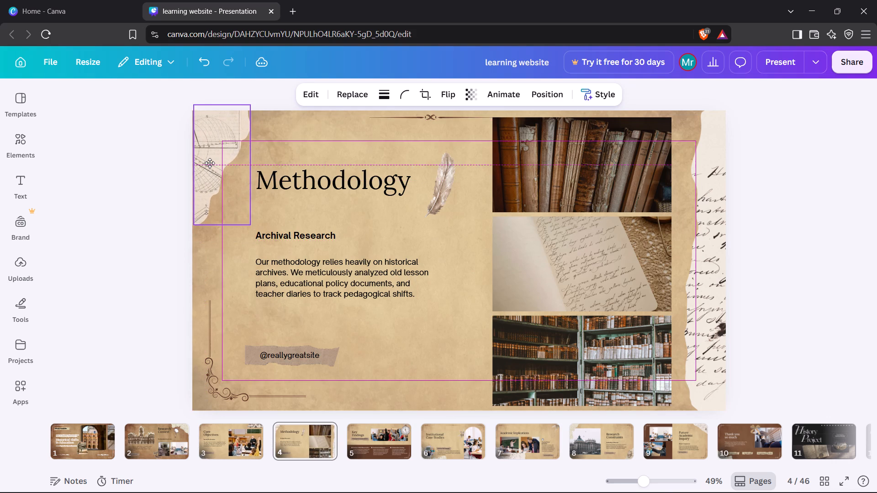
drag(210, 163, 206, 163)
click(402, 376)
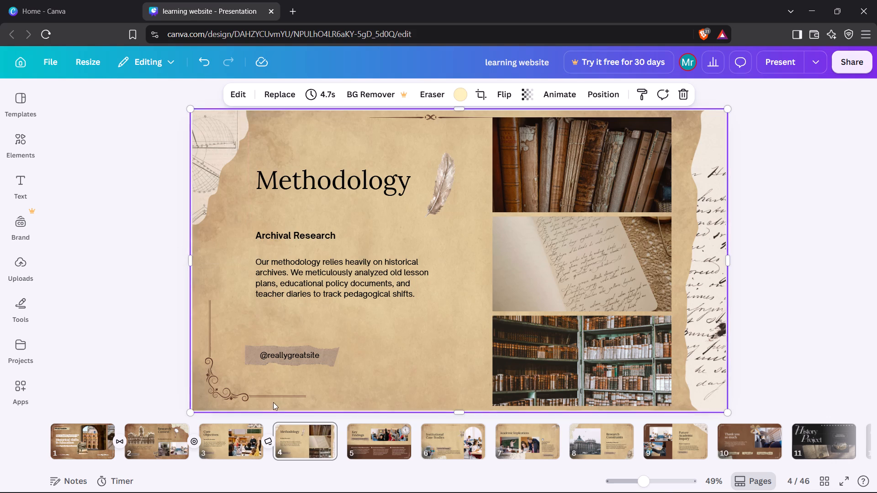
Move the brown scroll ornament closer into the slide's lower-left corner.
click(269, 397)
drag(269, 397, 261, 407)
click(449, 388)
click(449, 388)
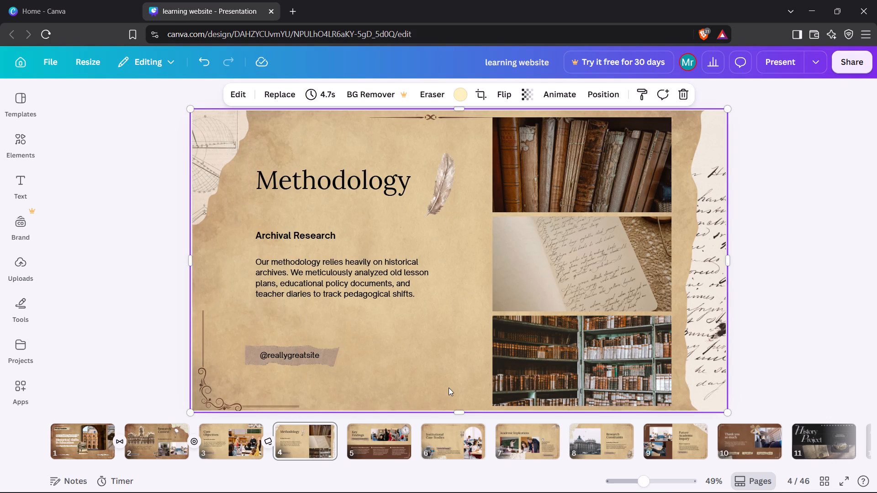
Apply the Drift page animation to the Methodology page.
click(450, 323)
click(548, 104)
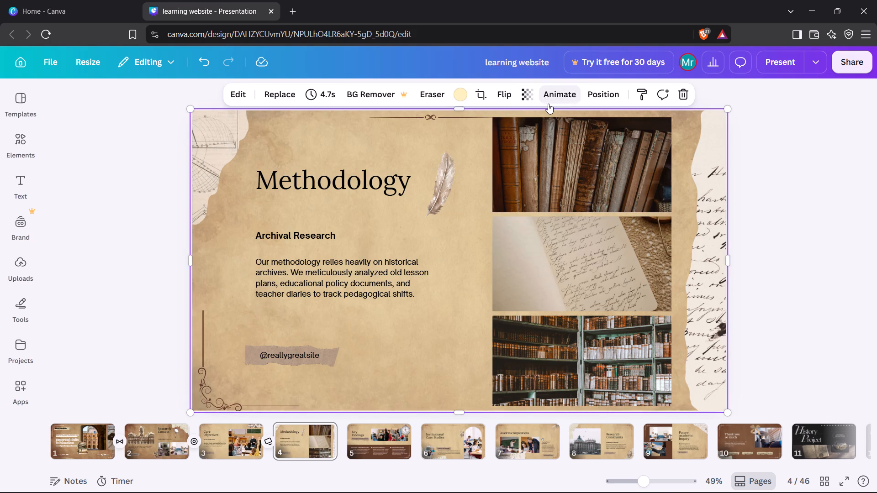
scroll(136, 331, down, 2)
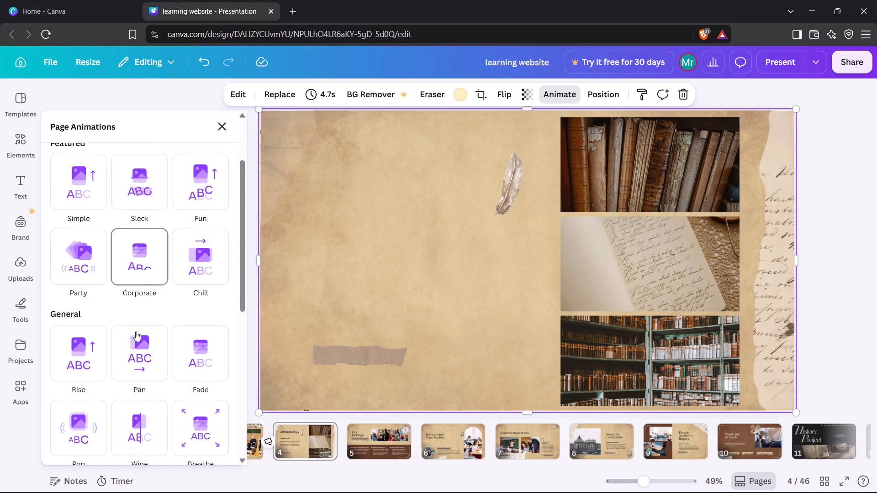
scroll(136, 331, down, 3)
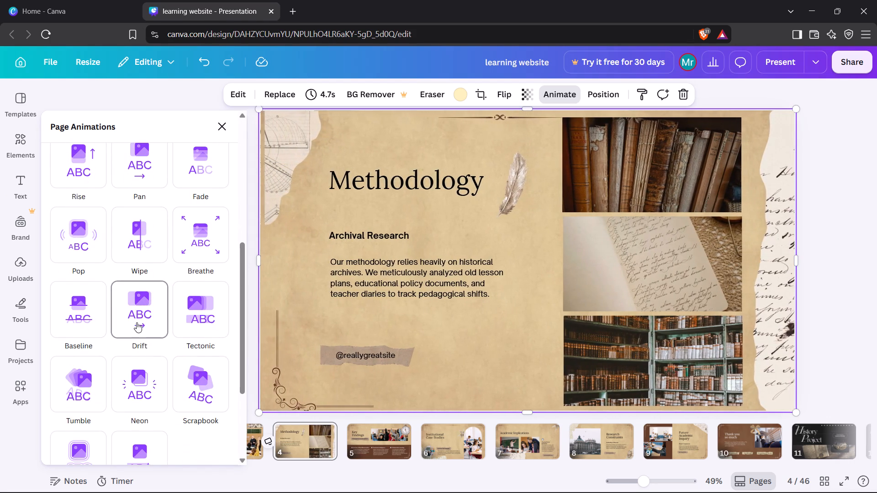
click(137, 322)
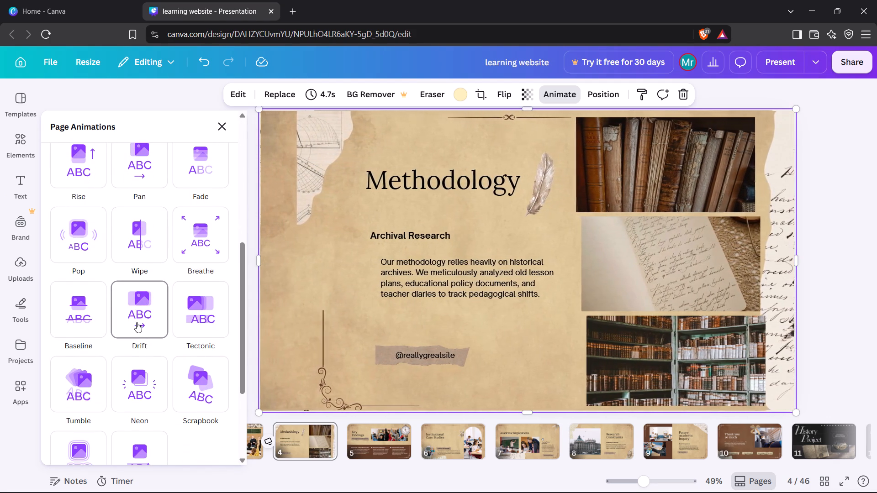
Switch the Methodology page's animation to Block.
scroll(169, 372, down, 1)
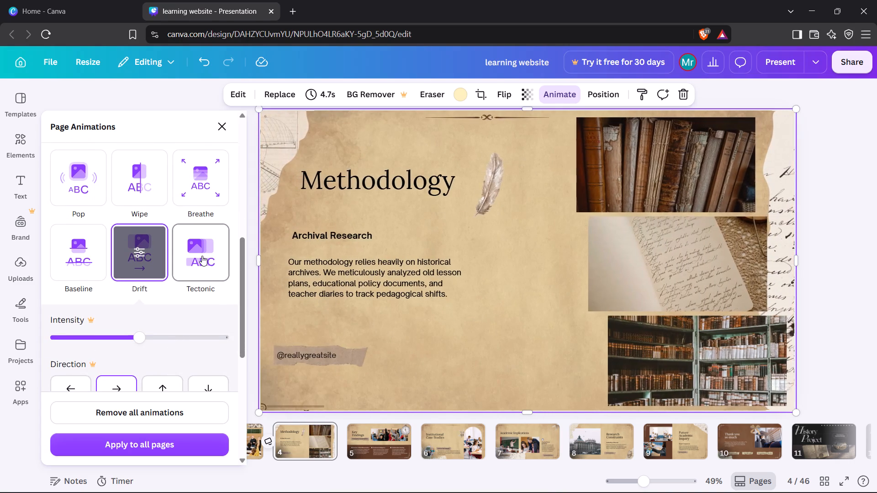
scroll(157, 323, down, 2)
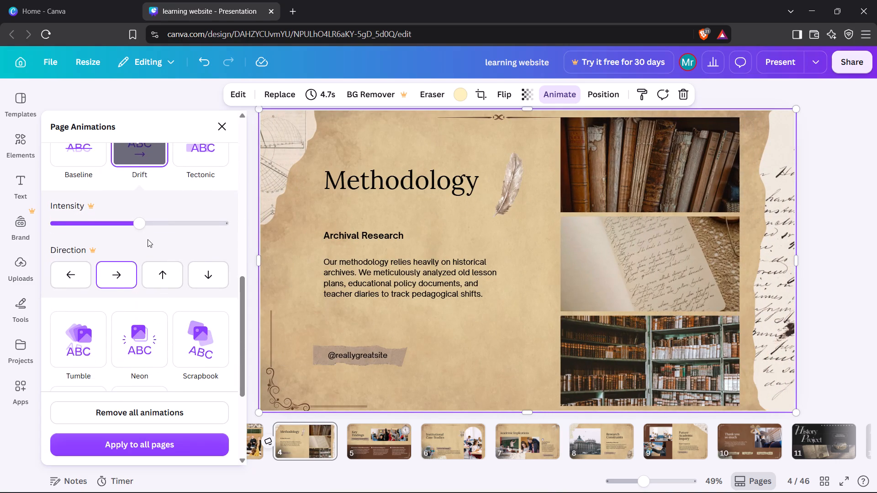
scroll(125, 249, down, 2)
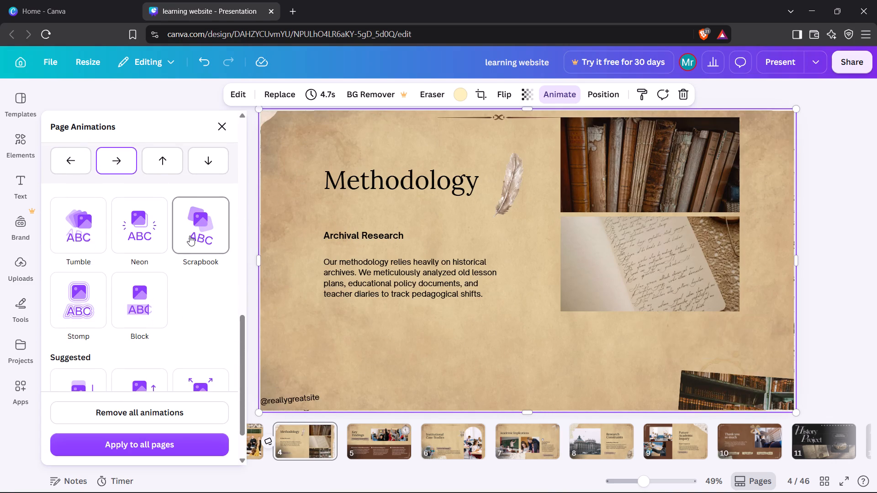
click(156, 299)
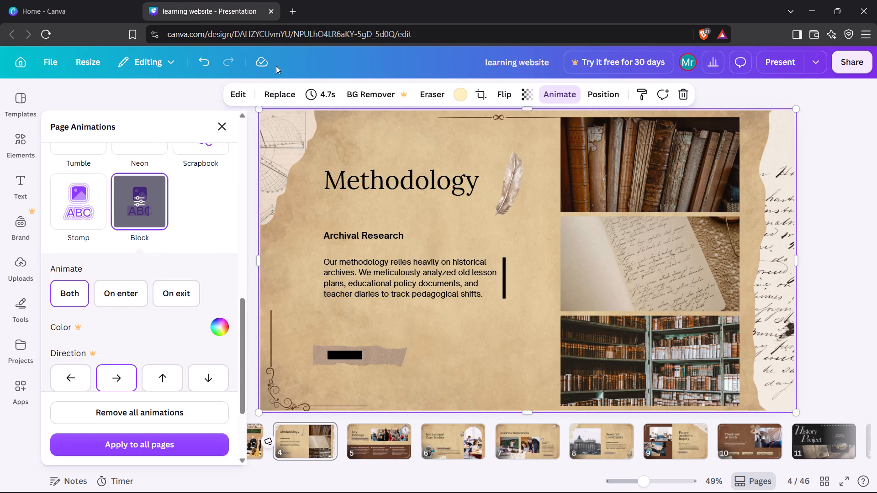
click(222, 132)
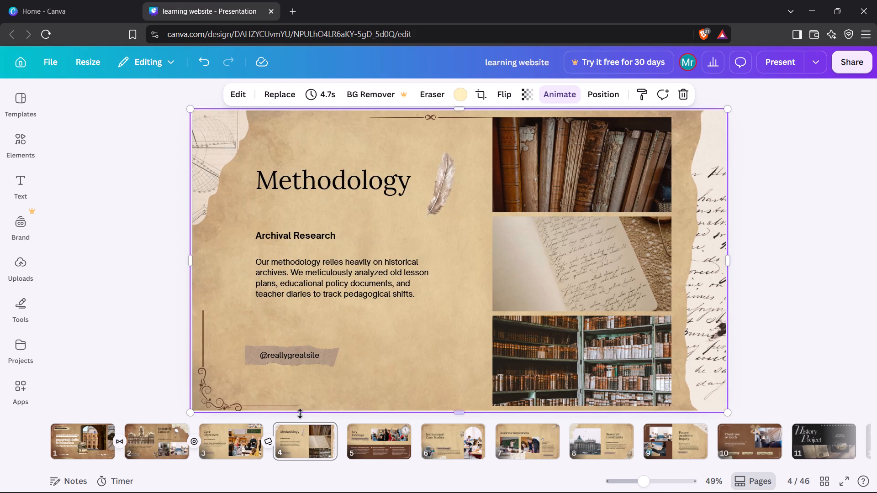
Add a Dissolve transition between pages 4 and 5 with a duration of 0.8 seconds.
click(345, 453)
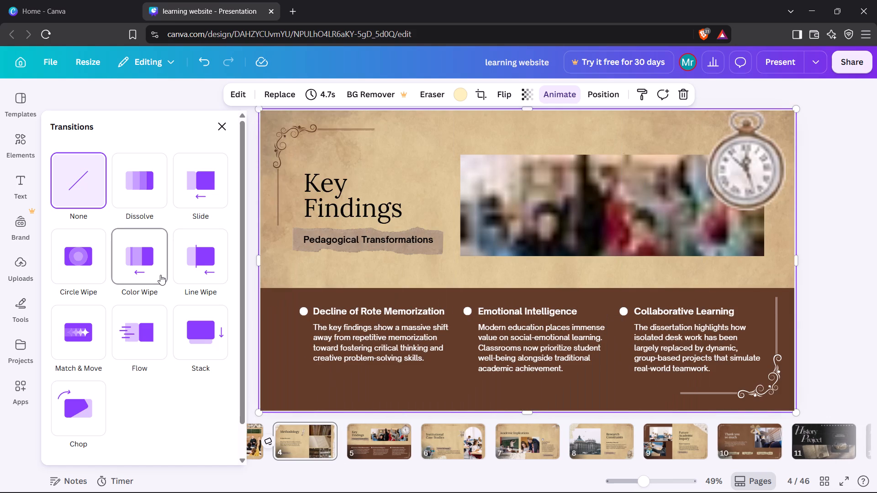
scroll(164, 305, down, 9)
scroll(165, 357, down, 7)
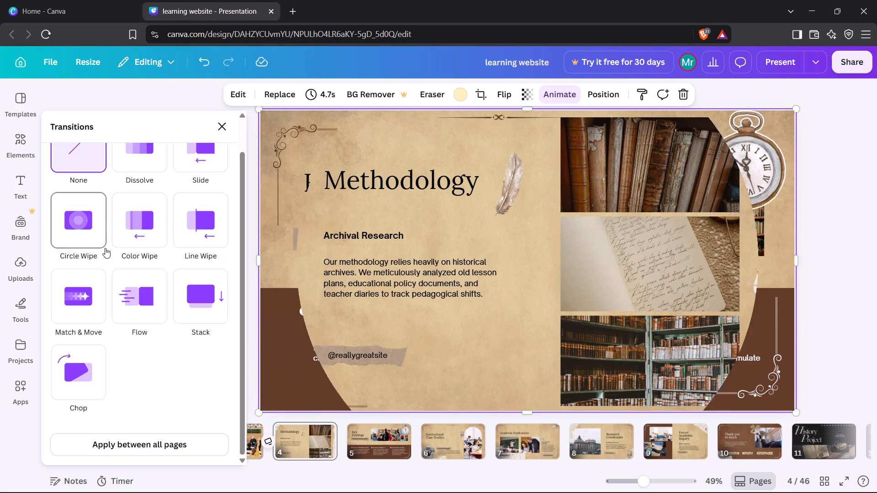
scroll(149, 235, up, 2)
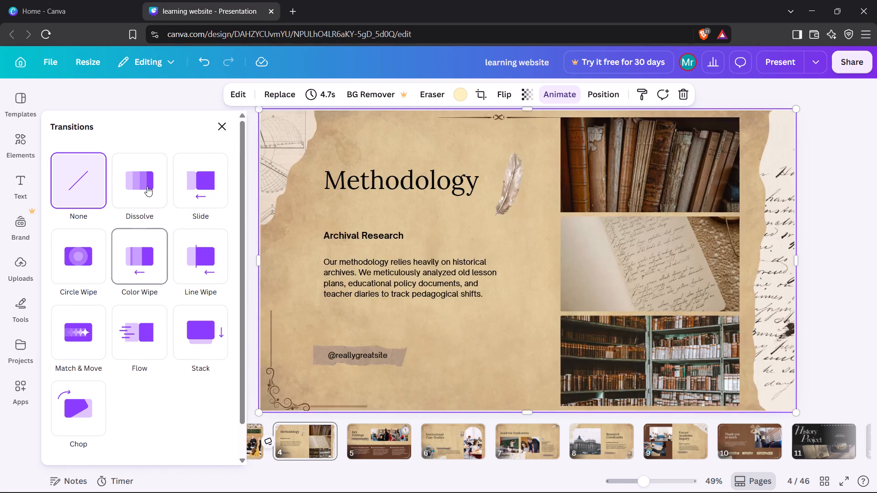
click(147, 181)
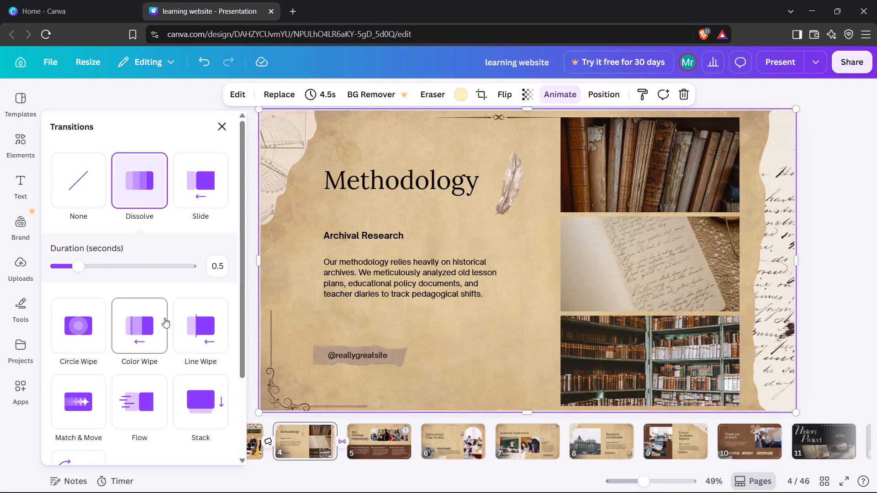
click(96, 265)
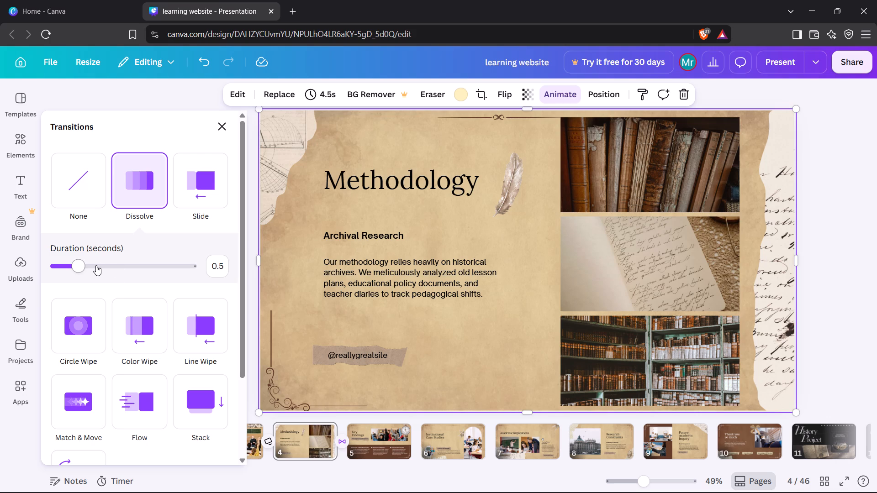
click(224, 125)
On page 5, move the pocket watch partly off the slide's right edge, beside the group photo.
click(170, 332)
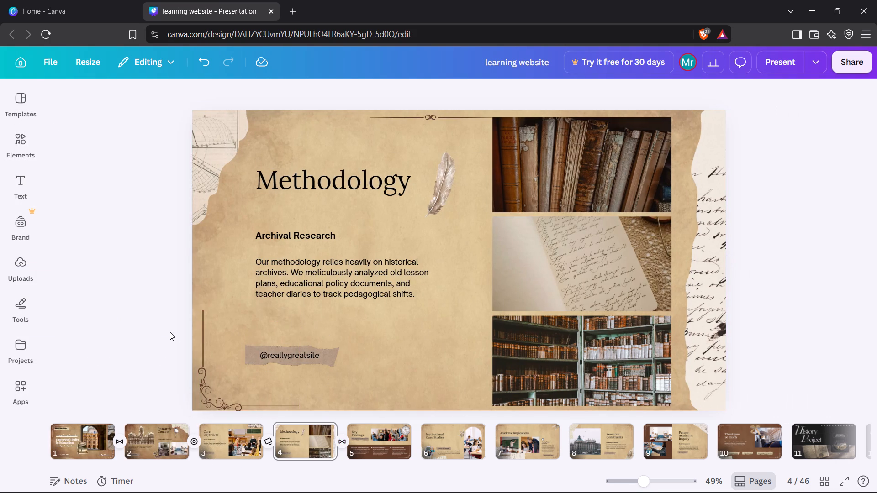
key(Right)
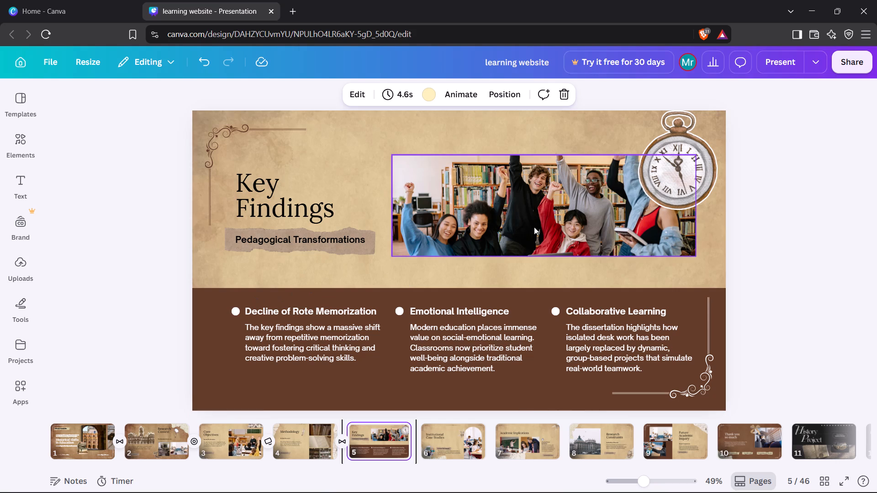
click(685, 150)
drag(679, 157, 717, 125)
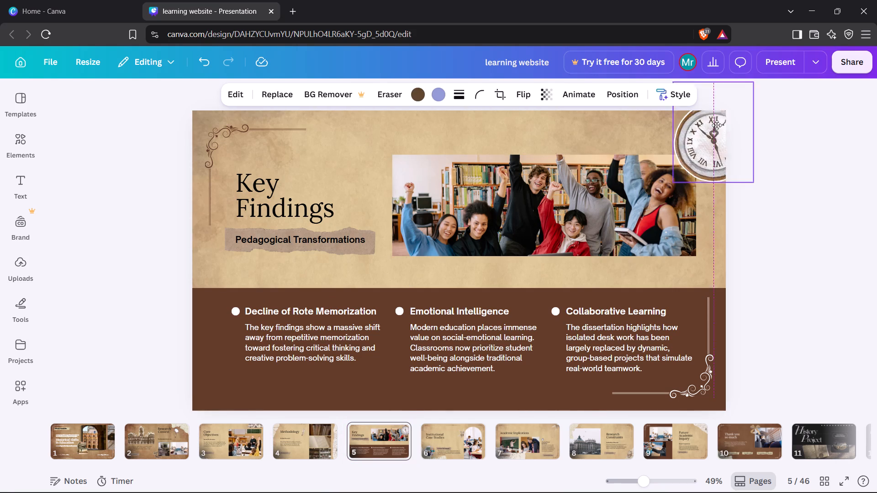
drag(717, 125, 734, 170)
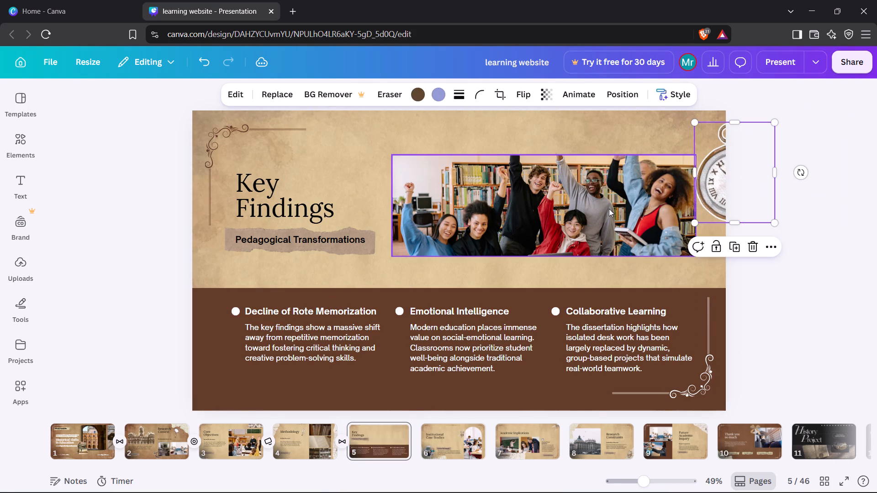
Move the group photo up so its upper edge lines up with the pocket watch's.
drag(606, 207, 605, 175)
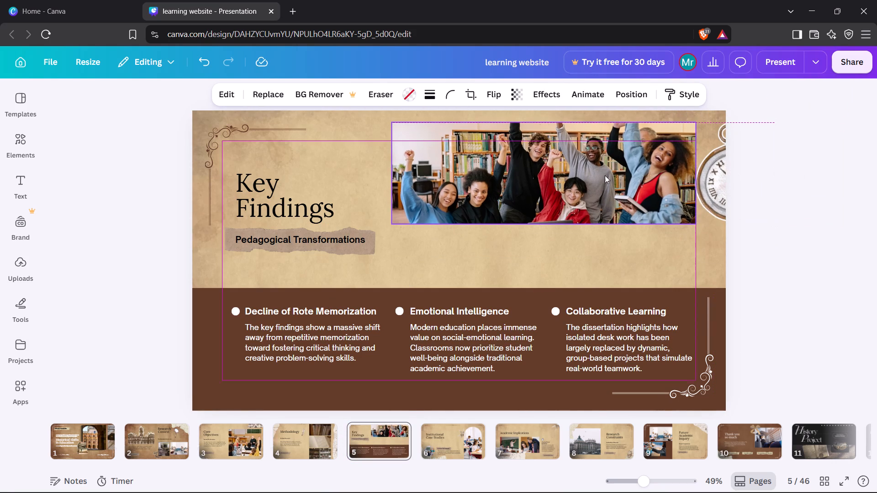
Move the pocket watch into the slide's upper-right corner, partly beyond the edges.
drag(726, 176, 722, 176)
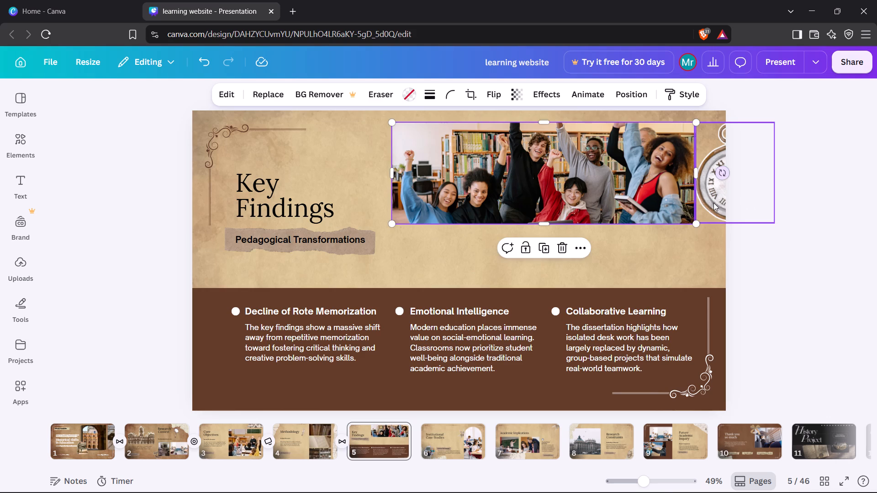
click(713, 203)
drag(715, 202, 689, 165)
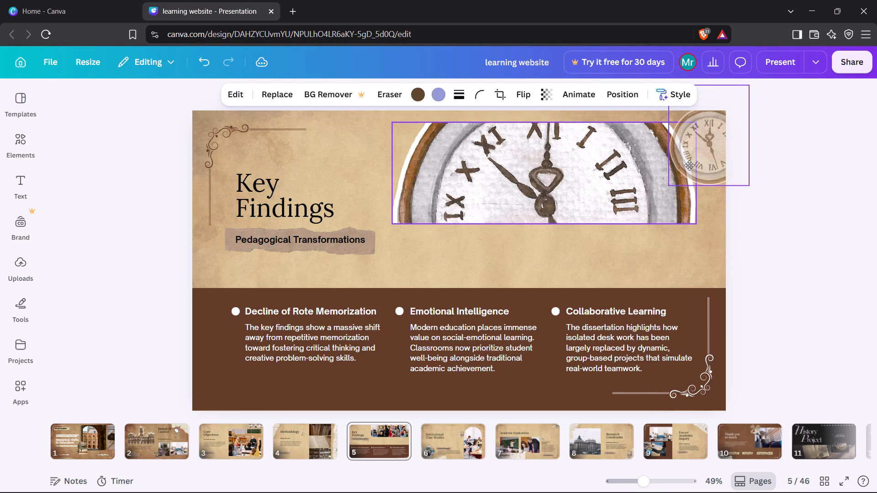
drag(689, 165, 702, 162)
Move the group photo slightly down and right so its corner slips under the pocket watch.
click(563, 197)
drag(563, 197, 562, 222)
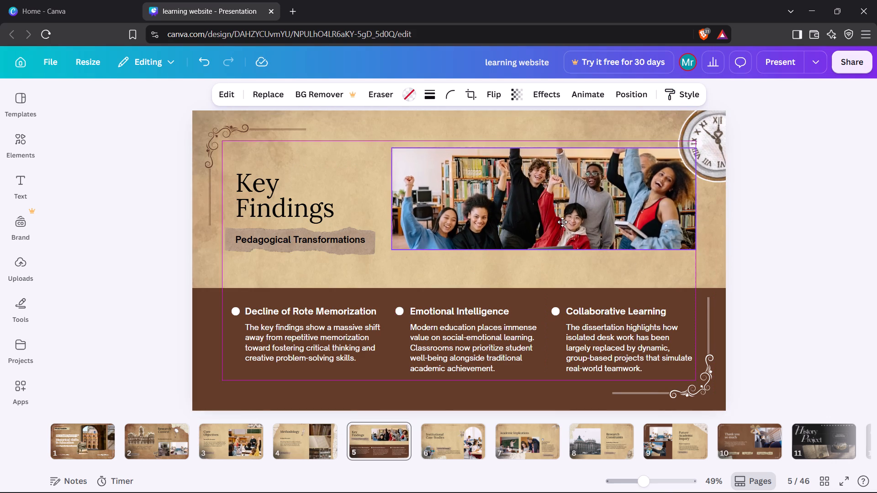
drag(562, 222, 568, 210)
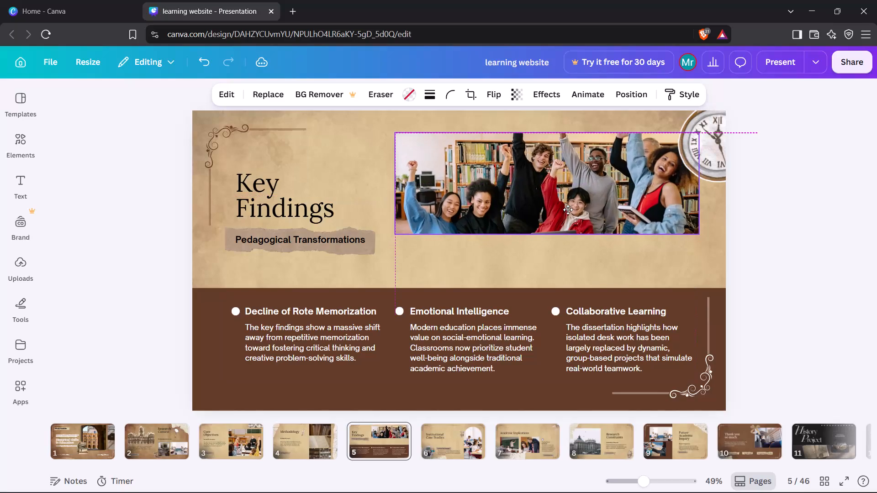
drag(568, 210, 568, 205)
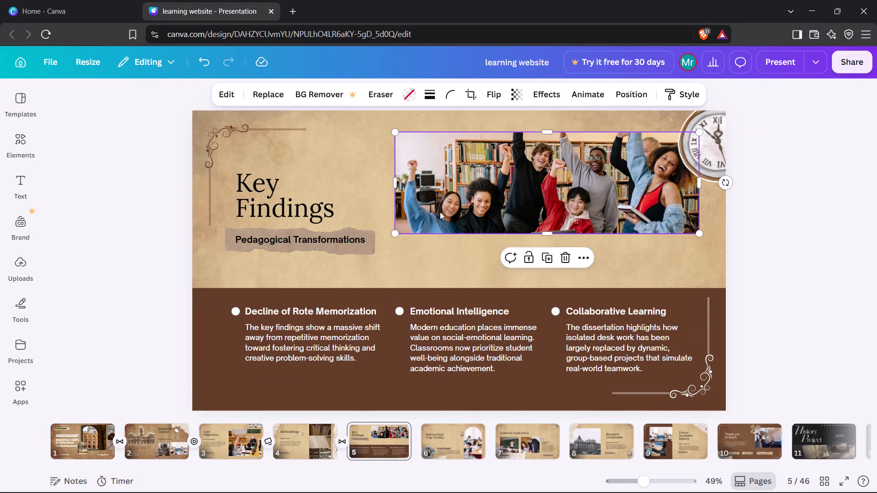
Extend the group photo's lower edge down to just above the brown band.
drag(551, 232, 550, 255)
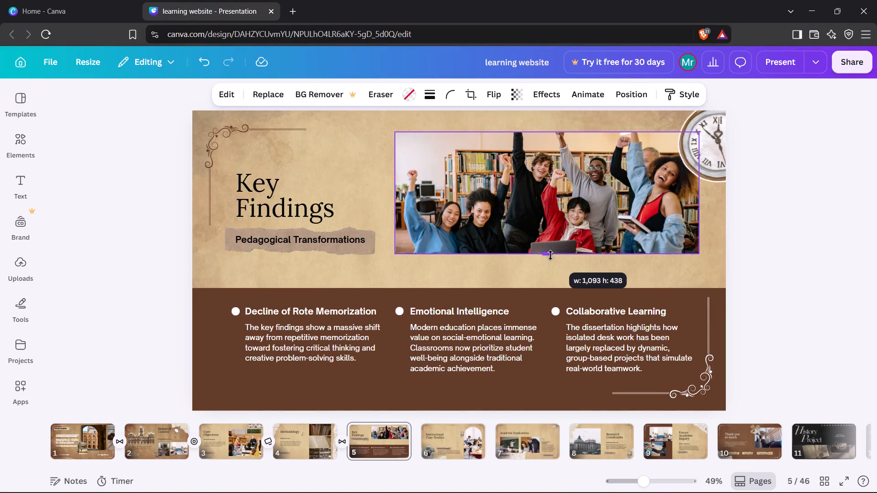
drag(550, 255, 549, 270)
click(359, 159)
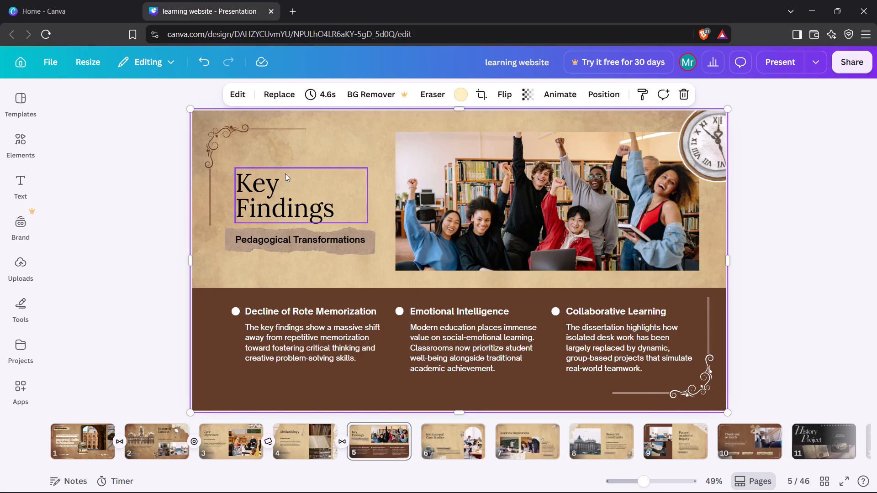
Move the brown scroll ornament closer into page 5's upper-left corner.
drag(222, 136, 217, 130)
Move the Key Findings heading up and slightly left, near the corner ornament.
click(254, 187)
drag(280, 194, 274, 166)
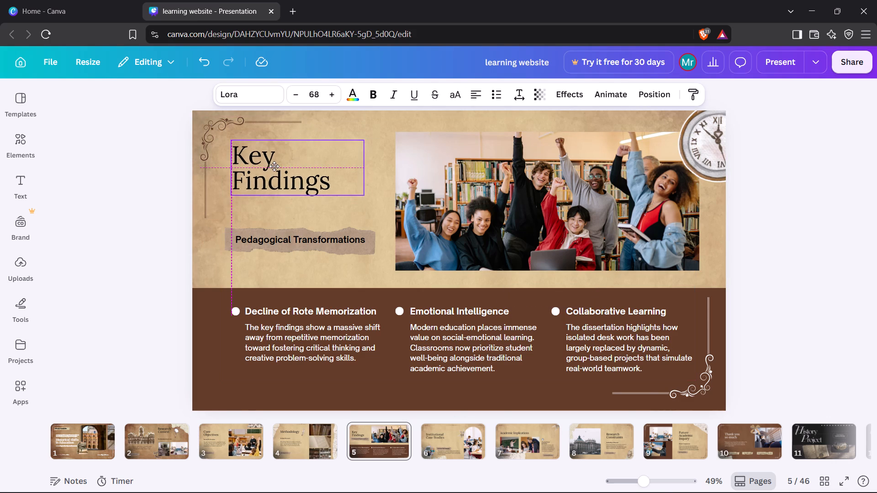
drag(274, 166, 271, 166)
Move the Pedagogical Transformations text up off its paper strip to sit under the Key Findings heading.
click(285, 246)
drag(286, 244, 287, 239)
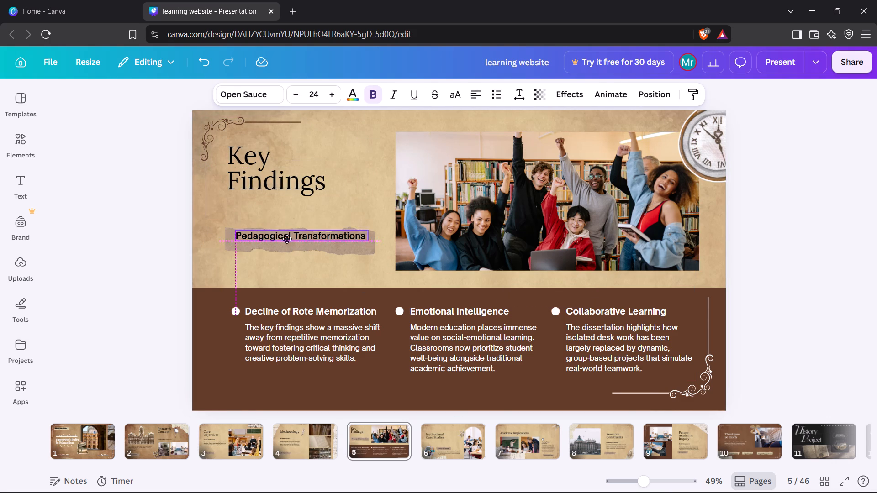
drag(287, 239, 282, 215)
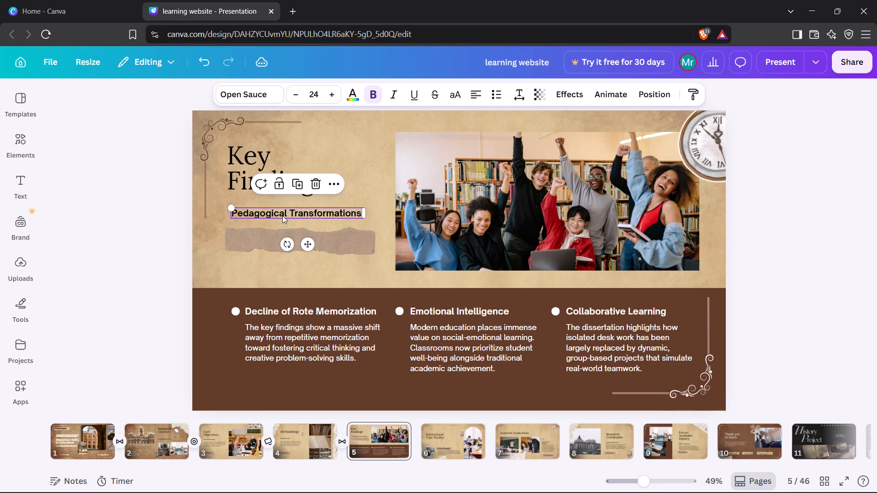
Move the torn paper strip up behind the Pedagogical Transformations text on page 5.
click(269, 236)
drag(269, 236, 272, 213)
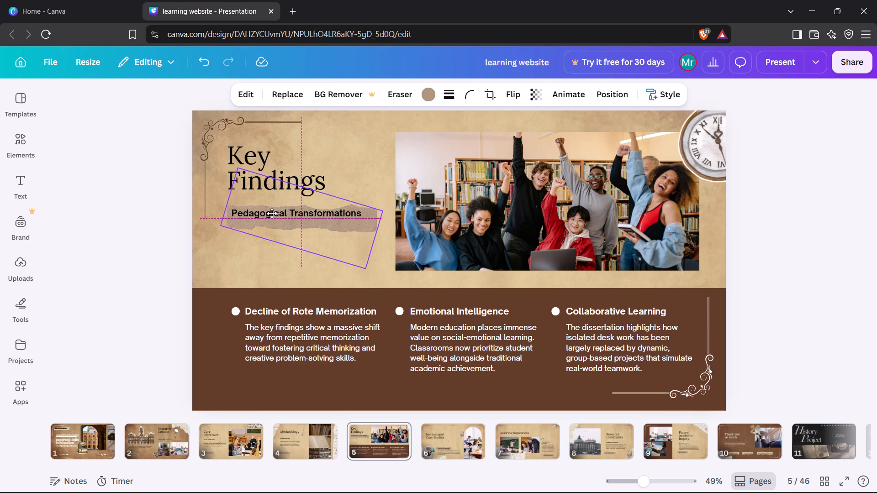
drag(272, 213, 272, 210)
click(242, 251)
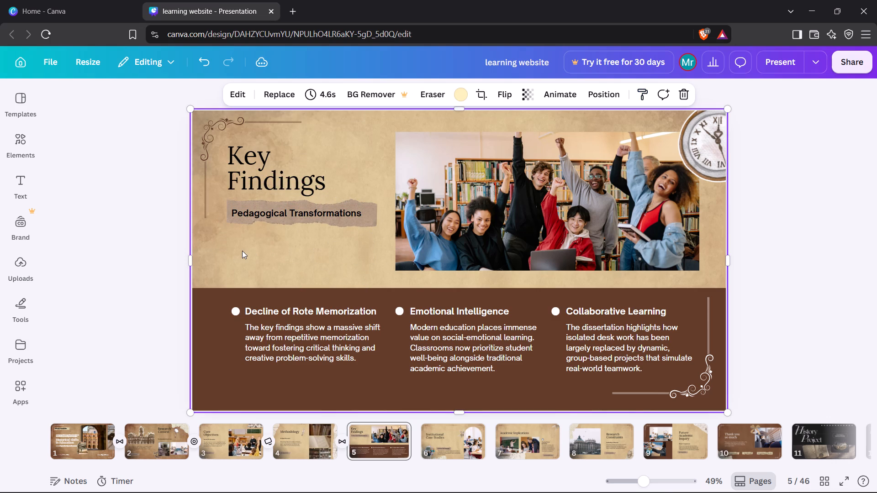
Nudge the paragraph under Decline of Rote Memorization slightly to the left on page 5.
click(427, 333)
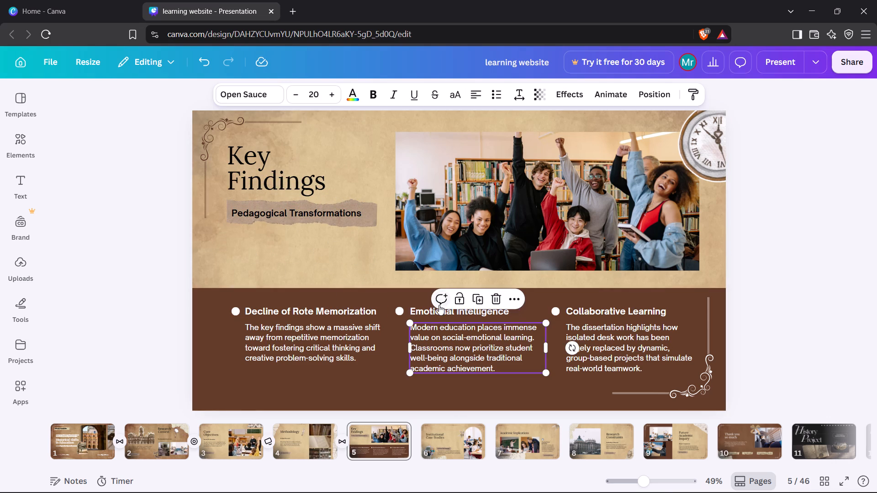
click(388, 297)
click(328, 332)
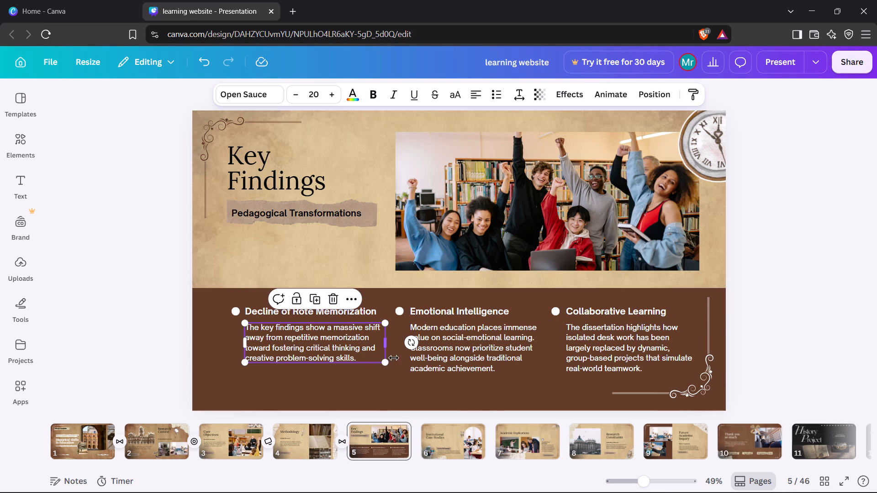
click(386, 344)
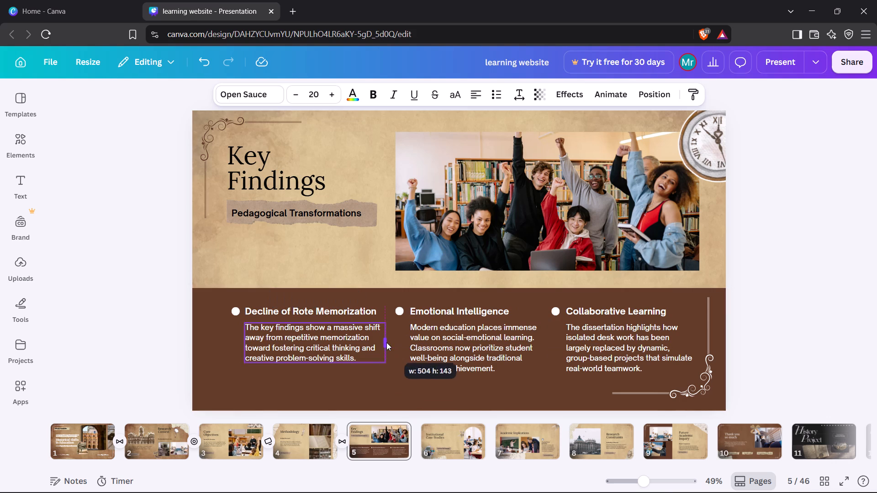
click(249, 343)
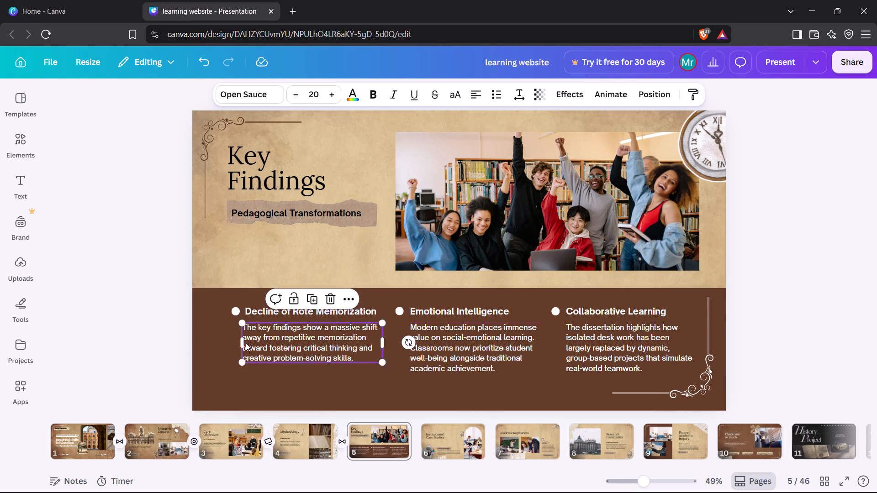
click(213, 343)
Apply the Simple page animation to page 5, set to play on enter only.
click(349, 264)
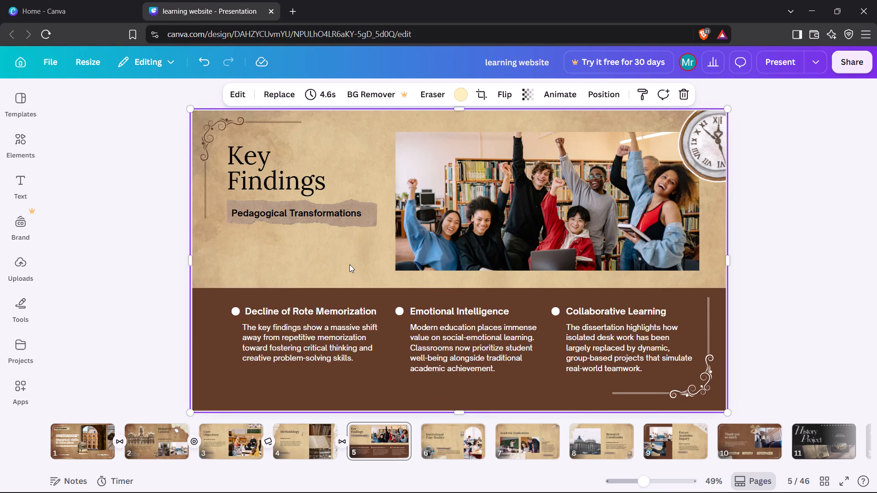
click(356, 271)
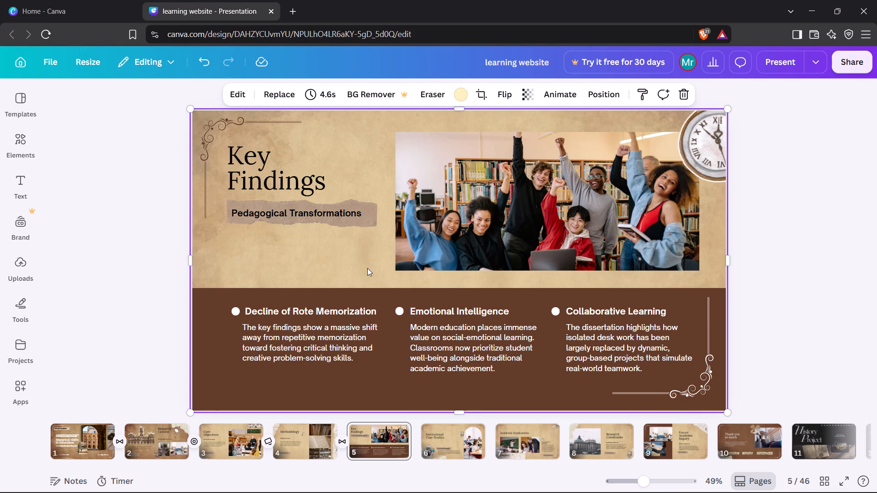
click(376, 271)
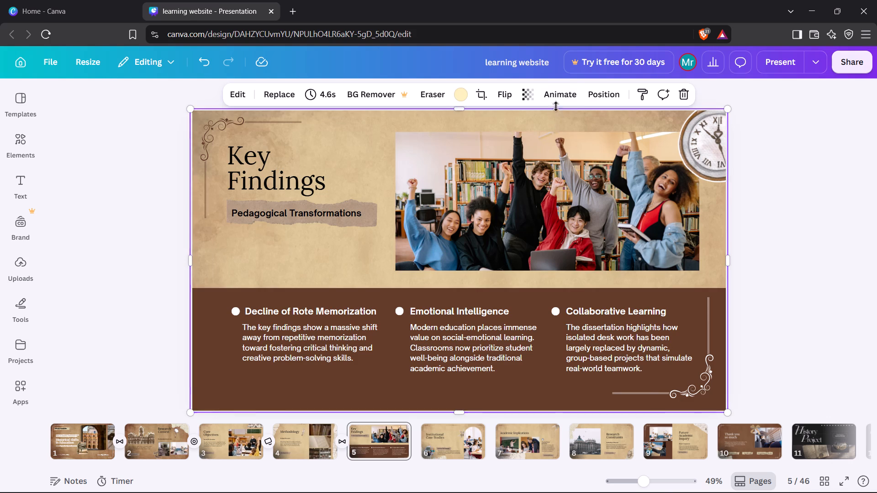
click(555, 95)
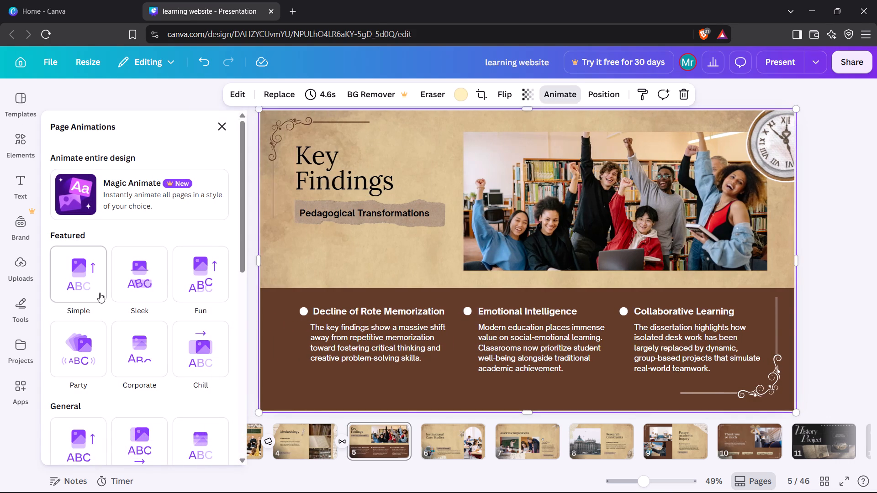
click(96, 274)
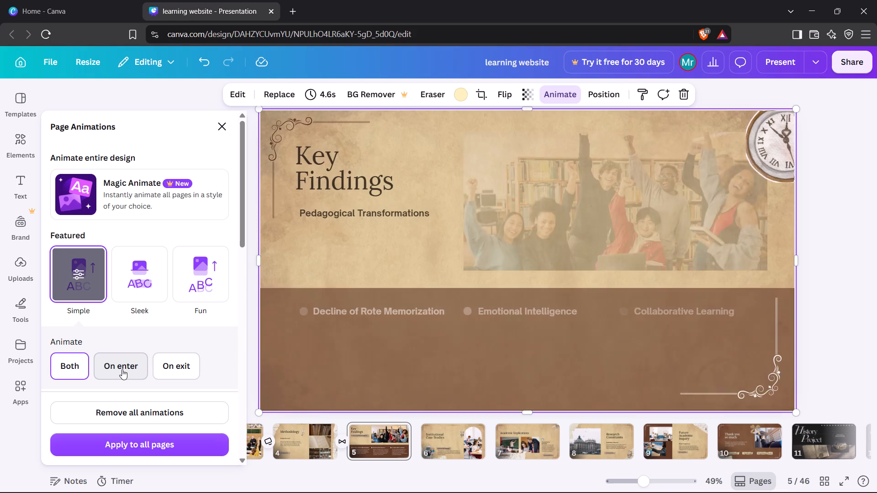
click(122, 369)
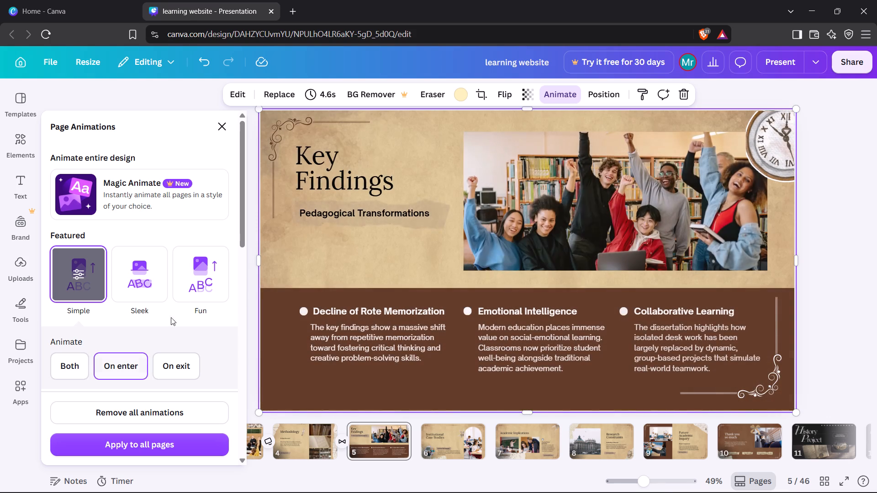
click(217, 127)
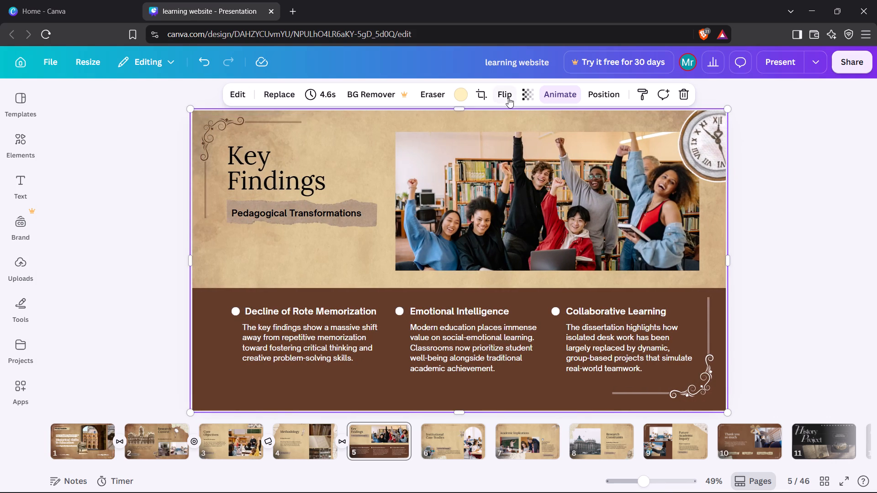
Set the transparency of page 5's textured background image to 73.
click(526, 99)
drag(512, 146, 565, 149)
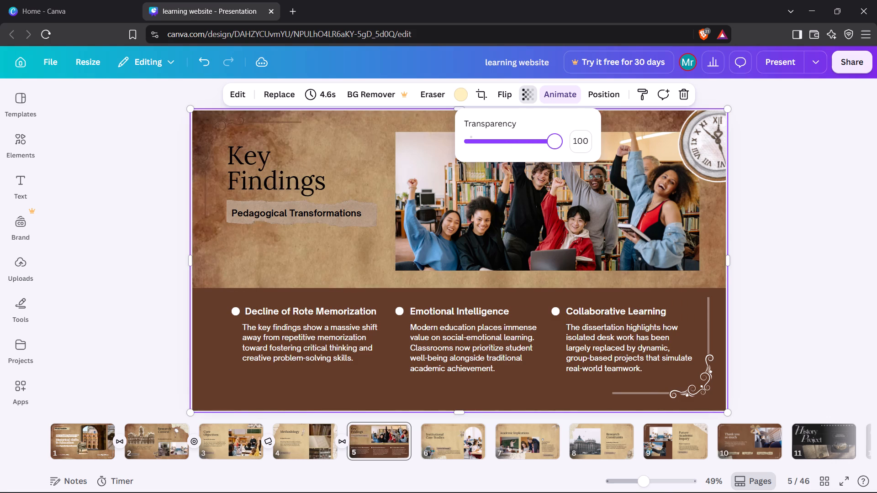
drag(565, 149, 532, 157)
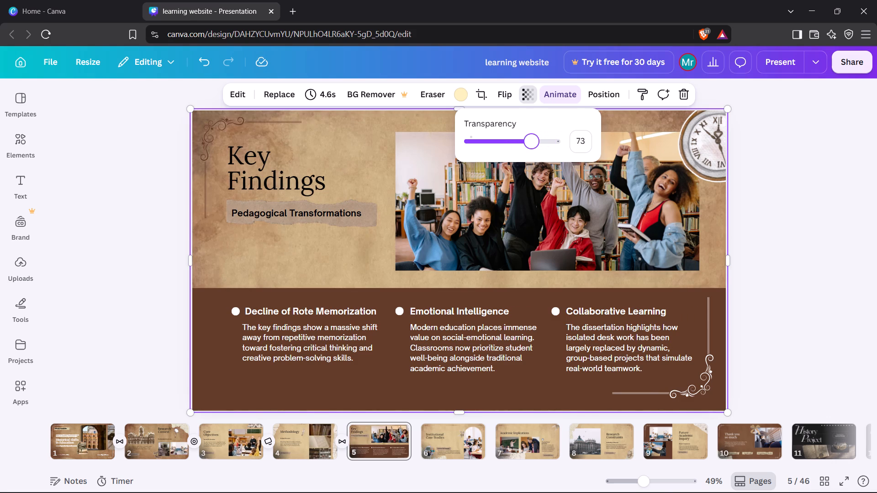
drag(532, 157, 532, 157)
click(292, 261)
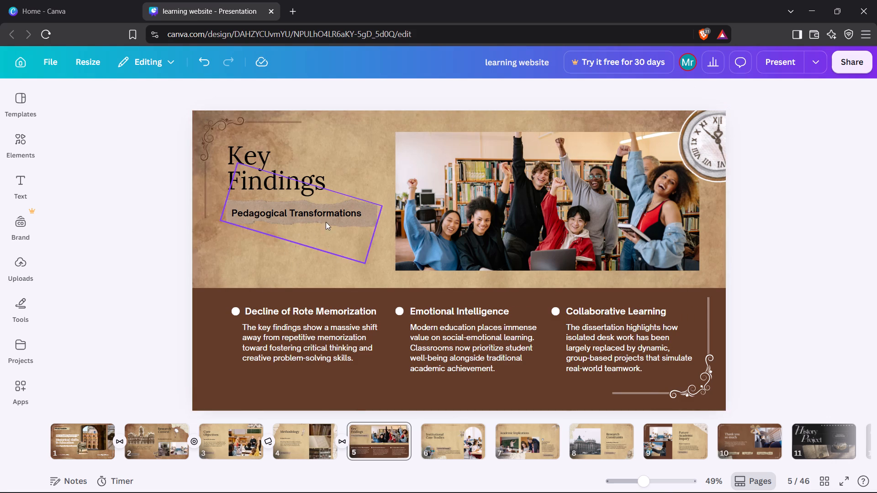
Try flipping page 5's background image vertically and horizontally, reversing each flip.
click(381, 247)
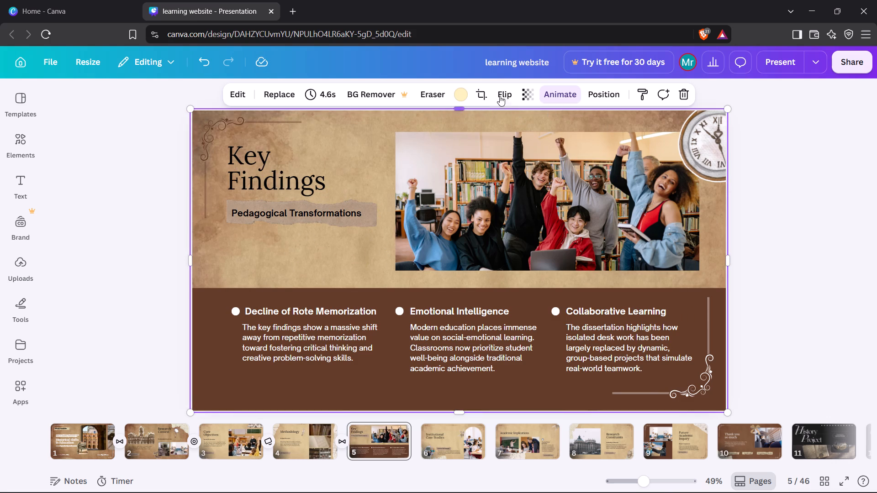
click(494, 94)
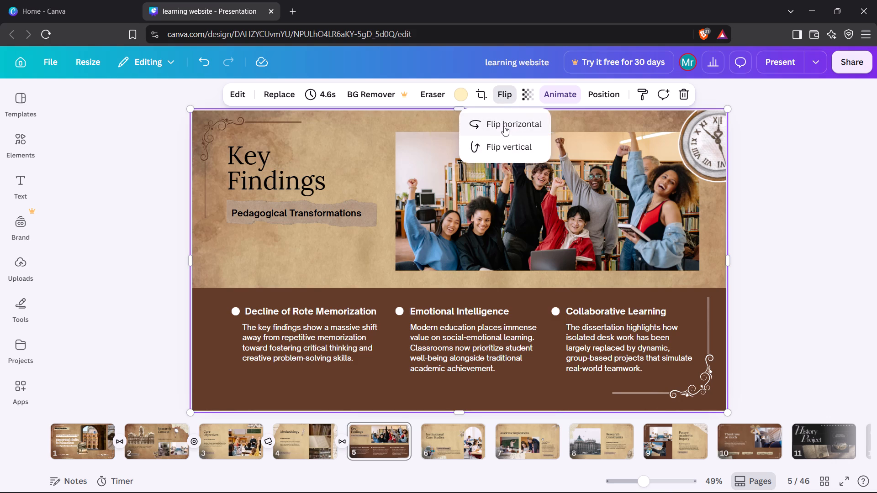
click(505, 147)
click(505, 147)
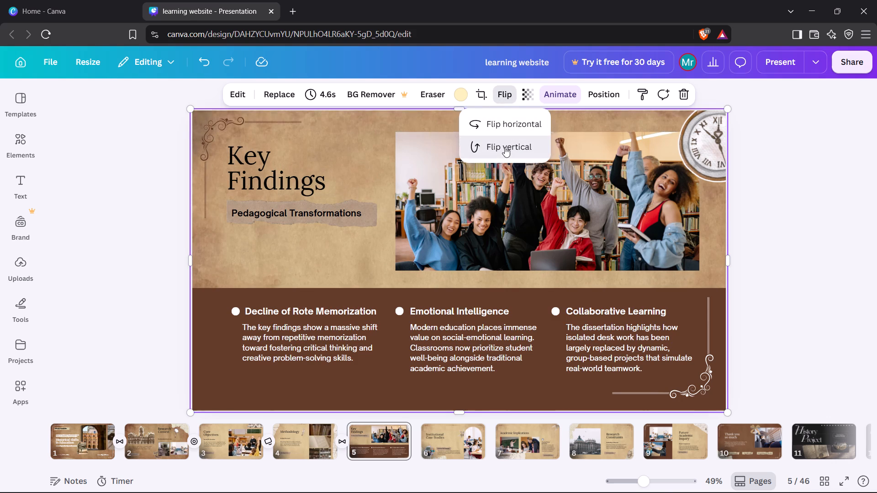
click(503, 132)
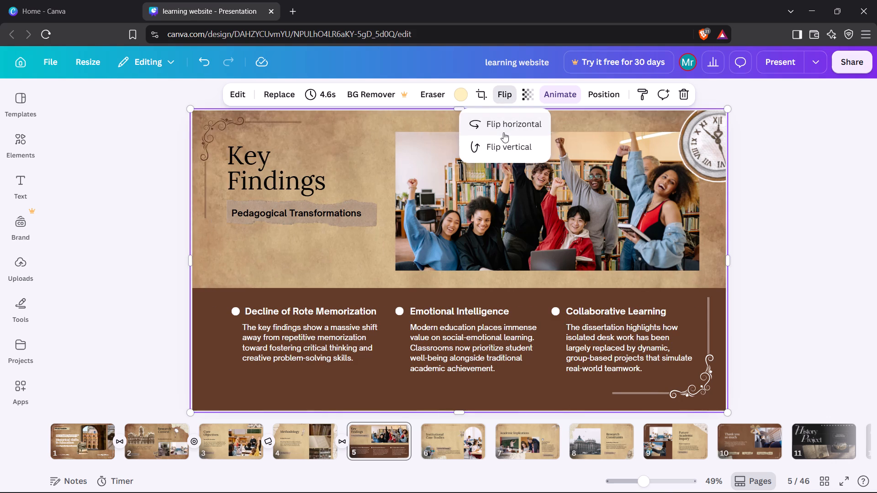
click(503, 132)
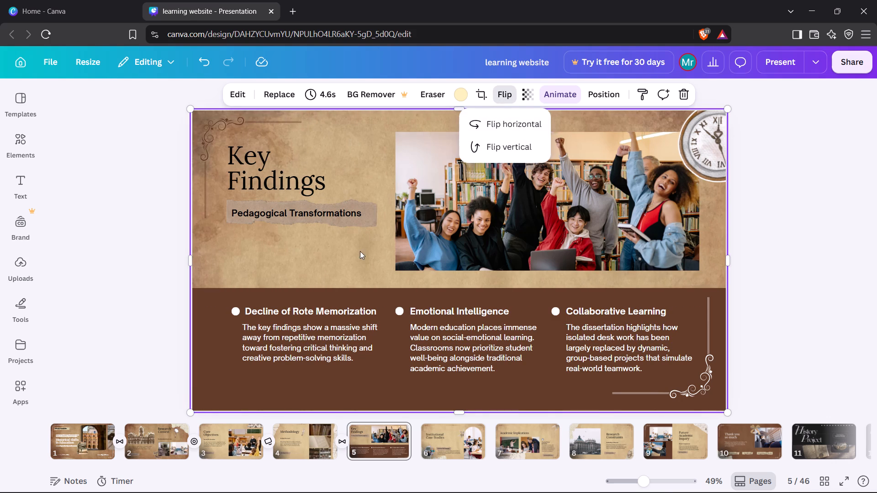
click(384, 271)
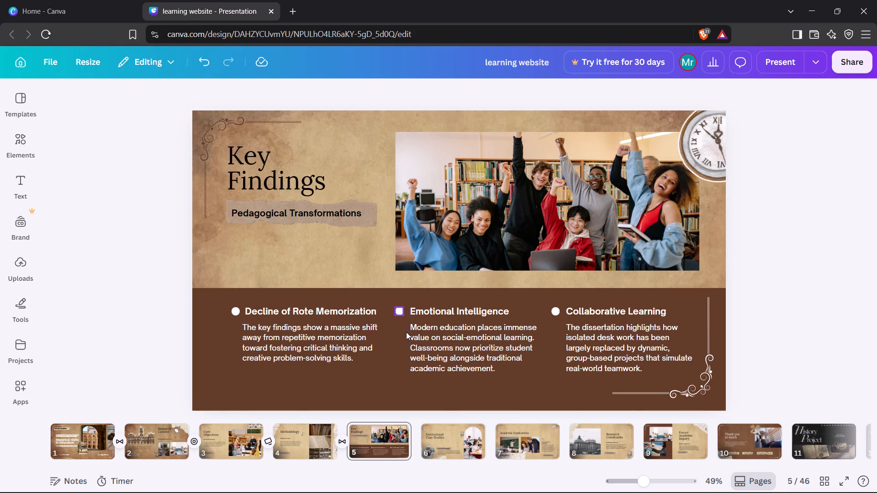
Add a Color Wipe transition between pages 5 and 6 with upward direction and a 1.2-second duration.
click(417, 449)
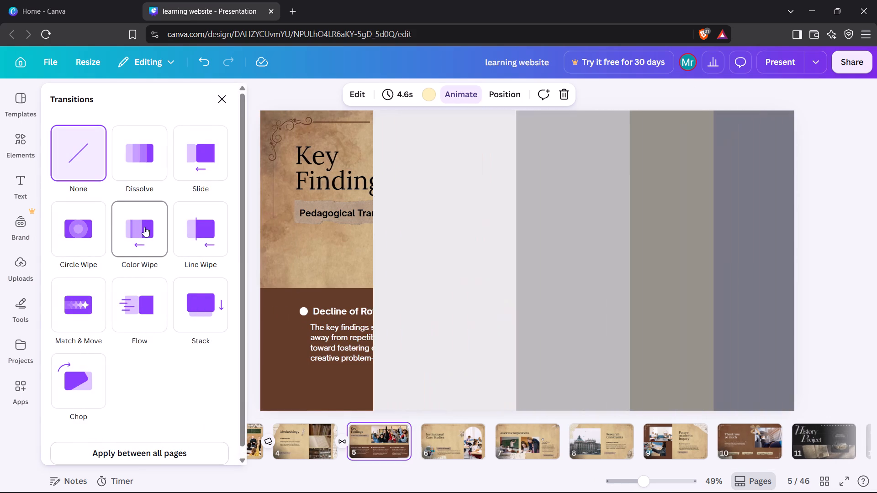
click(144, 227)
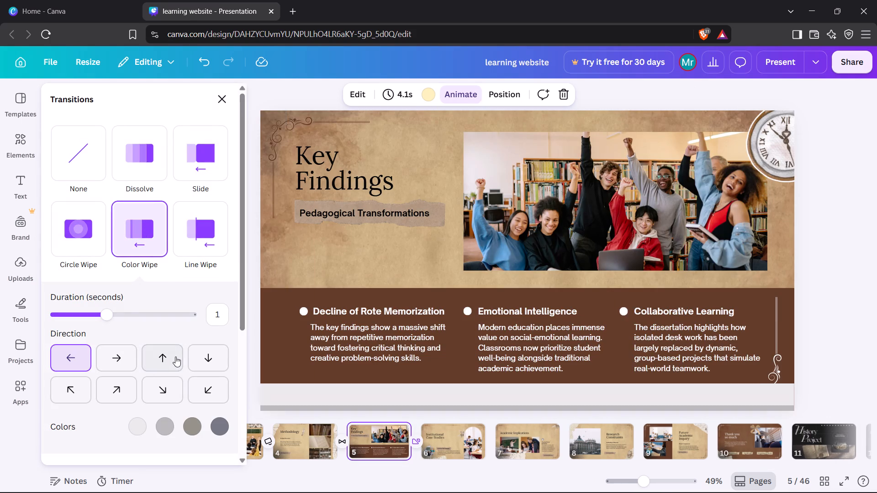
click(175, 357)
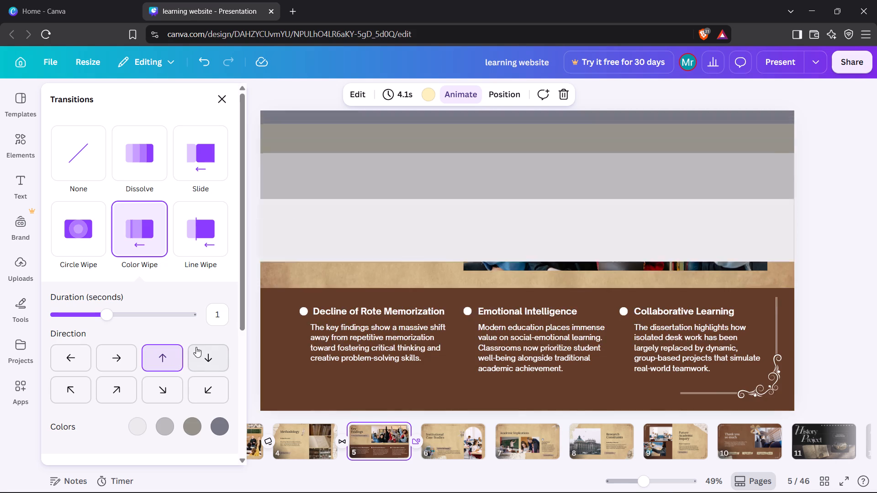
drag(109, 312, 47, 303)
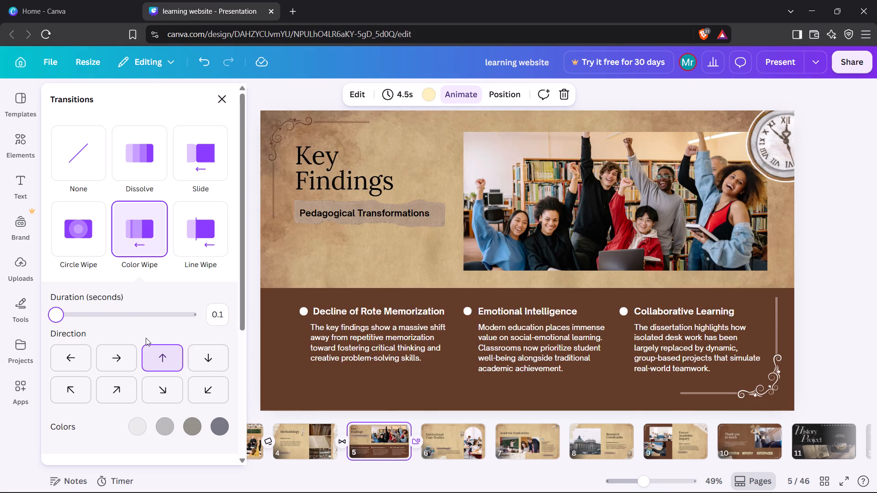
click(119, 315)
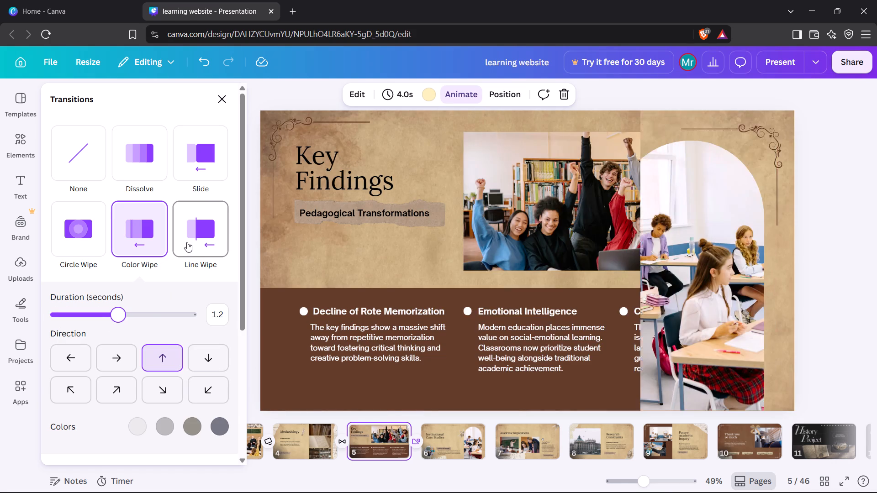
Change the transition between pages 5 and 6 to Line Wipe with upward direction.
click(187, 242)
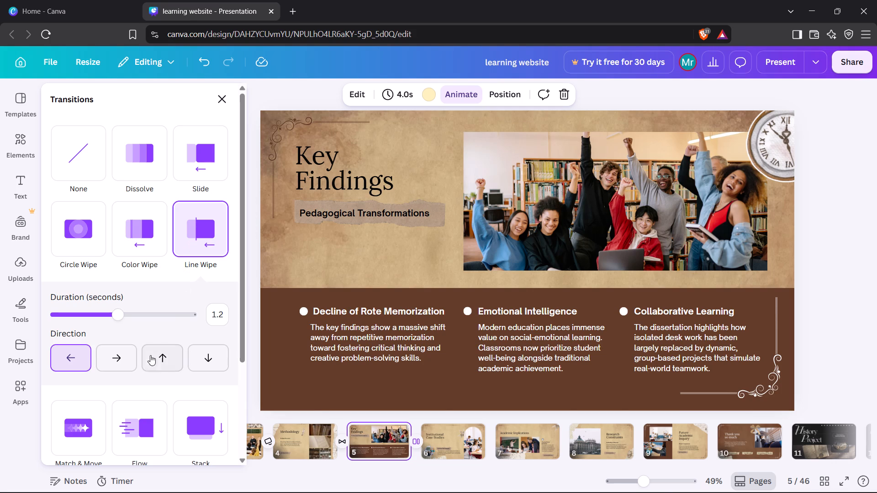
click(151, 362)
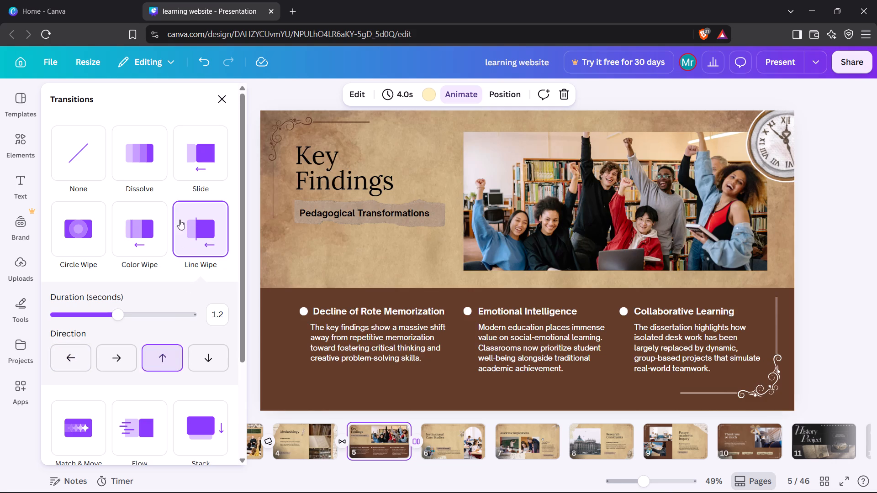
click(230, 92)
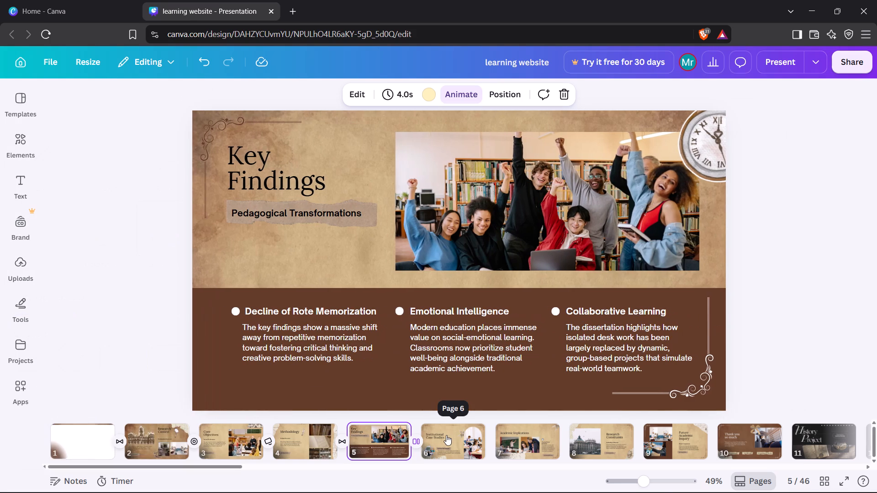
Go to page 6 and move the patterned star out from behind the arched photo to below the top divider.
click(169, 316)
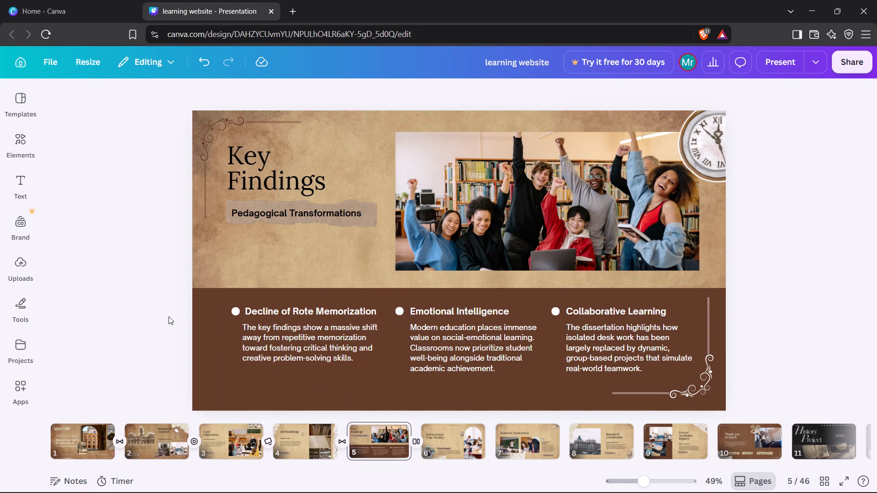
key(Right)
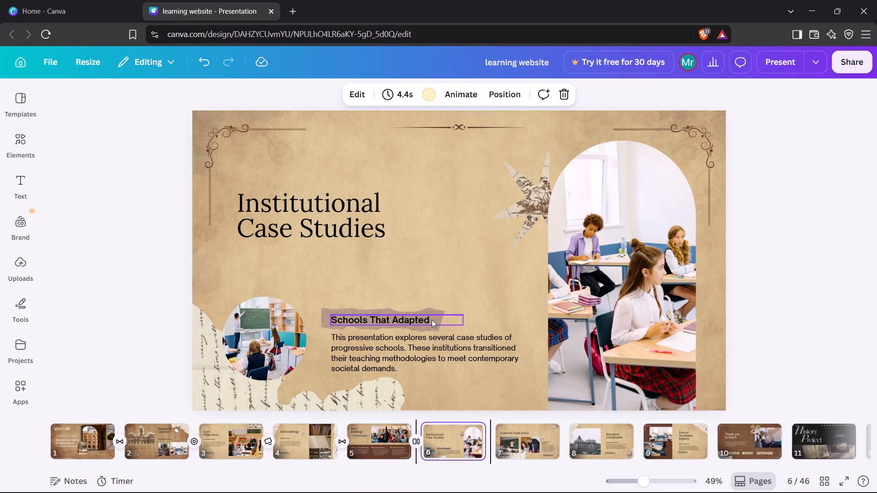
drag(525, 197, 462, 180)
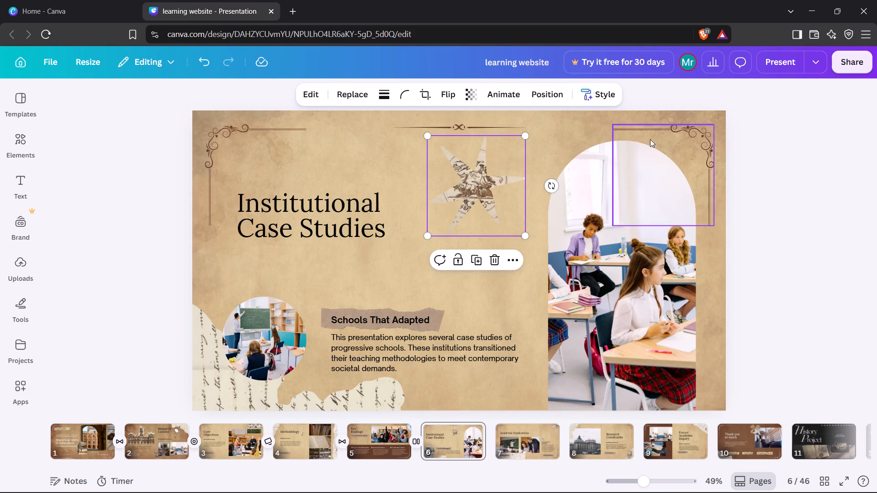
Move page 6's two scroll corner ornaments outward into the page's upper corners.
drag(701, 131, 708, 122)
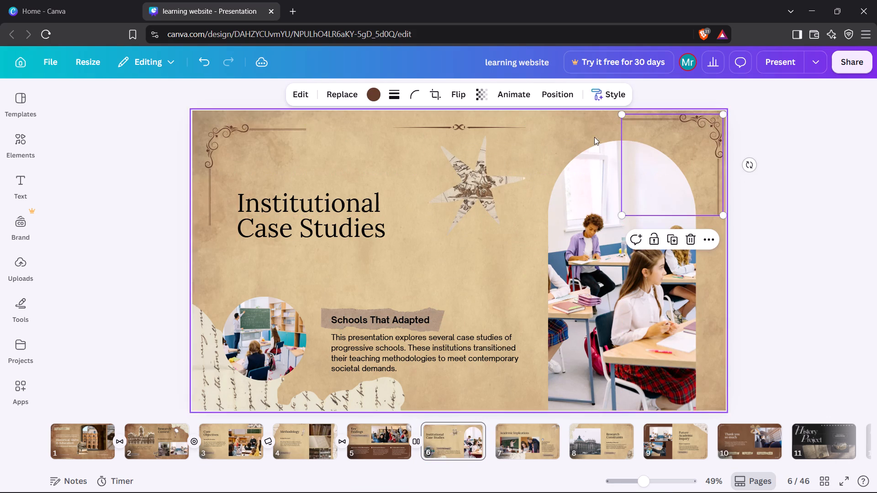
drag(222, 133, 210, 126)
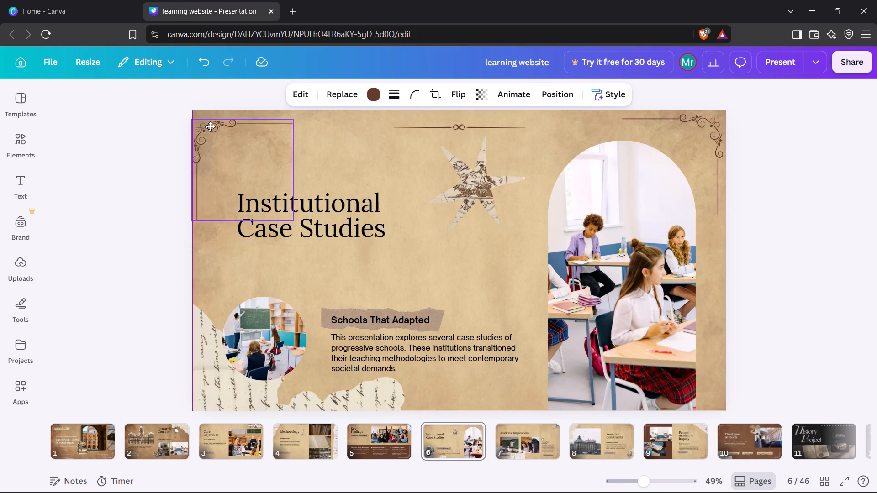
drag(210, 126, 211, 123)
Move the "Institutional Case Studies" title up, close beneath the upper-left corner ornament.
click(310, 212)
drag(310, 212, 288, 175)
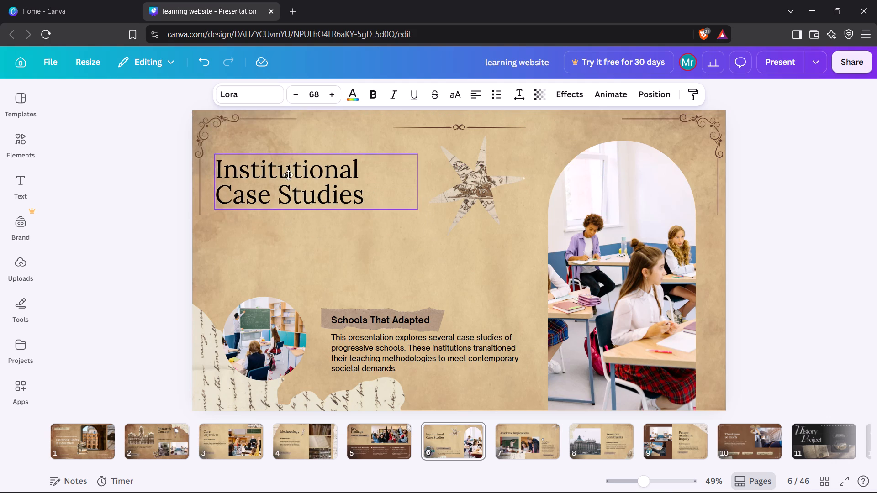
drag(288, 175, 291, 161)
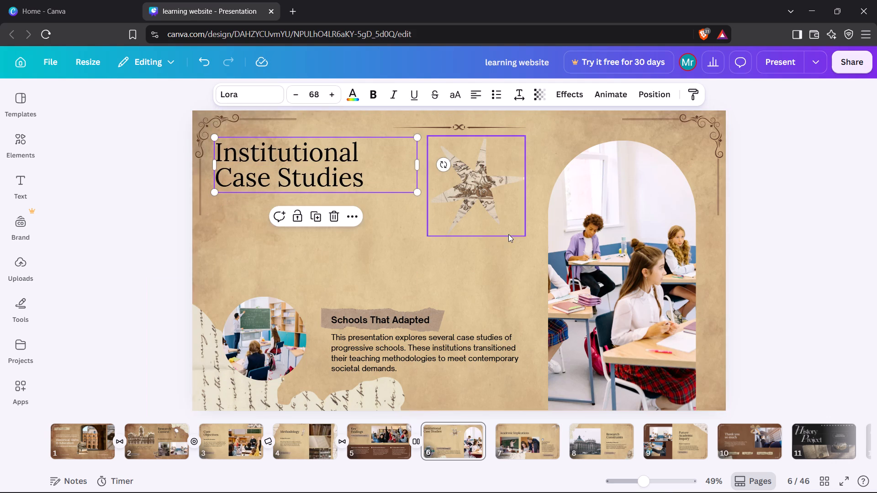
click(508, 234)
Raise the arched classroom photo level with the top divider and stretch its lower edge to the page bottom.
drag(611, 278, 607, 266)
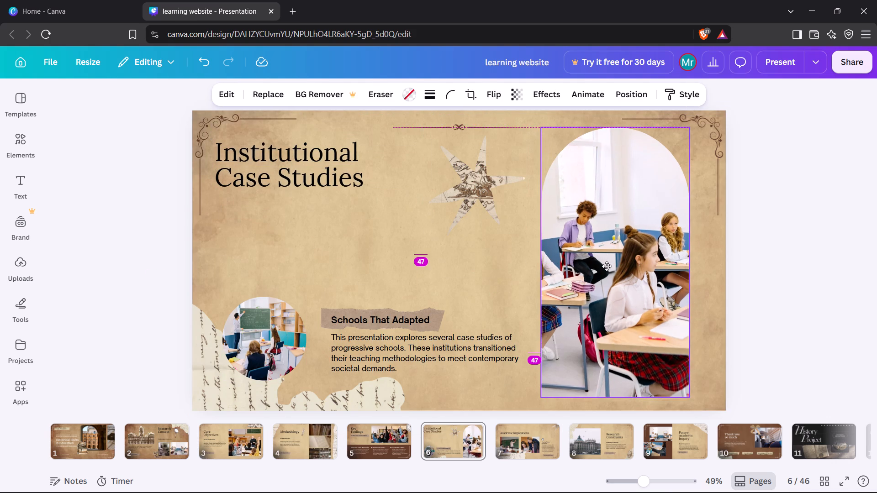
drag(607, 266, 610, 266)
drag(623, 397, 623, 404)
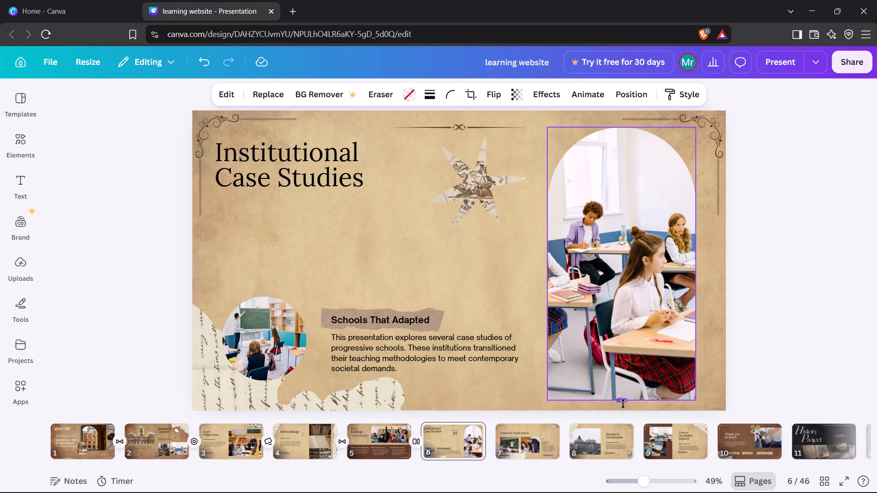
drag(623, 404, 623, 409)
click(463, 278)
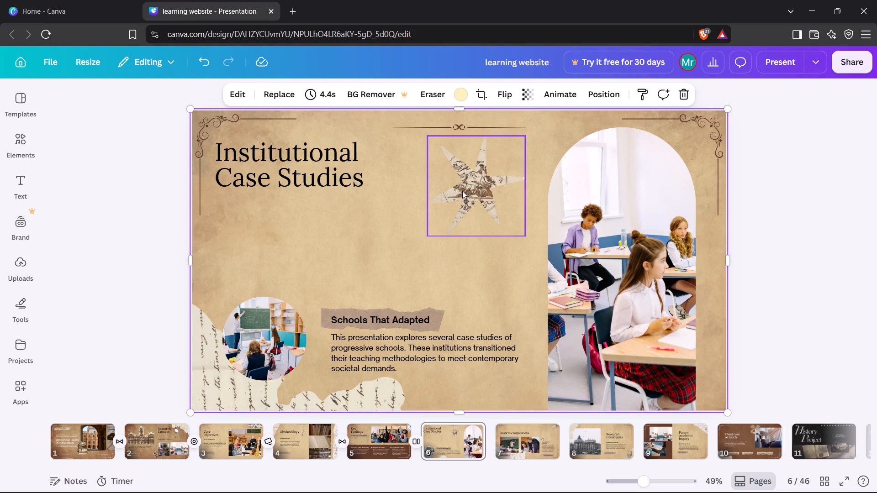
Tuck the patterned star partly behind the arched photo's upper left edge.
drag(463, 189, 525, 195)
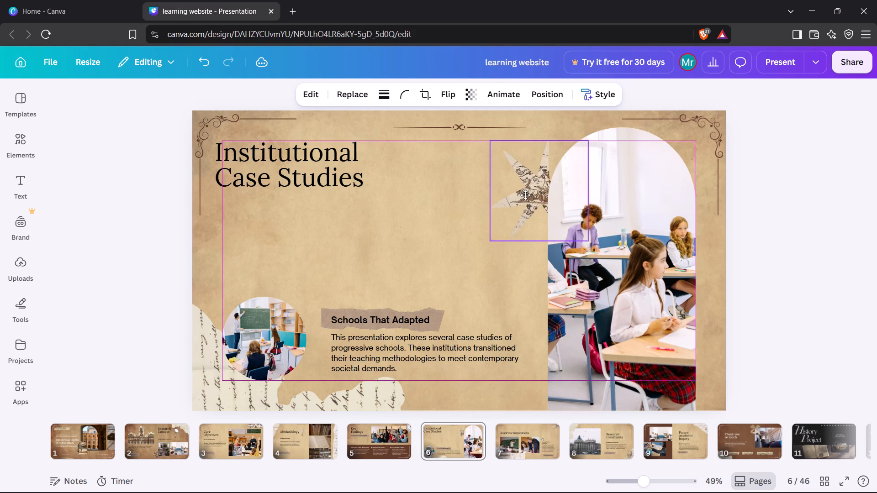
drag(525, 195, 526, 182)
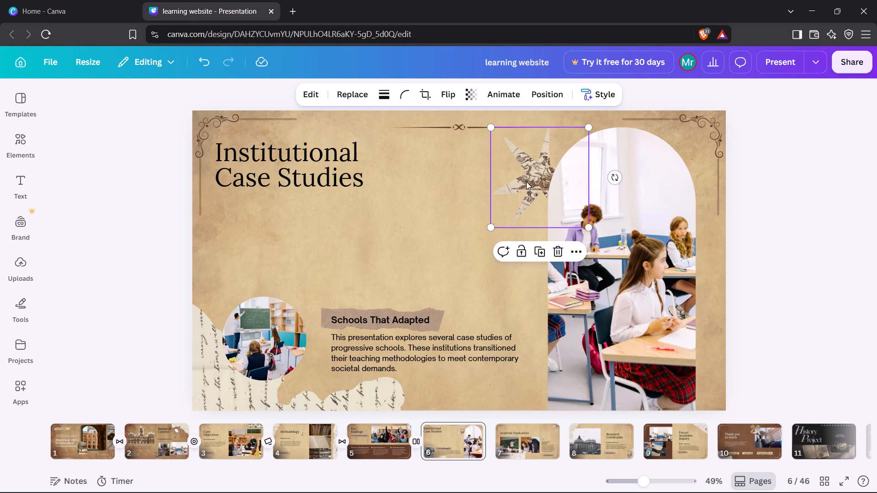
double_click(526, 182)
click(452, 220)
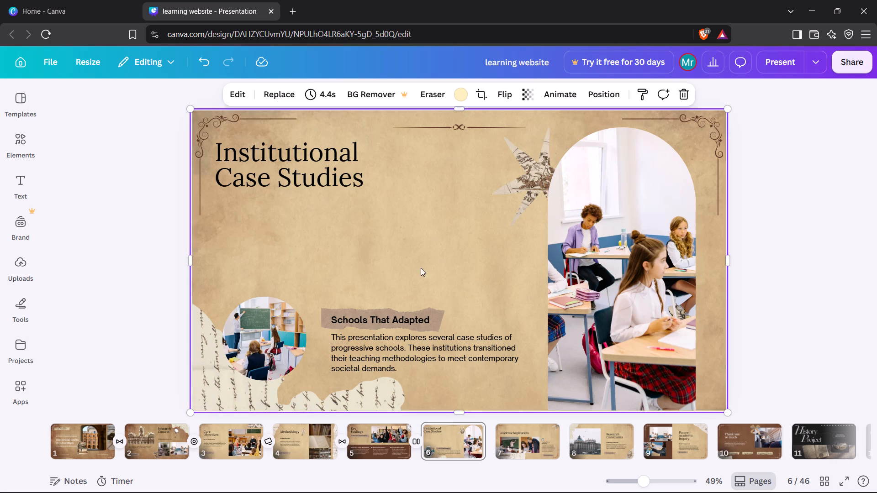
Move the round classroom photo up off the handwritten paper, to below the title.
click(278, 324)
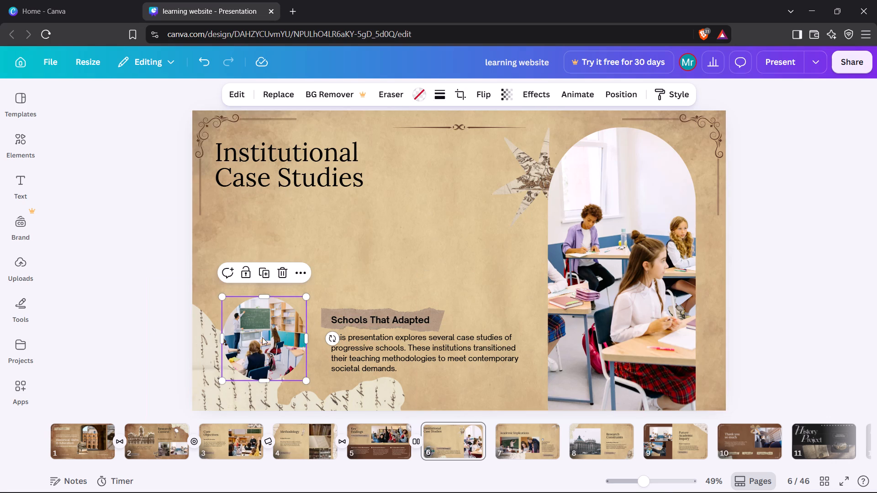
drag(259, 340, 270, 263)
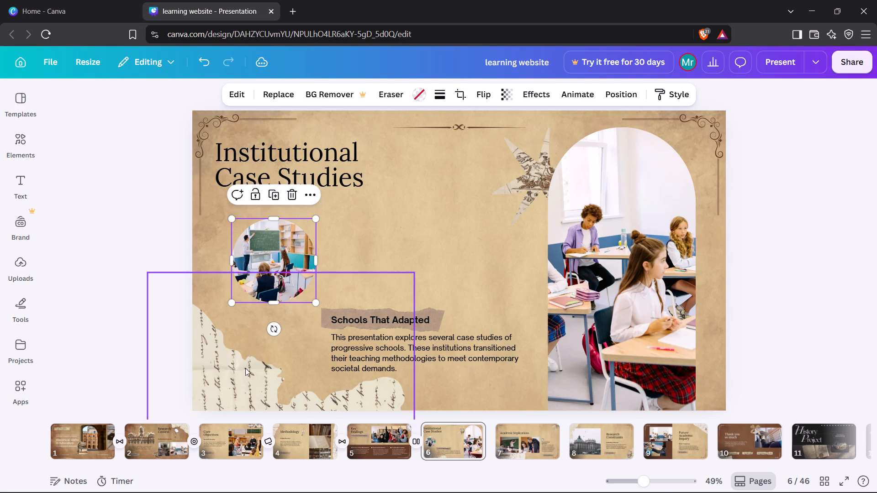
Enlarge the torn handwritten paper in the page's lower left corner and reposition it there.
click(245, 368)
drag(414, 270, 463, 252)
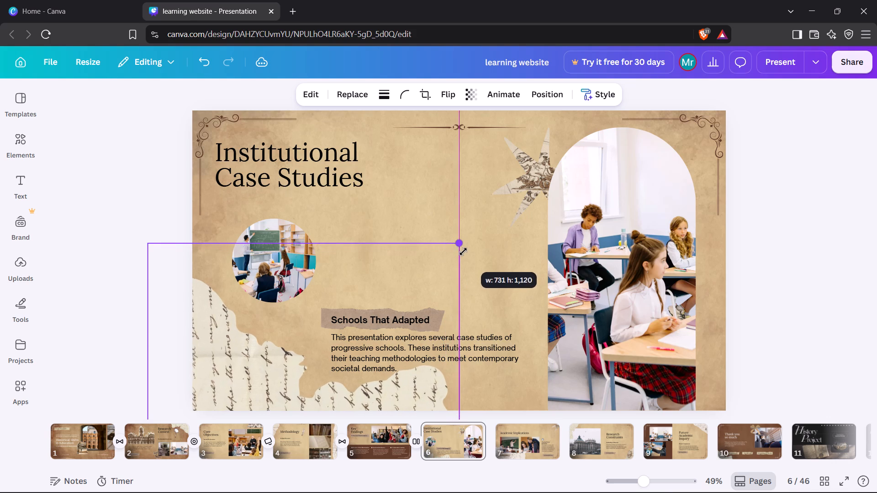
drag(463, 252, 470, 250)
drag(285, 267, 275, 284)
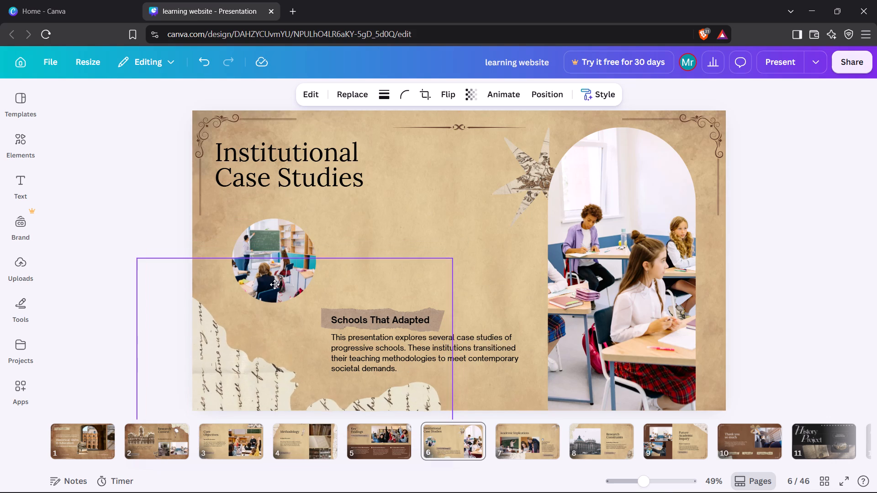
drag(275, 284, 300, 264)
Stretch the round classroom photo into a larger, wider oval and place it against the page's left edge above the handwritten paper.
click(292, 230)
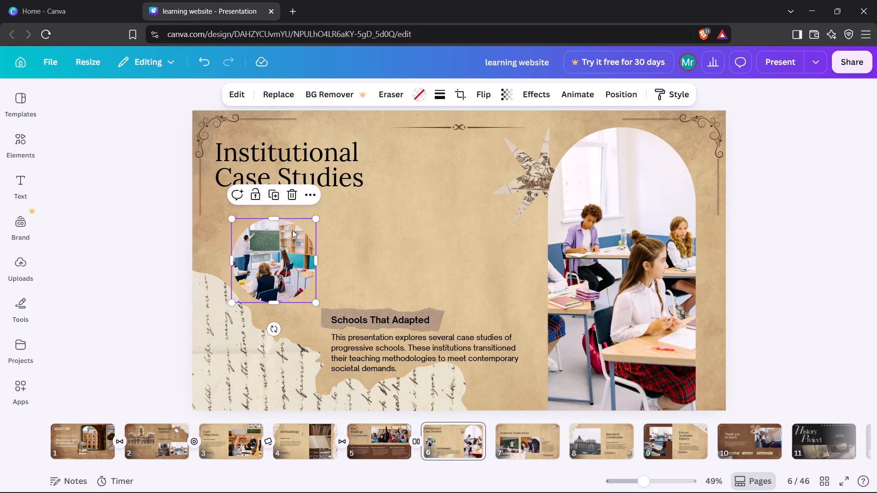
drag(277, 217, 281, 202)
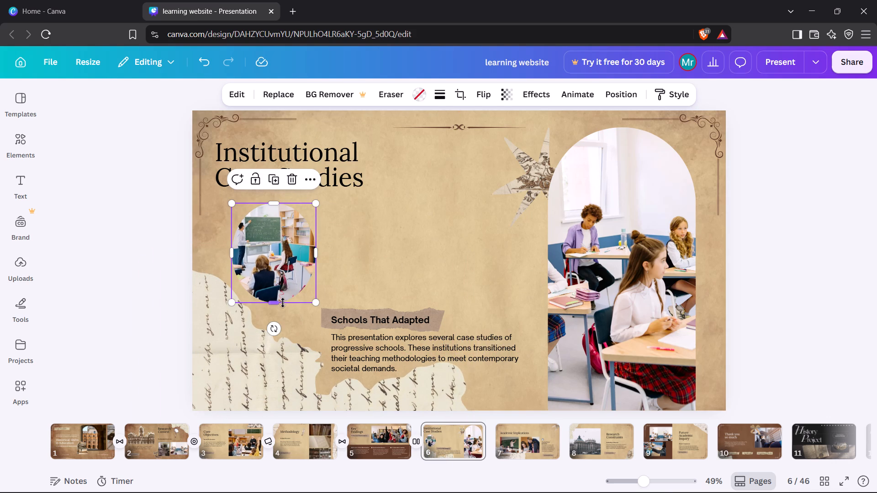
drag(275, 301, 275, 312)
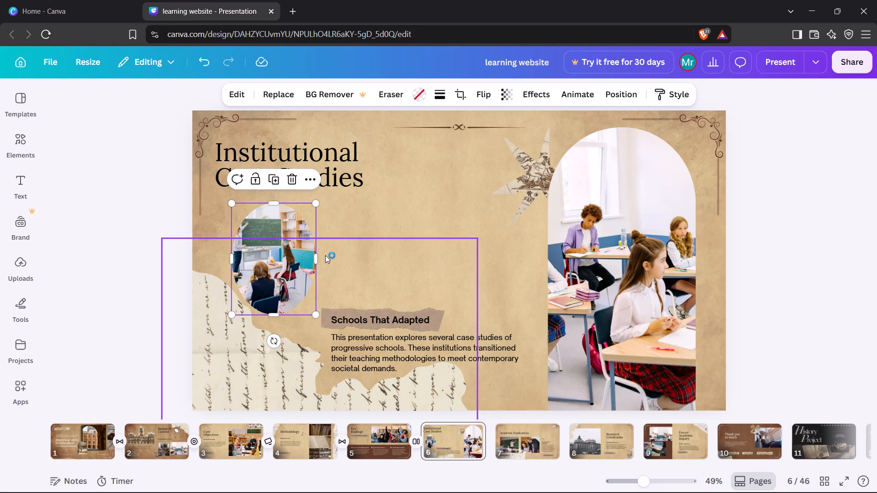
drag(313, 256, 350, 256)
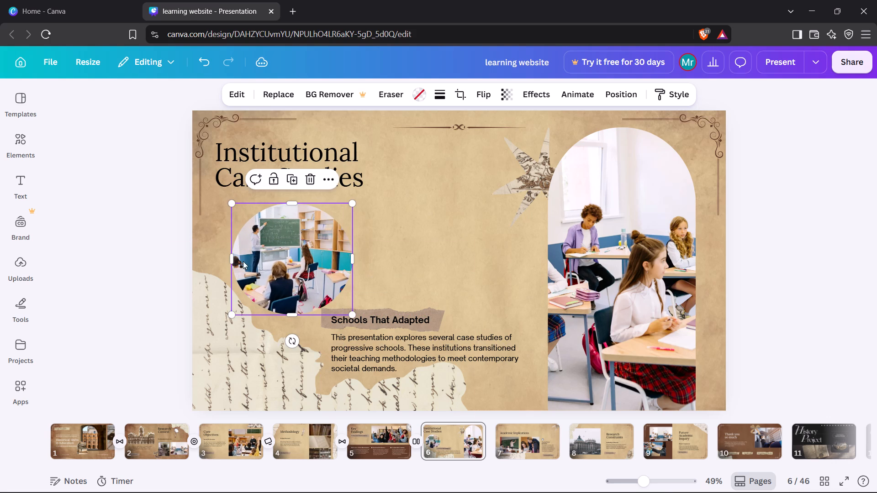
drag(229, 261, 223, 261)
drag(317, 265, 288, 284)
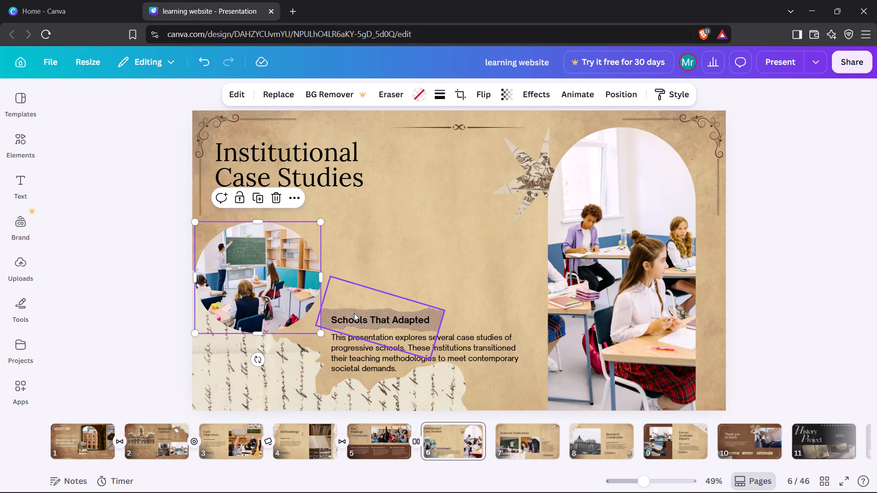
Move the torn brown strip and the "Schools That Adapted" heading up together beside the oval photo.
click(355, 313)
drag(375, 313, 382, 240)
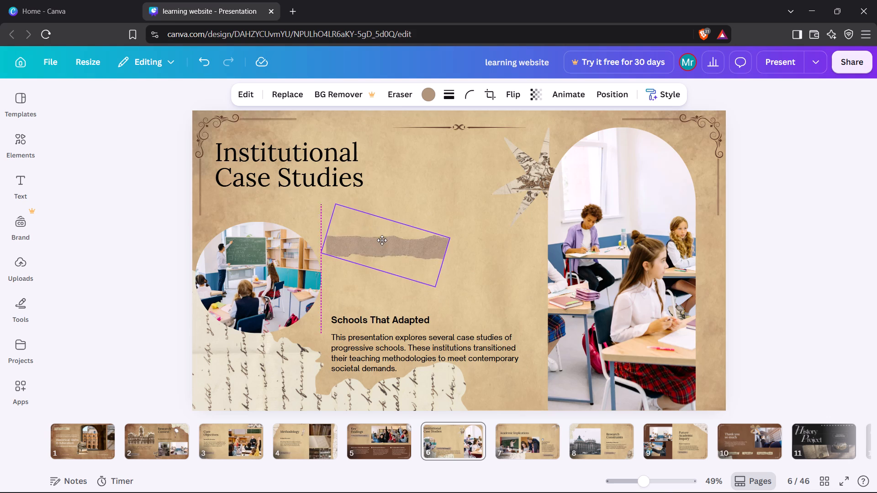
drag(382, 240, 391, 240)
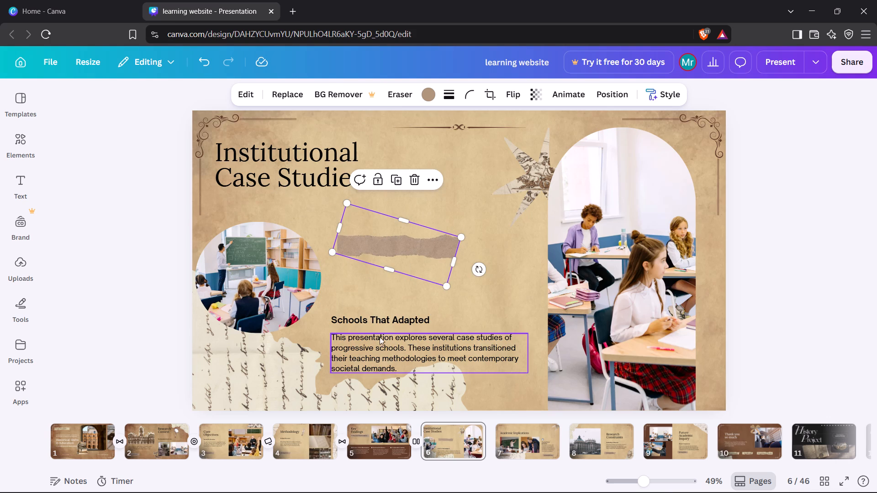
click(380, 322)
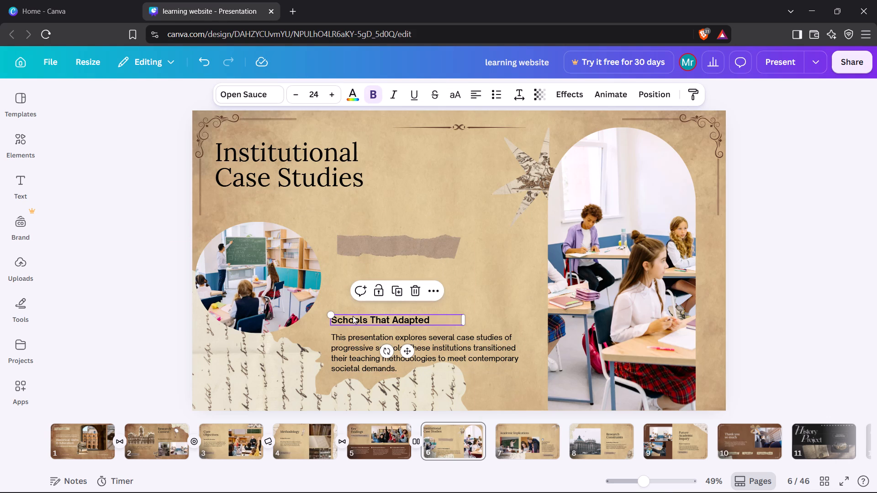
drag(354, 317, 366, 244)
Move the description paragraph up beneath the "Schools That Adapted" heading and enlarge its text to size 20.7.
click(374, 352)
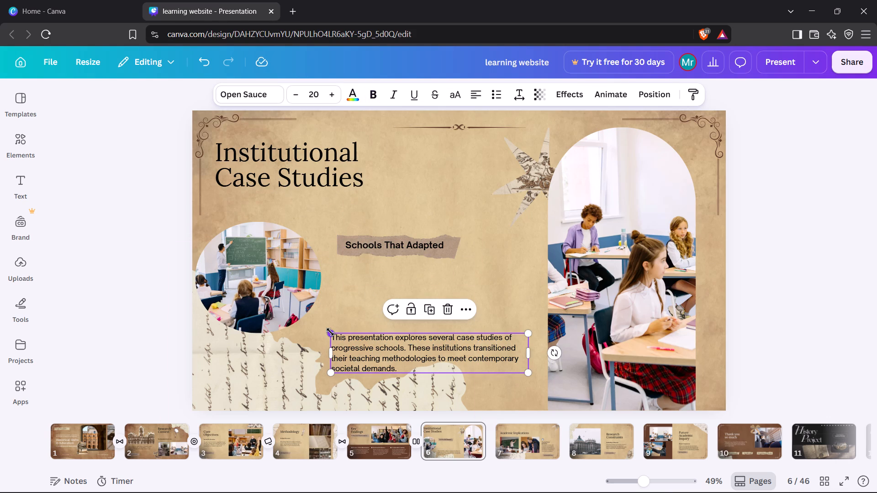
drag(330, 332, 330, 325)
drag(375, 352, 375, 293)
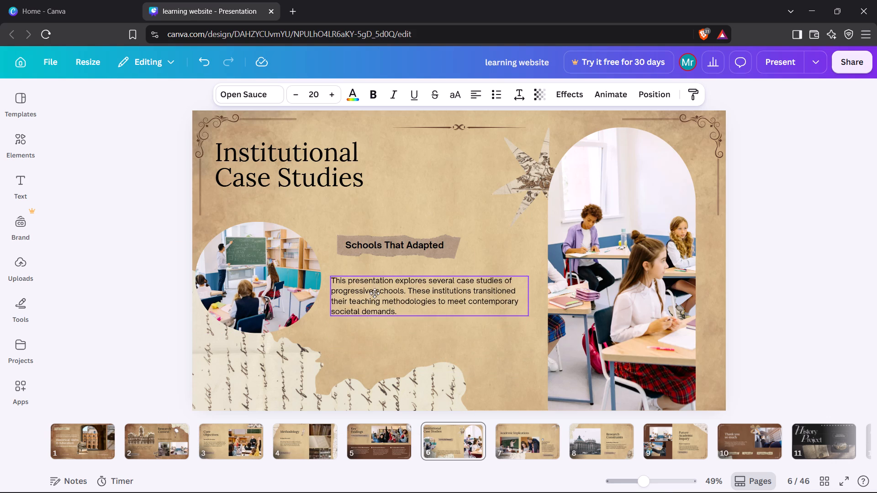
drag(375, 293, 372, 293)
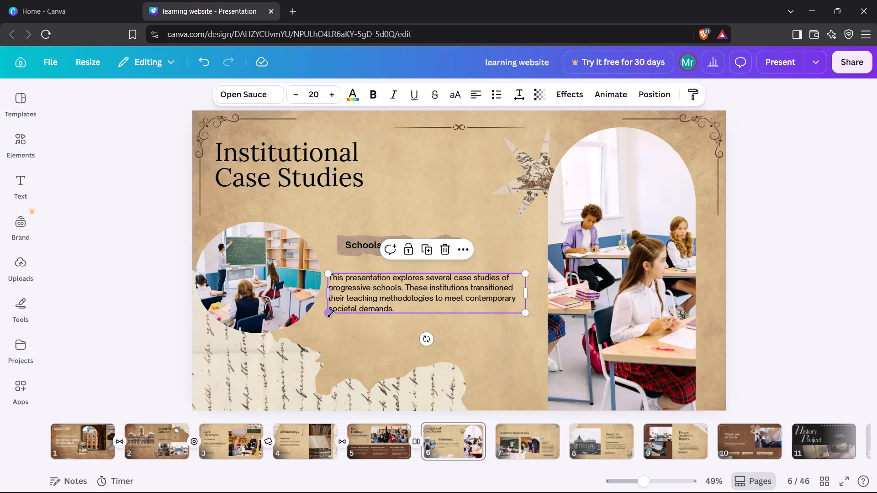
drag(328, 312, 326, 322)
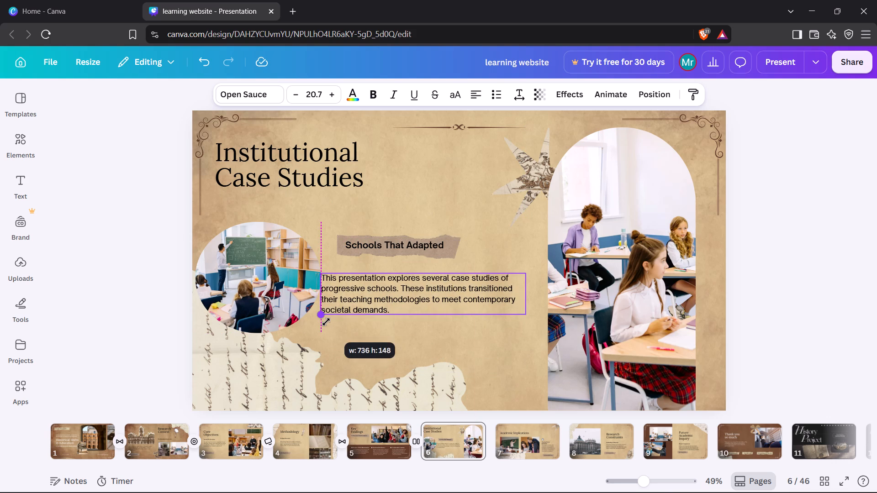
drag(326, 322, 326, 322)
Nudge the handwritten paper and the description paragraph slightly right, leaving a gap between the paragraph and the oval photo.
click(337, 318)
drag(387, 295, 403, 294)
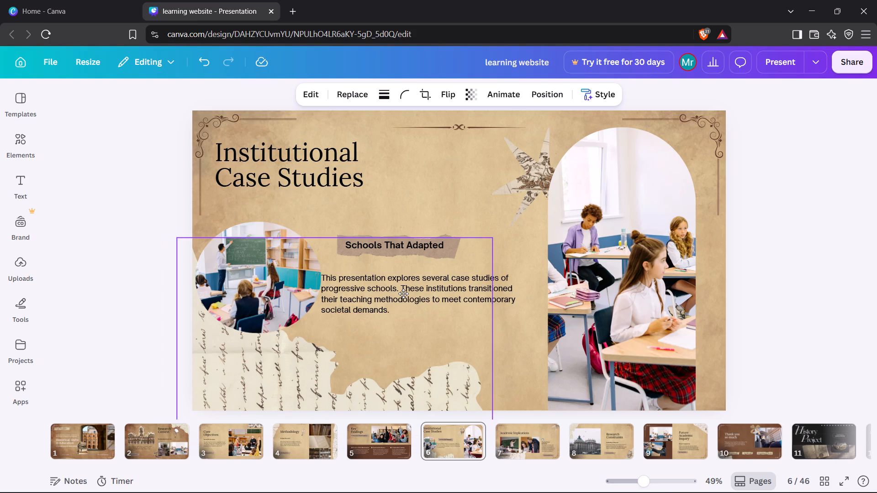
drag(403, 294, 399, 294)
drag(497, 299, 505, 299)
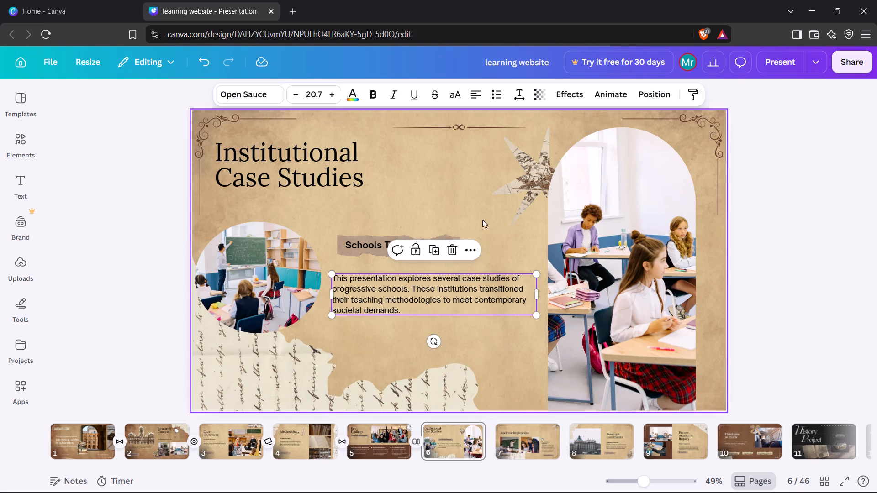
click(466, 196)
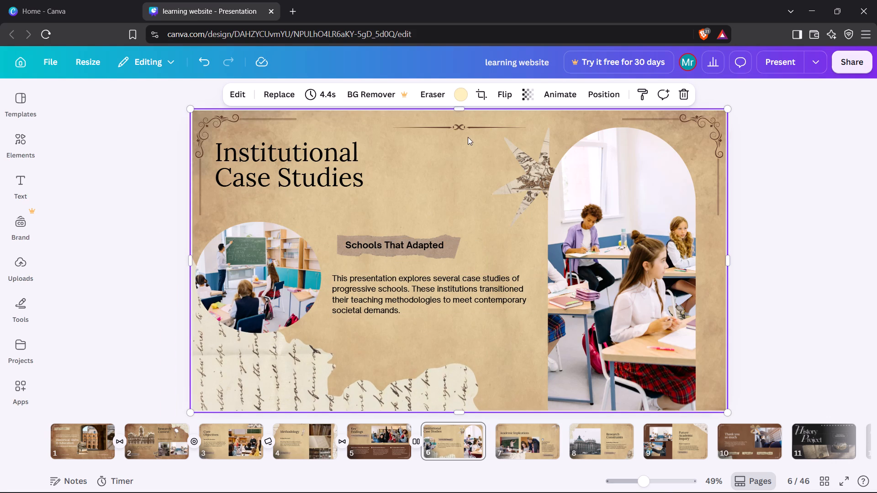
Move the ornamental top divider up, close to page 6's upper edge.
click(464, 125)
drag(464, 125, 464, 118)
click(460, 194)
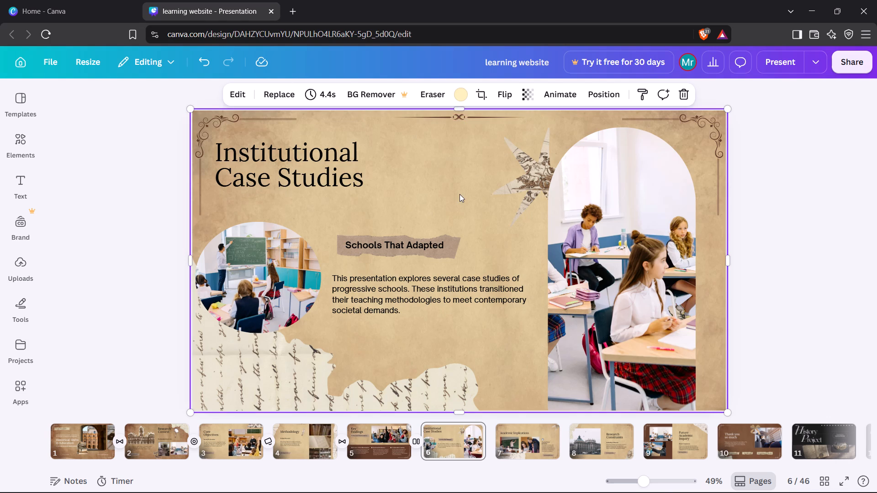
Apply the Fun page animation to page 6.
click(464, 200)
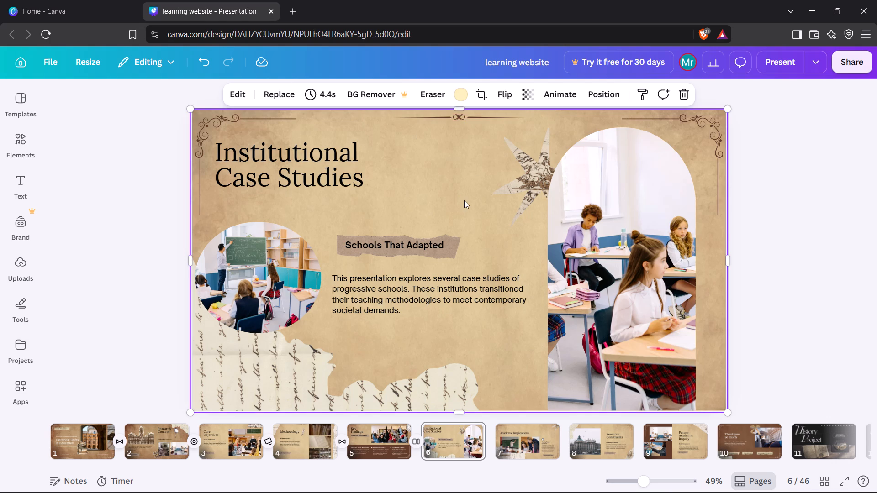
click(469, 193)
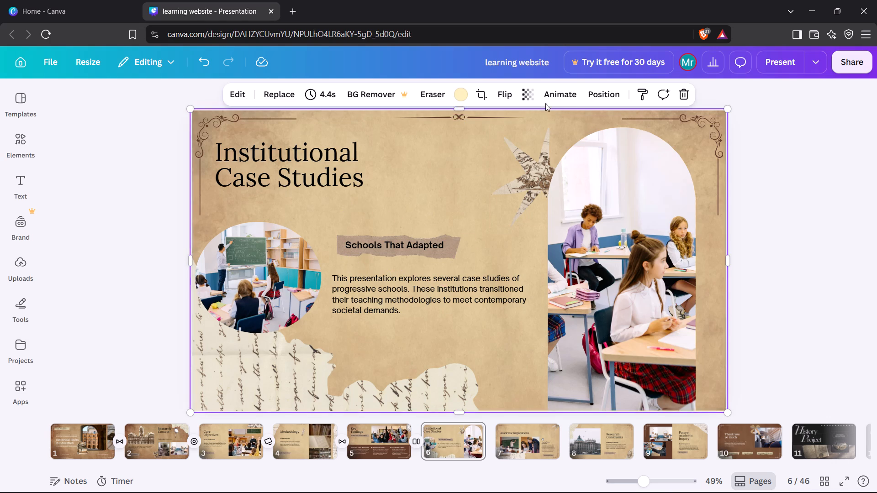
click(550, 96)
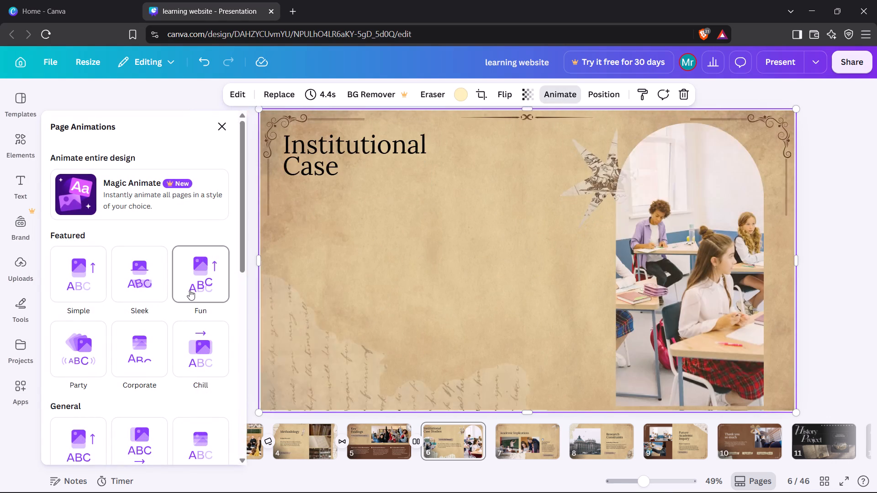
click(190, 290)
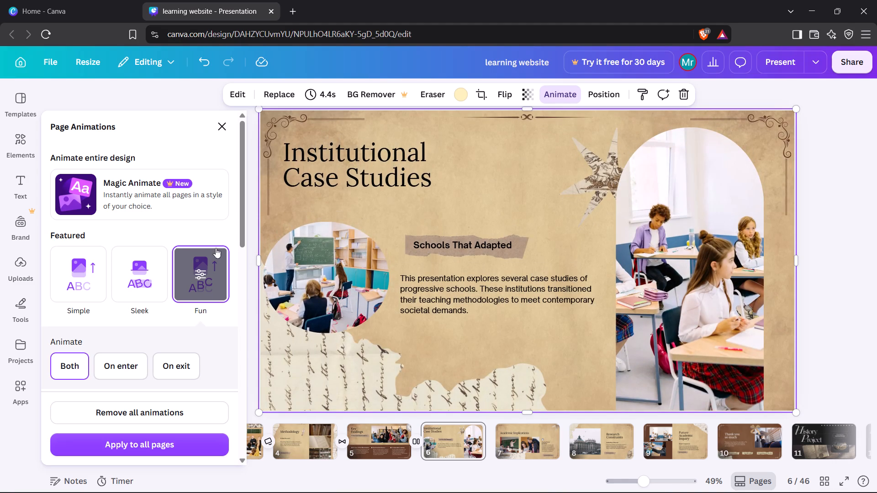
click(225, 124)
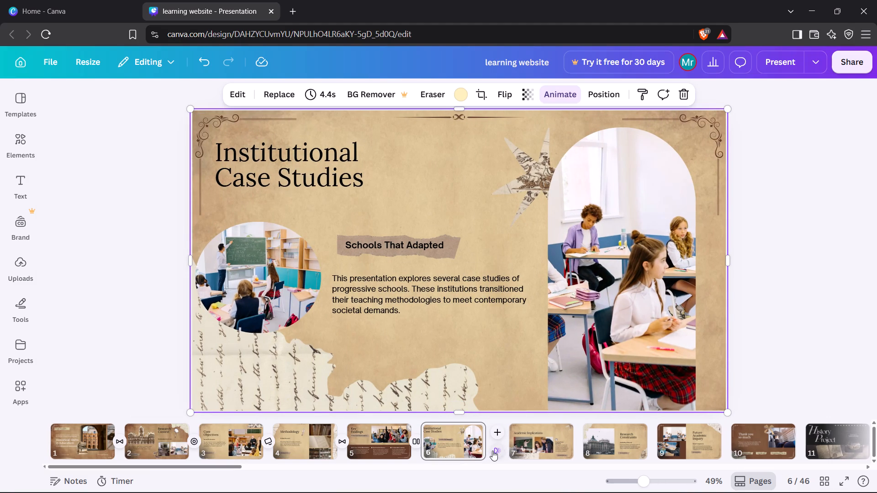
Add a Stack transition between pages 6 and 7 with a duration of 1.1 seconds.
click(492, 451)
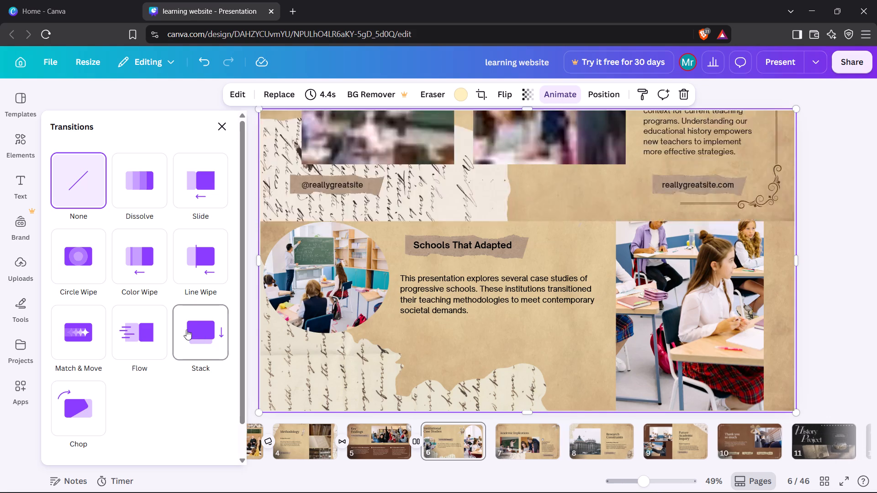
click(186, 330)
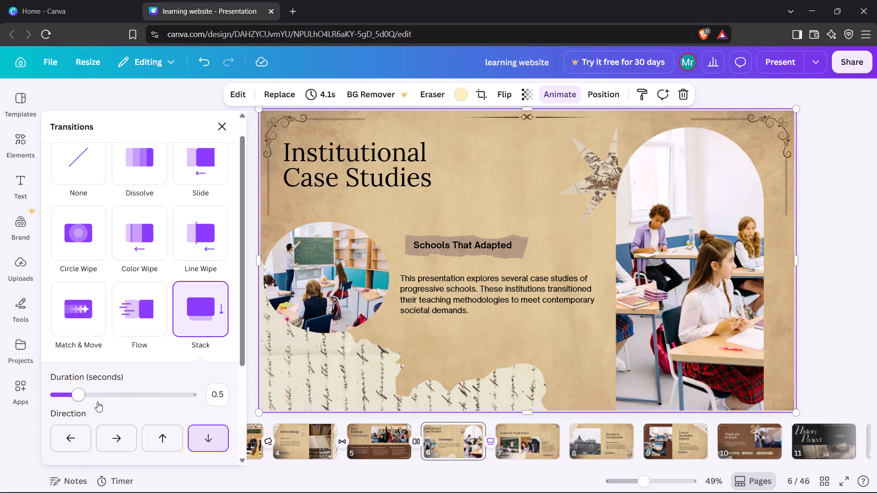
click(111, 395)
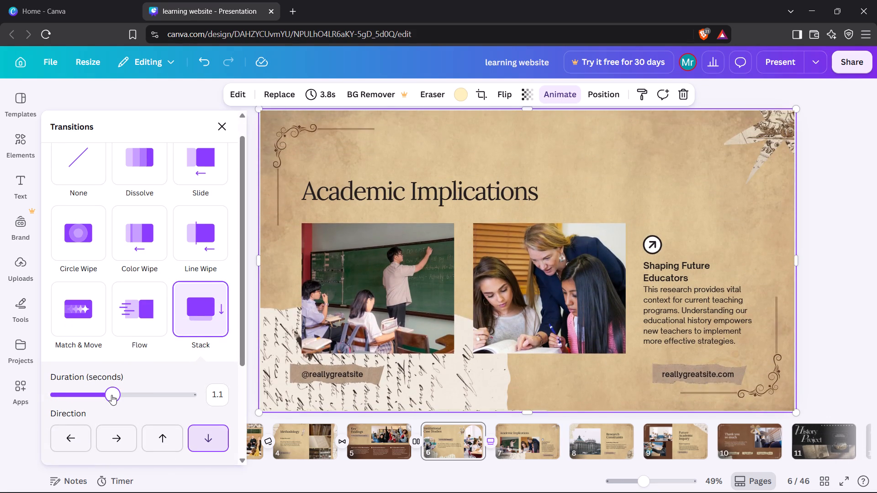
scroll(175, 341, down, 6)
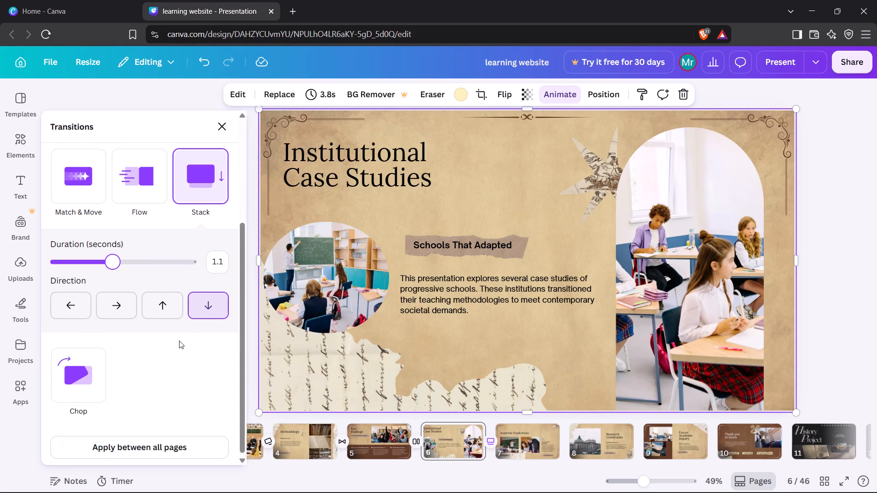
scroll(179, 341, down, 2)
click(224, 127)
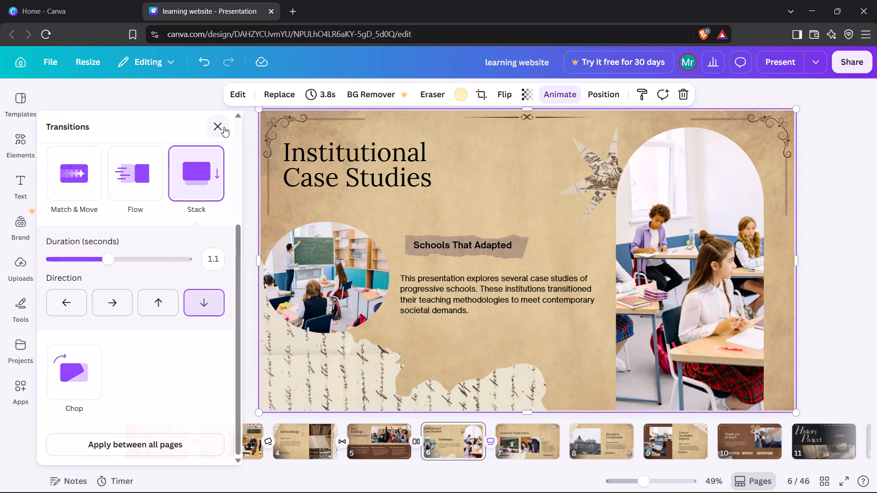
click(137, 305)
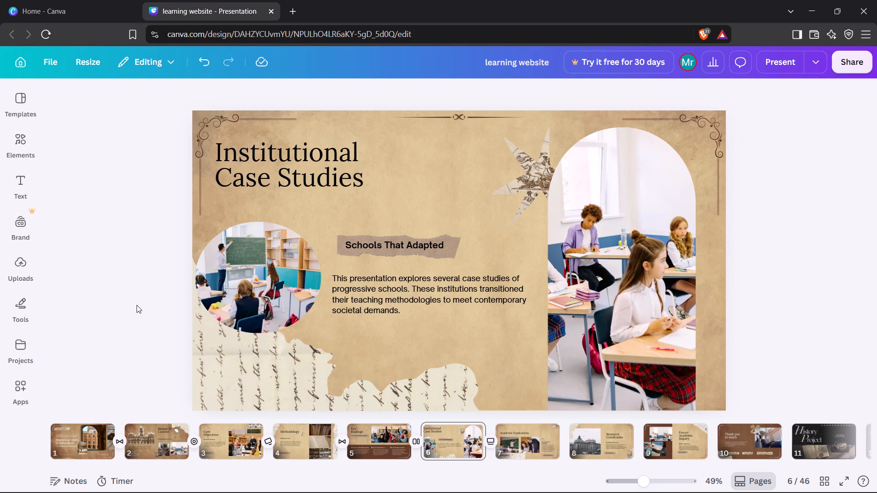
On page 7, tuck the scroll ornament into the page's upper-left corner and lower the star cutout slightly.
key(Right)
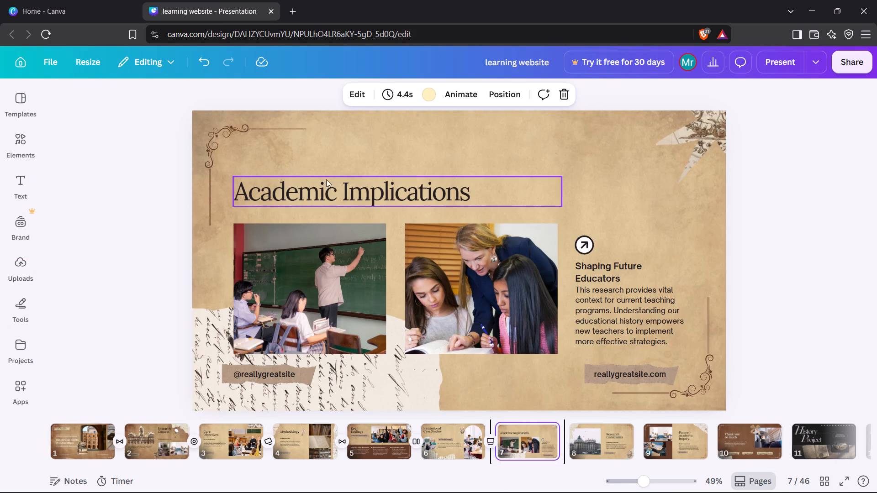
drag(233, 133, 224, 122)
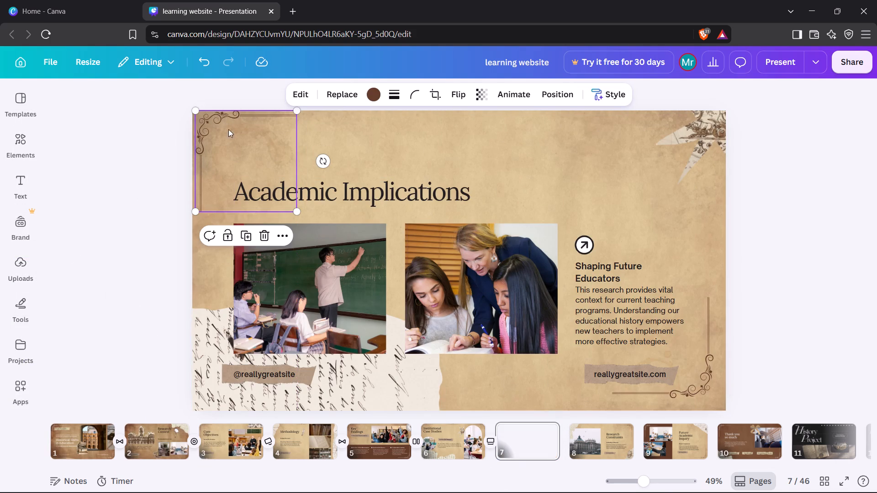
drag(700, 135, 691, 152)
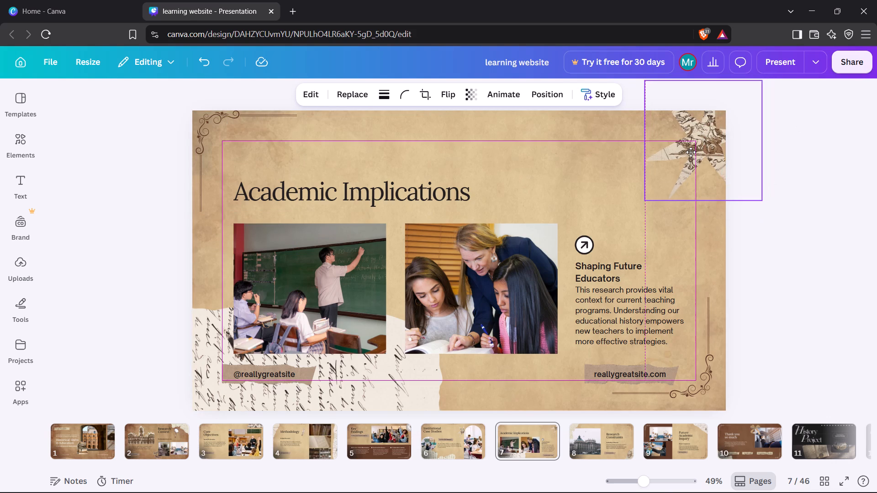
drag(691, 152, 702, 150)
Raise the "Academic Implications" heading near the page top and move the chalkboard photo up beneath it, aligning their left edges.
click(487, 198)
drag(457, 199, 454, 156)
click(359, 253)
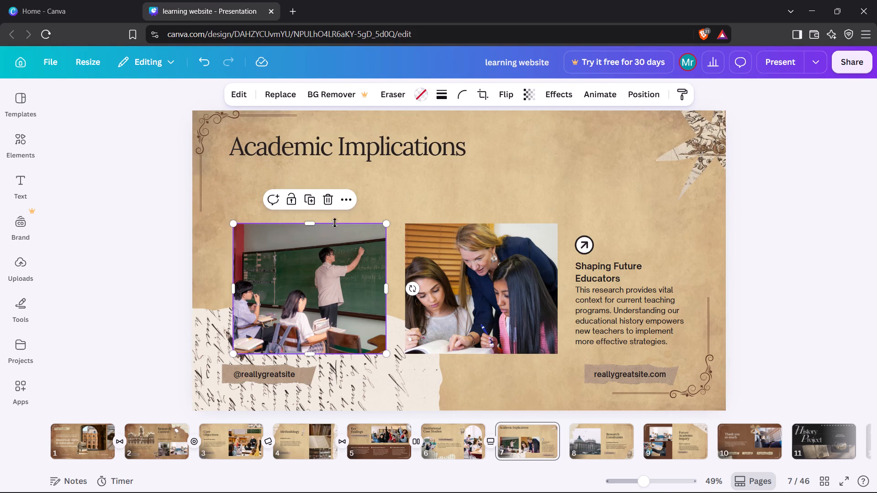
drag(330, 258, 326, 217)
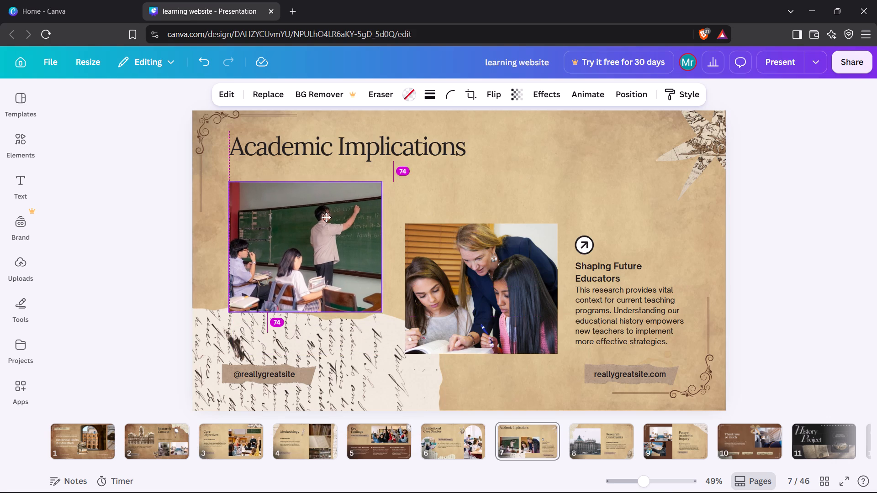
drag(326, 217, 325, 216)
Enlarge the handwritten paper at the page's lower left so it reaches further up and right.
click(359, 348)
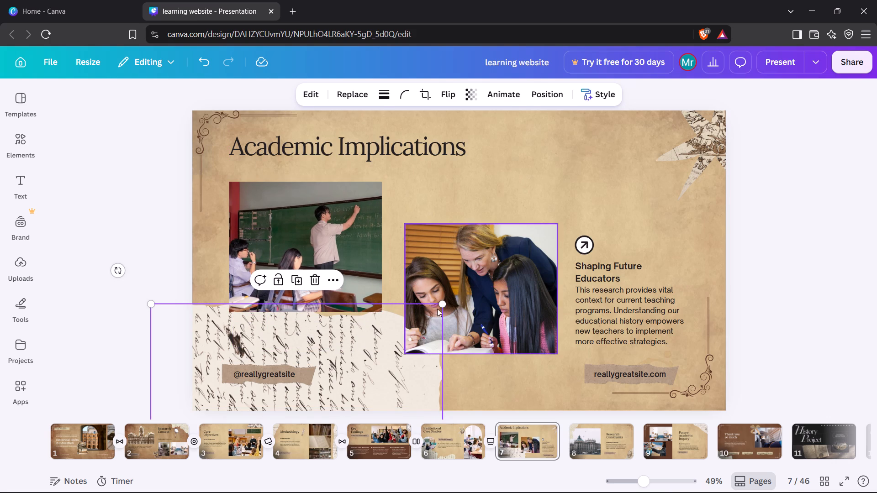
drag(443, 302, 465, 277)
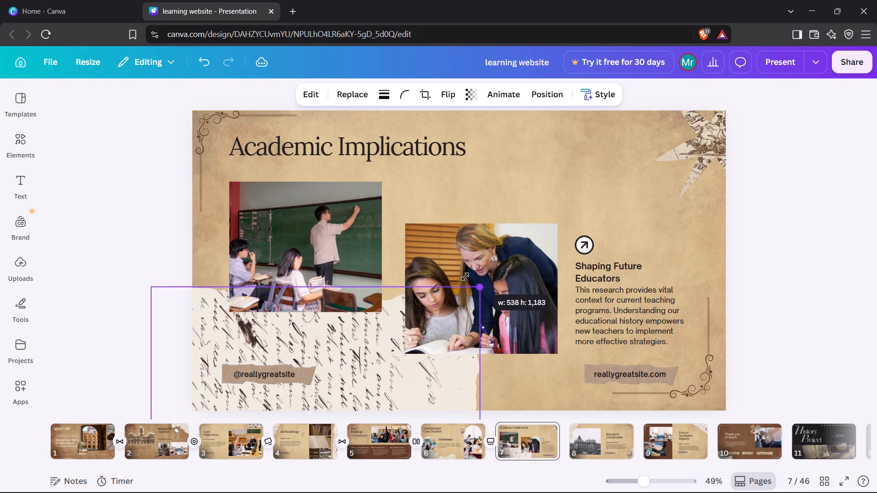
drag(465, 277, 459, 278)
Enlarge the chalkboard photo's frame on all four sides, keeping it below the heading and clear of the second photo.
click(331, 232)
drag(308, 182, 308, 177)
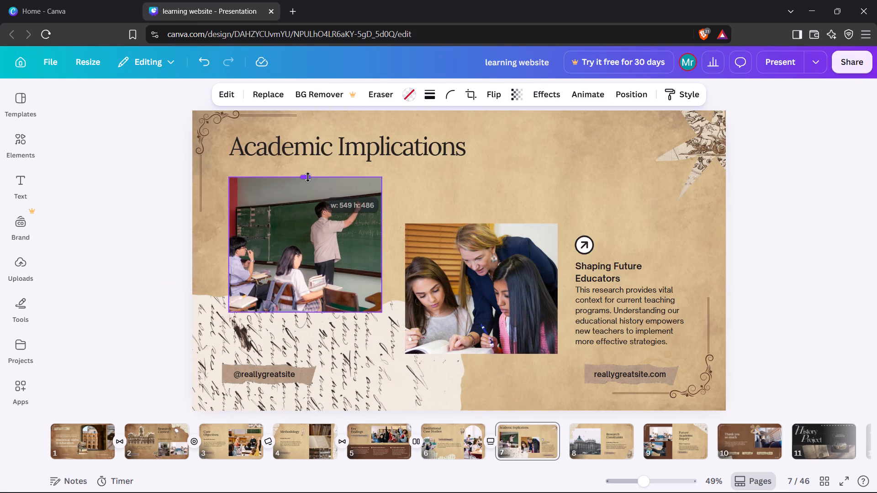
drag(308, 177, 308, 176)
drag(303, 309, 304, 331)
drag(383, 257, 386, 256)
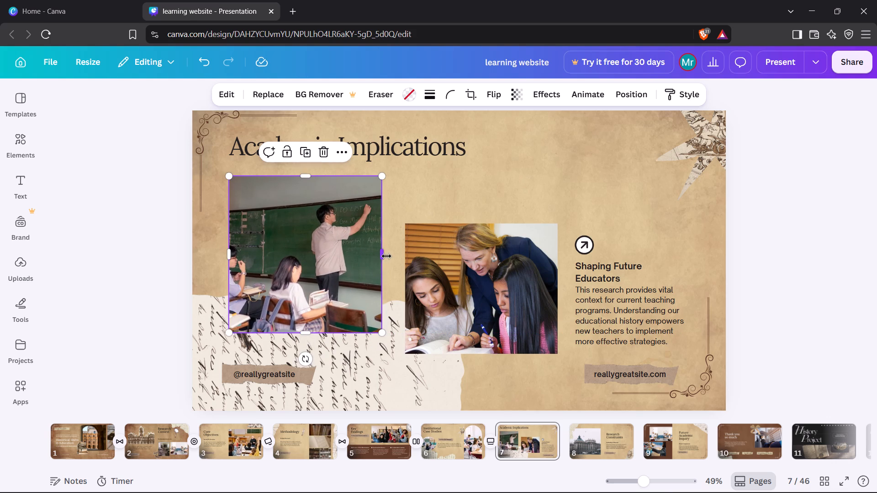
drag(386, 256, 397, 255)
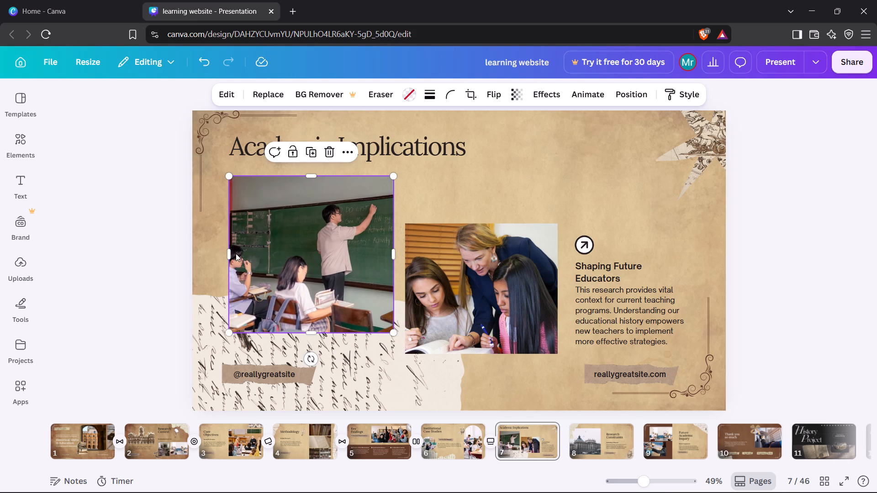
drag(229, 254, 220, 254)
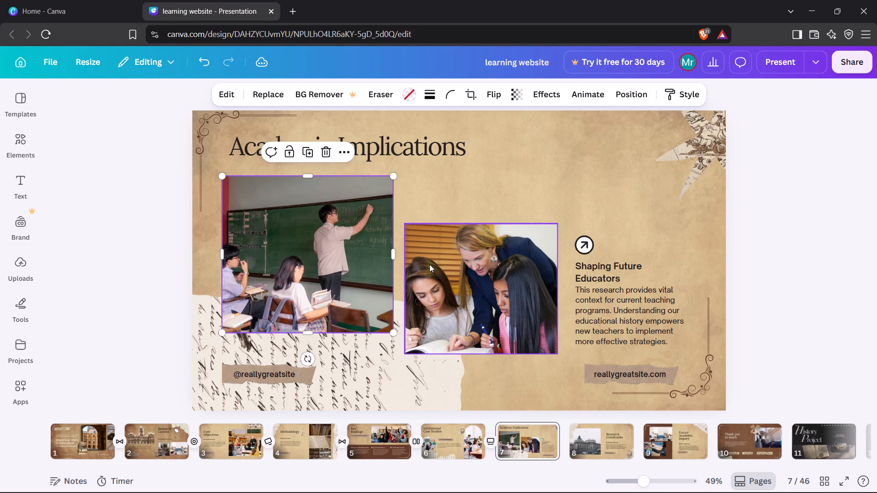
Make the photo of the teacher with two students taller and slightly wider, with its top level with the chalkboard photo.
click(448, 274)
drag(486, 222, 484, 204)
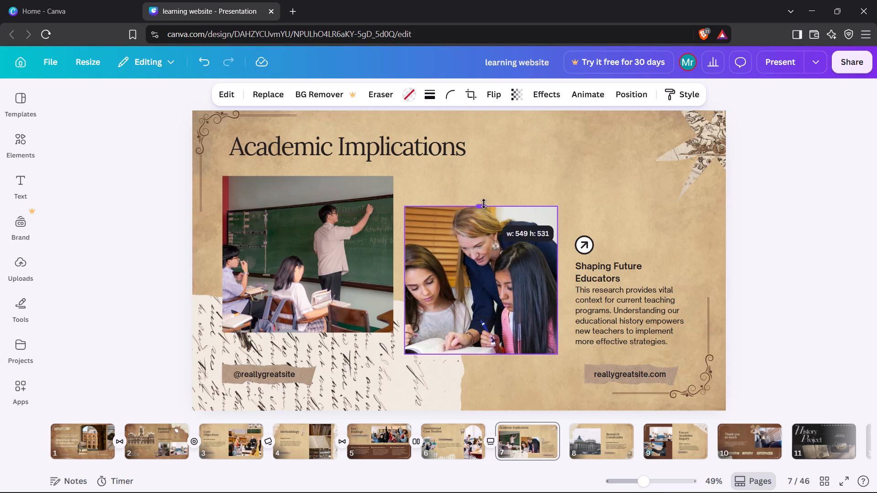
drag(484, 204, 484, 203)
drag(484, 264, 483, 233)
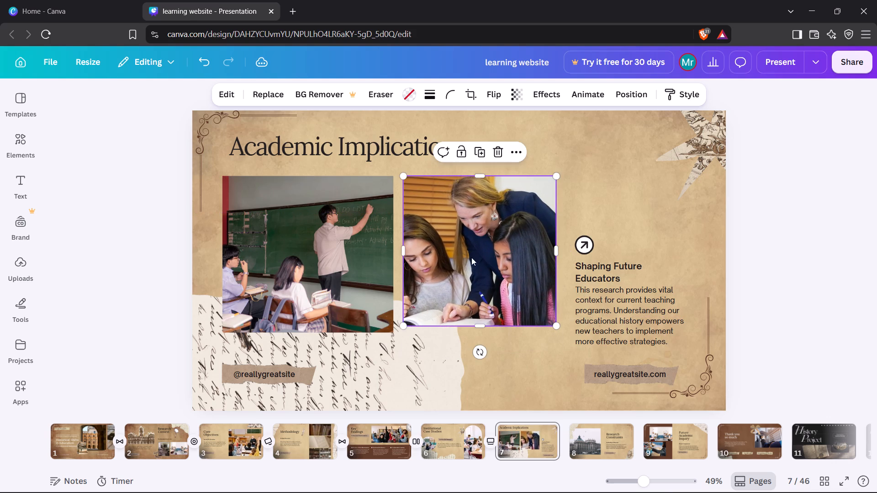
drag(480, 325, 480, 336)
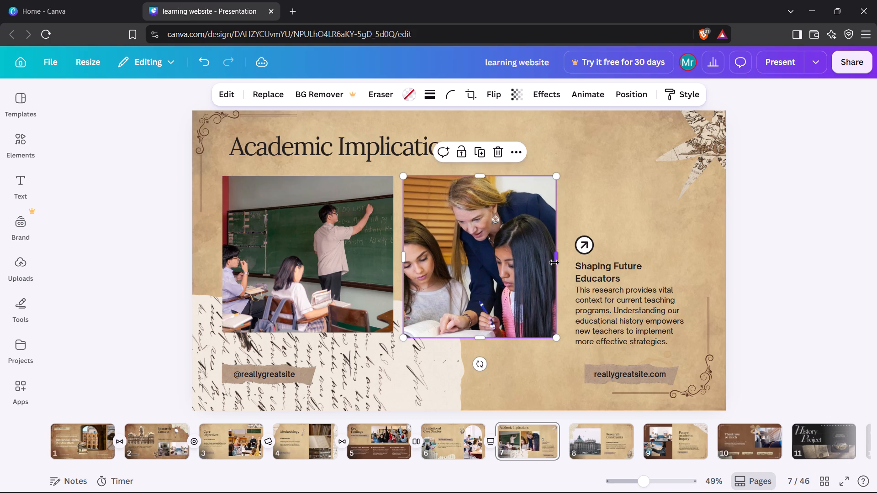
drag(556, 256, 564, 256)
Shift the arrow icon, the "Shaping Future Educators" subheading and its paragraph right and slightly up, keeping them stacked.
click(586, 246)
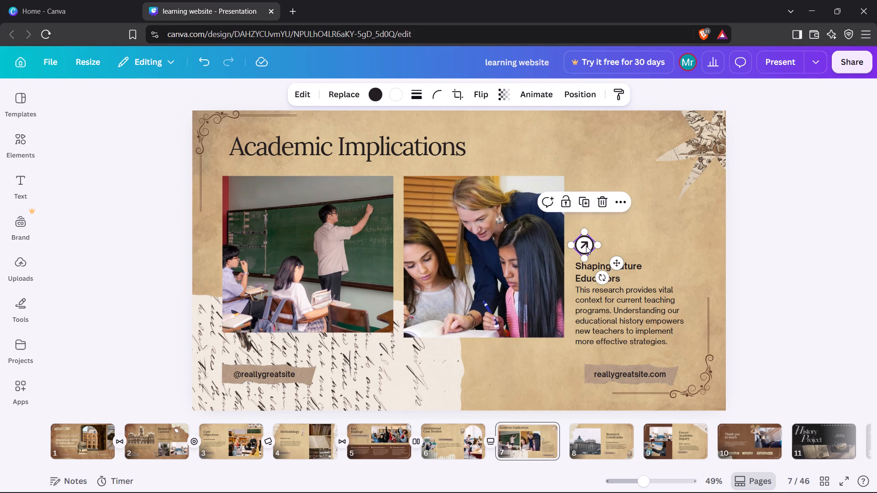
drag(586, 246, 608, 240)
click(605, 269)
drag(605, 269, 619, 265)
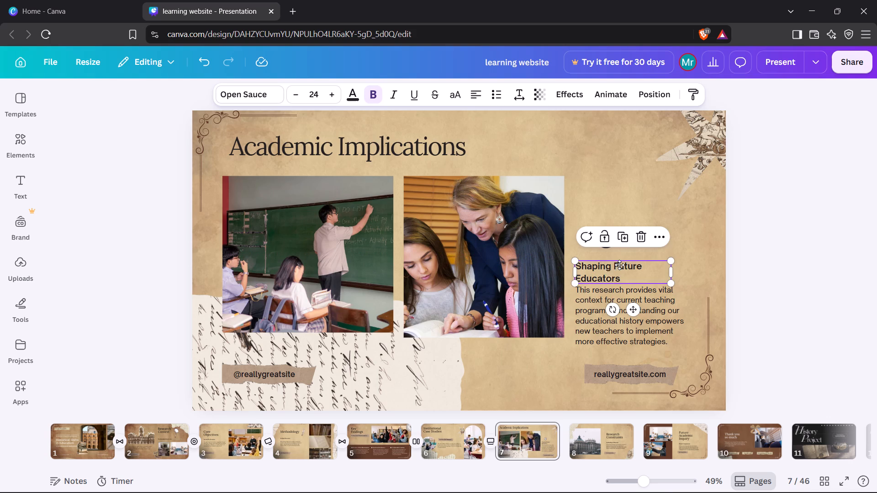
drag(619, 265, 632, 260)
click(593, 317)
drag(594, 318, 613, 310)
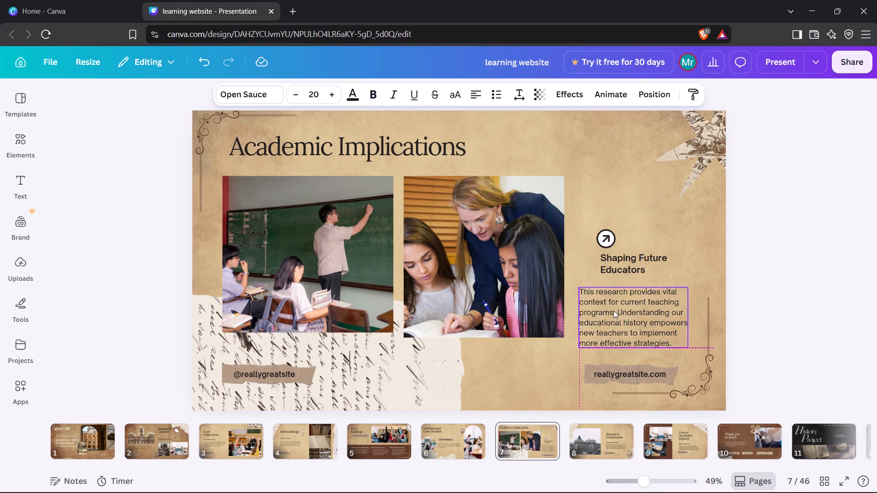
drag(613, 310, 618, 309)
Move the "reallygreatsite.com" text and its torn paper strip up and right, beneath the description paragraph.
click(614, 374)
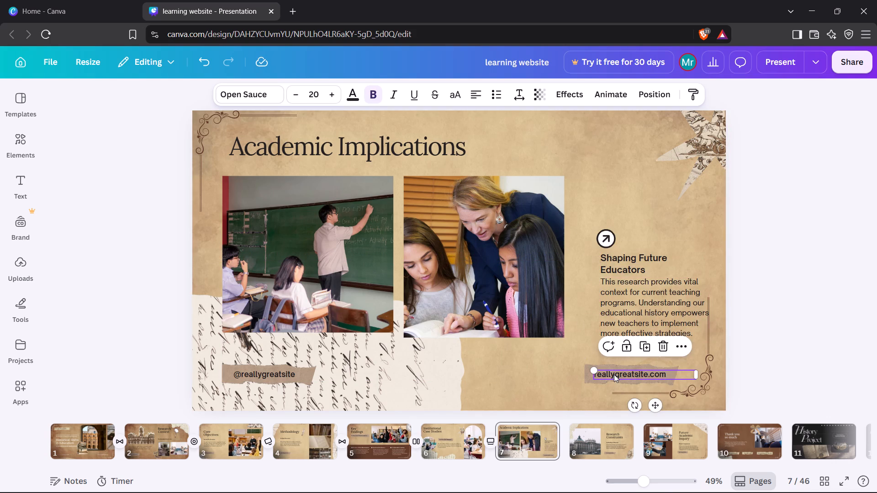
drag(614, 374, 625, 362)
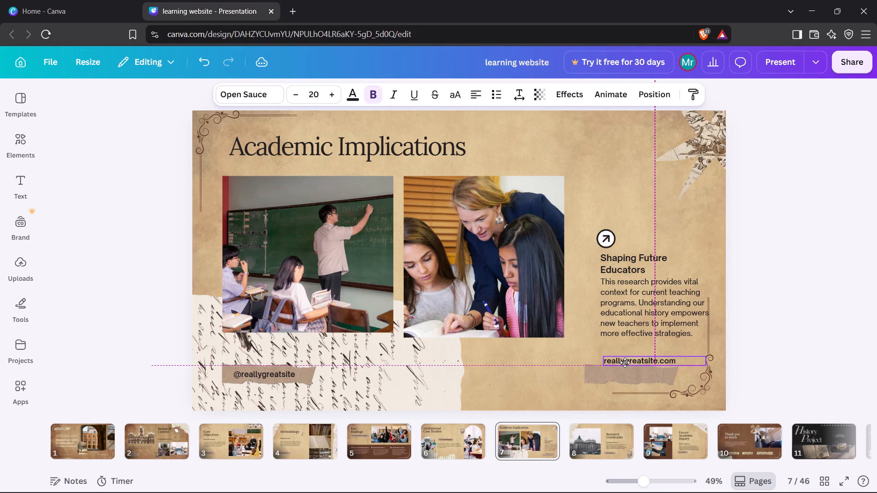
drag(625, 362, 623, 362)
drag(610, 380, 624, 366)
click(569, 373)
Widen the photo of the teacher with two students rightward, leaving a small gap before the text column.
click(553, 299)
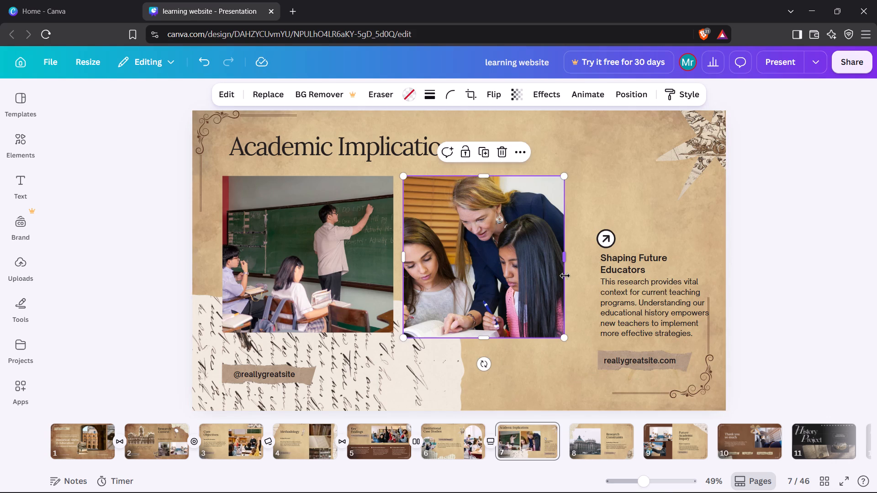
drag(564, 260, 584, 258)
click(564, 383)
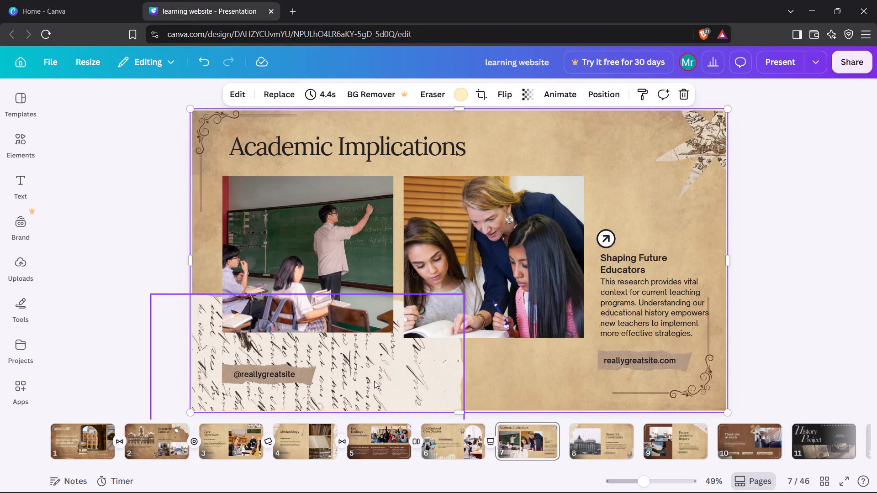
Shift the handwritten paper right so it extends further beneath the second photo.
click(374, 381)
drag(374, 381, 407, 385)
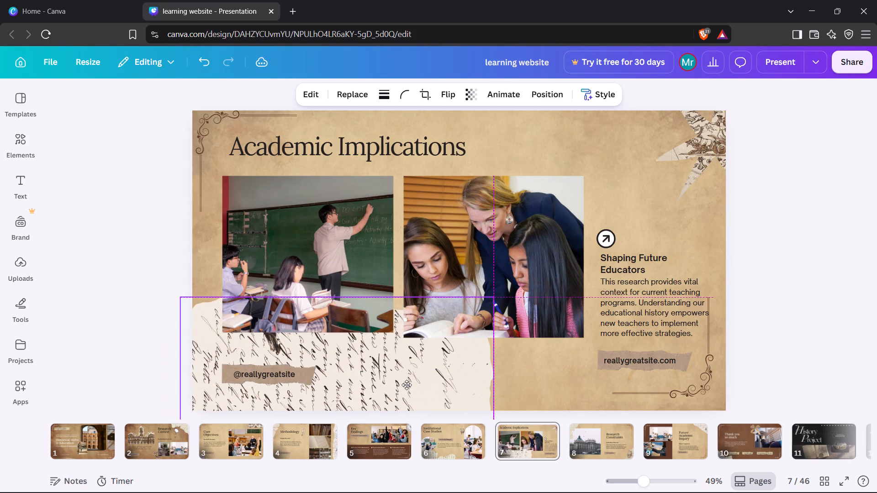
drag(407, 385, 410, 381)
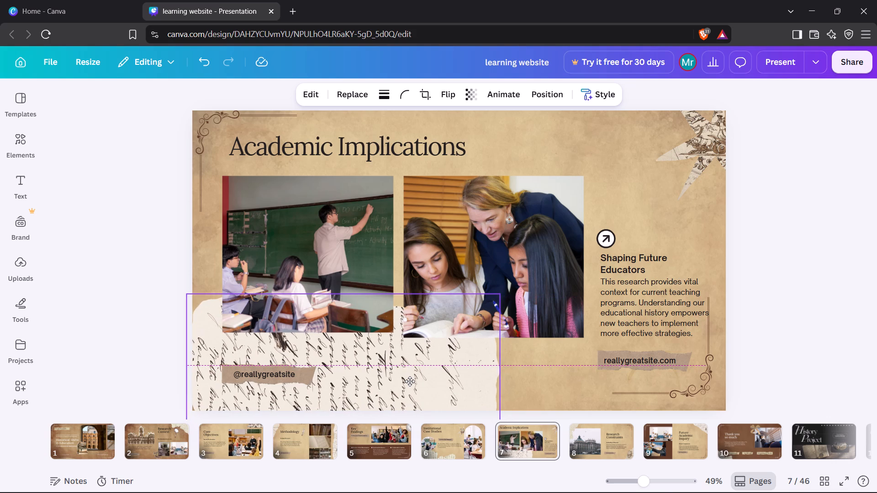
drag(410, 381, 408, 381)
click(542, 379)
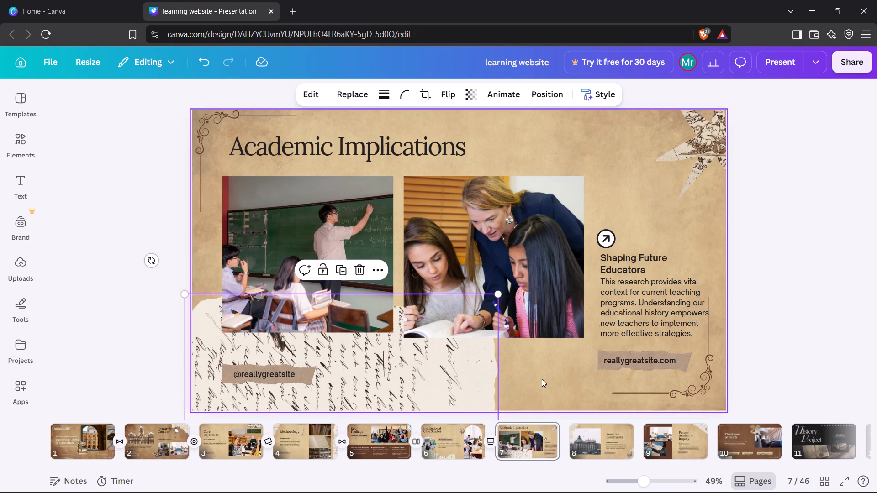
click(552, 392)
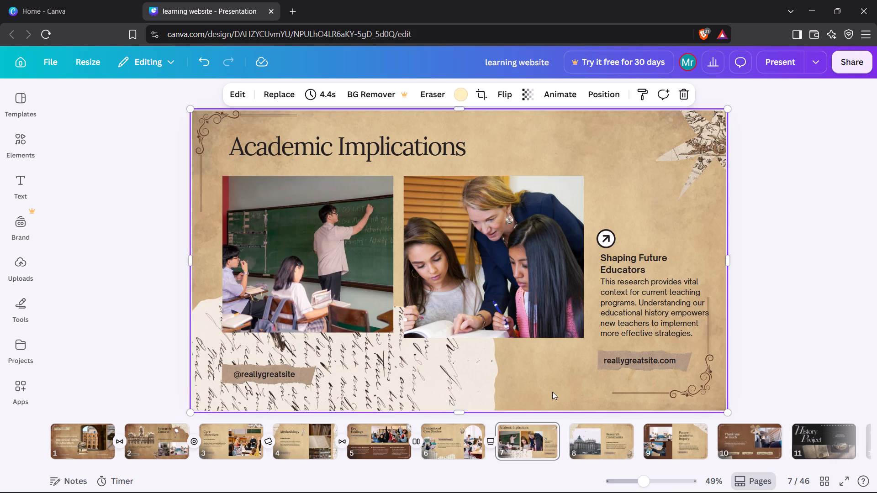
Apply the Sleek page animation to page 7.
click(556, 132)
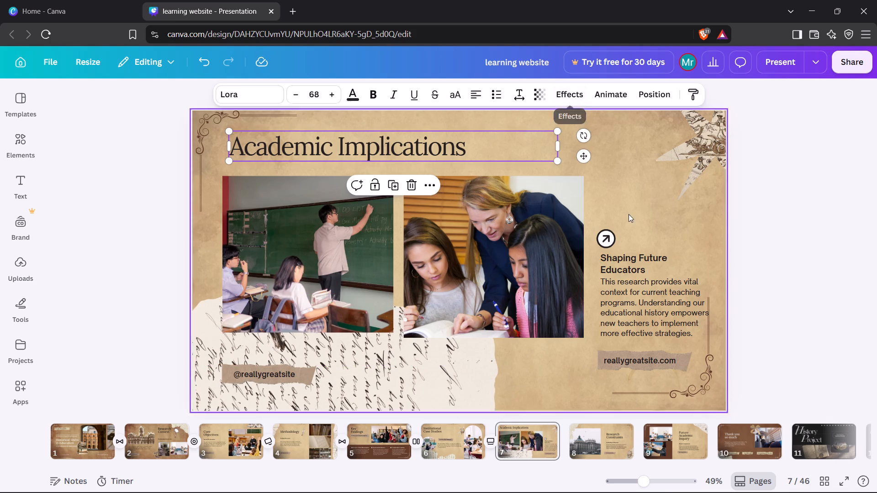
click(670, 231)
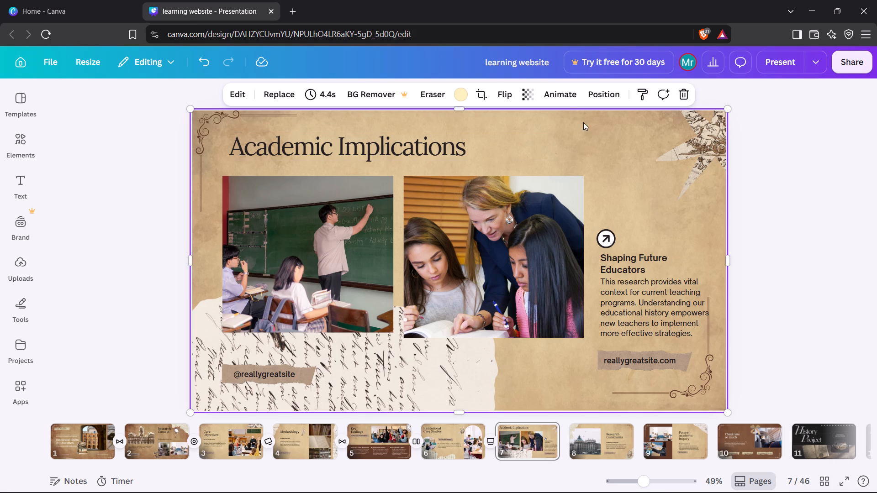
click(564, 96)
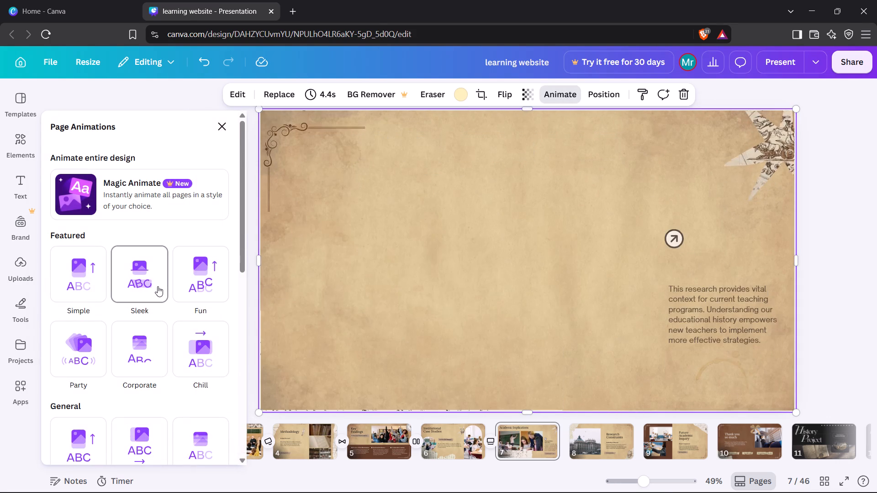
click(158, 286)
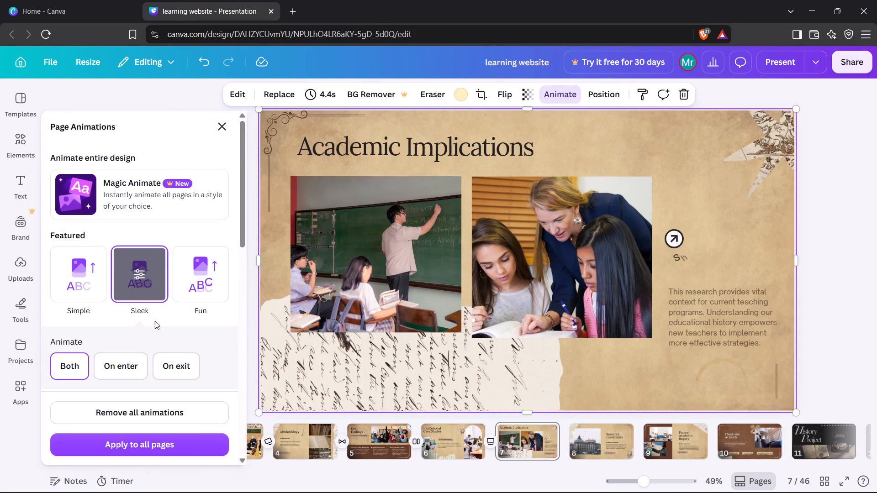
Switch page 7's page animation to Fun.
click(204, 273)
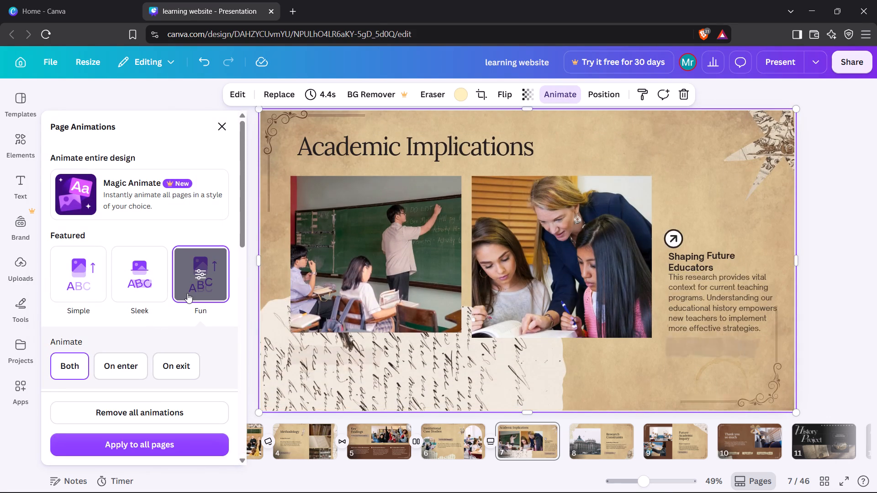
click(226, 131)
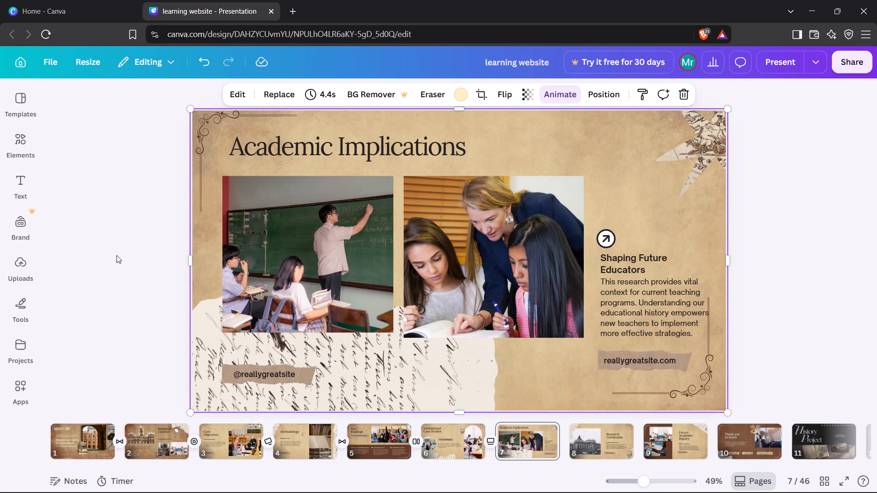
click(547, 385)
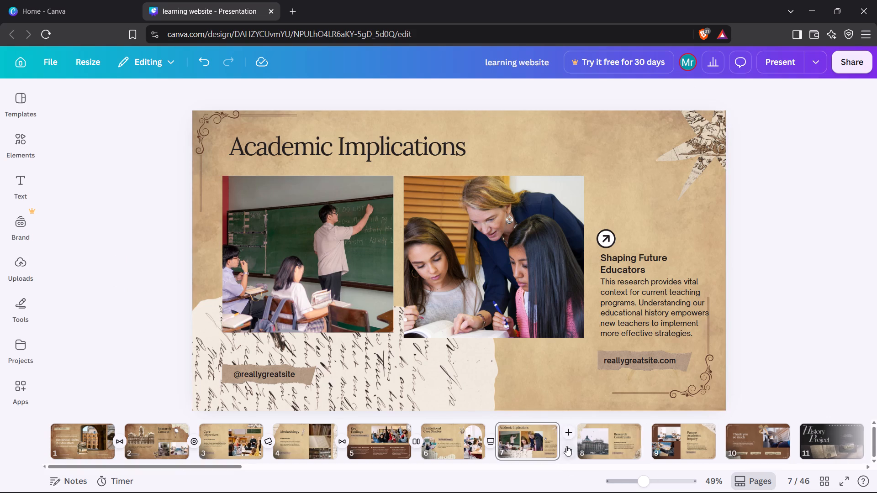
Apply the Flow transition between pages 7 and 8, and move on to page 8.
click(570, 446)
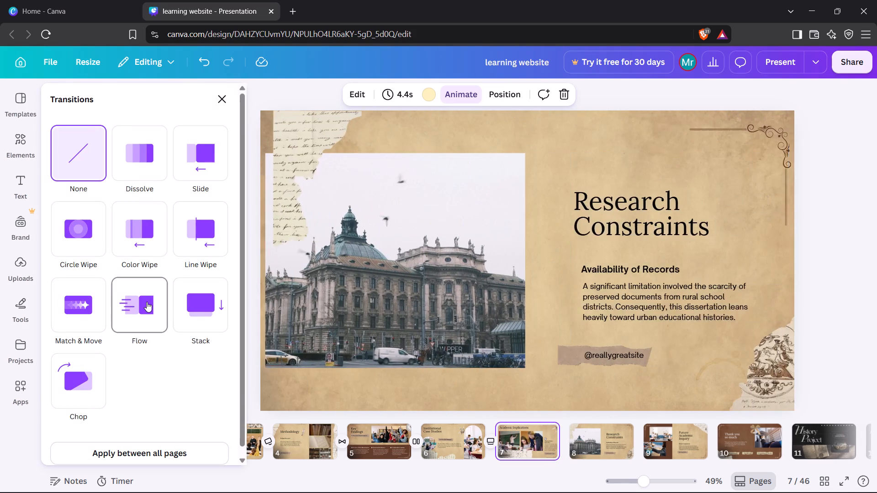
click(147, 302)
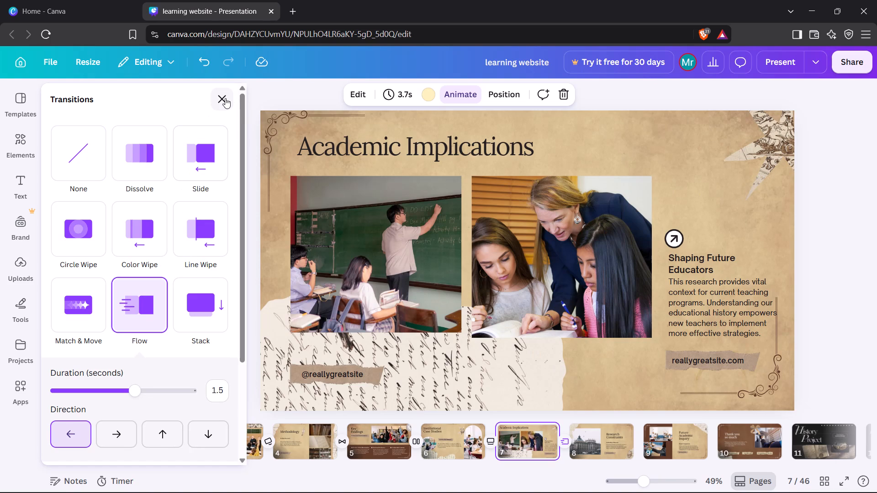
click(225, 98)
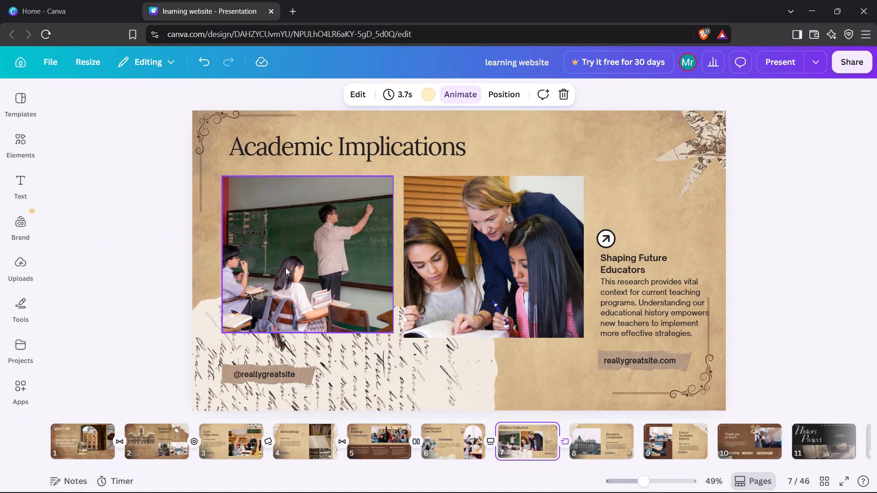
click(196, 325)
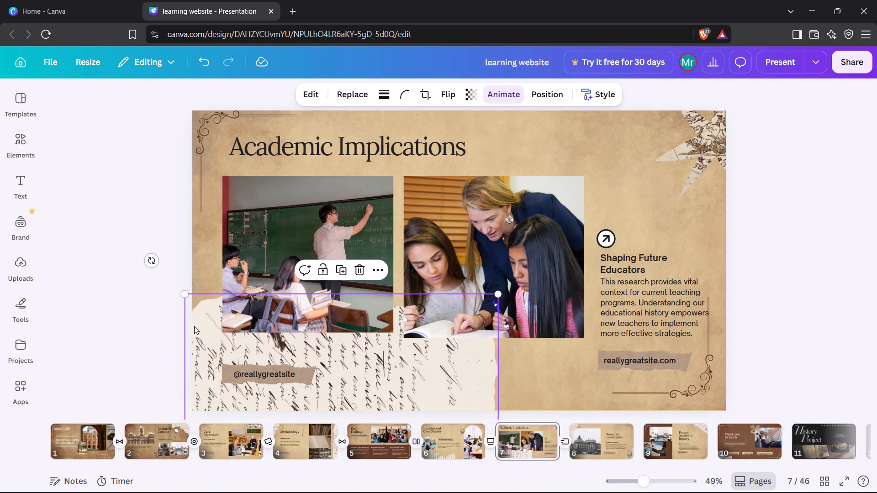
click(137, 318)
key(Right)
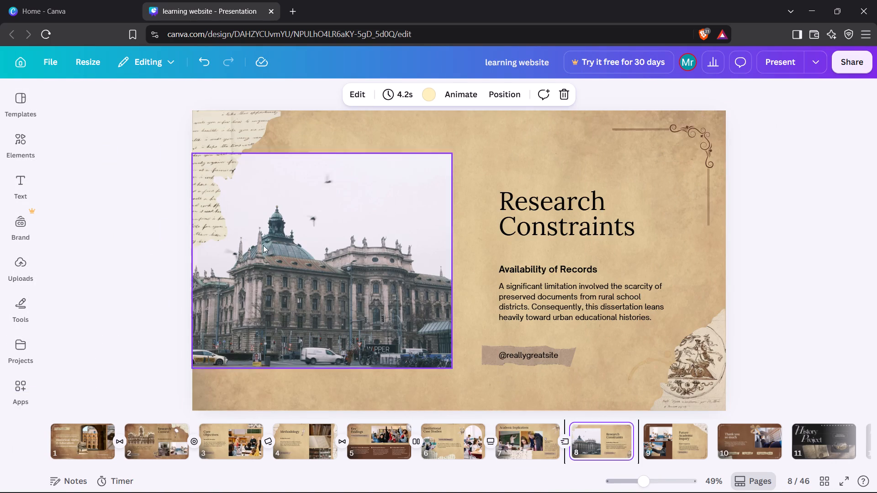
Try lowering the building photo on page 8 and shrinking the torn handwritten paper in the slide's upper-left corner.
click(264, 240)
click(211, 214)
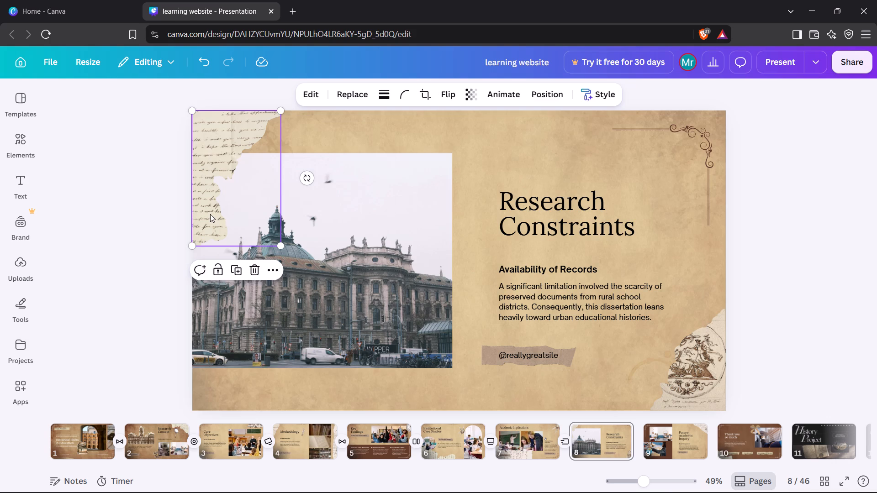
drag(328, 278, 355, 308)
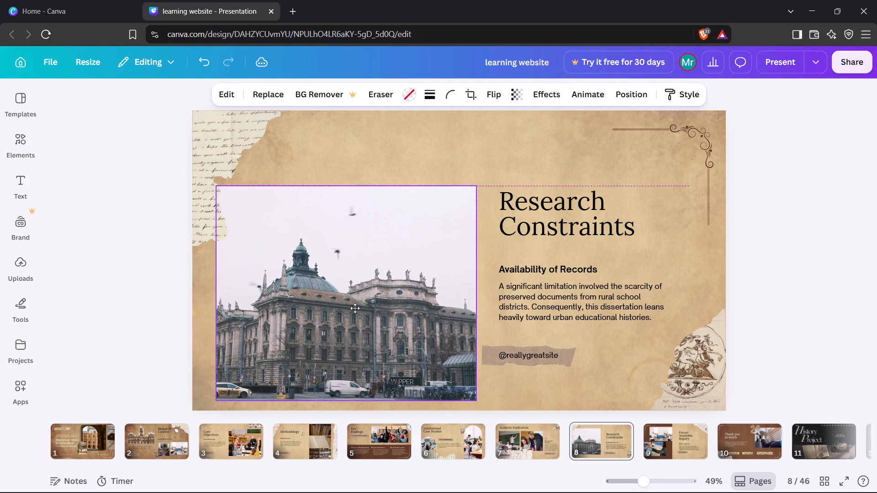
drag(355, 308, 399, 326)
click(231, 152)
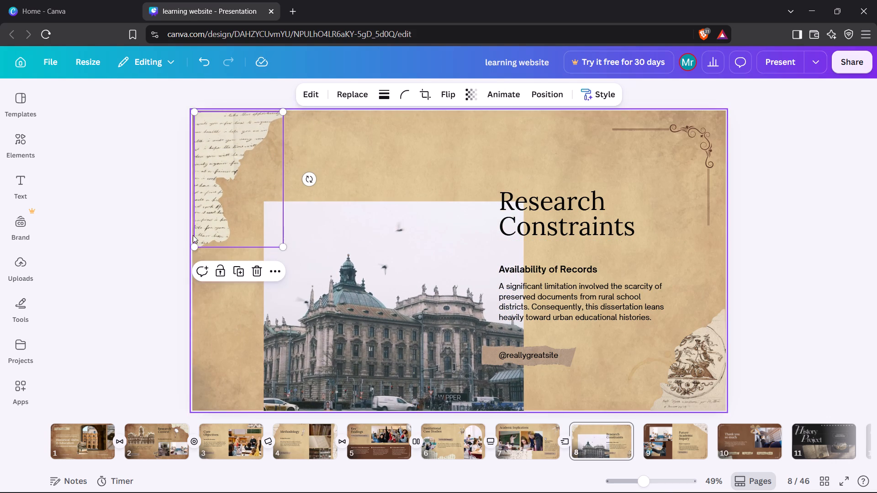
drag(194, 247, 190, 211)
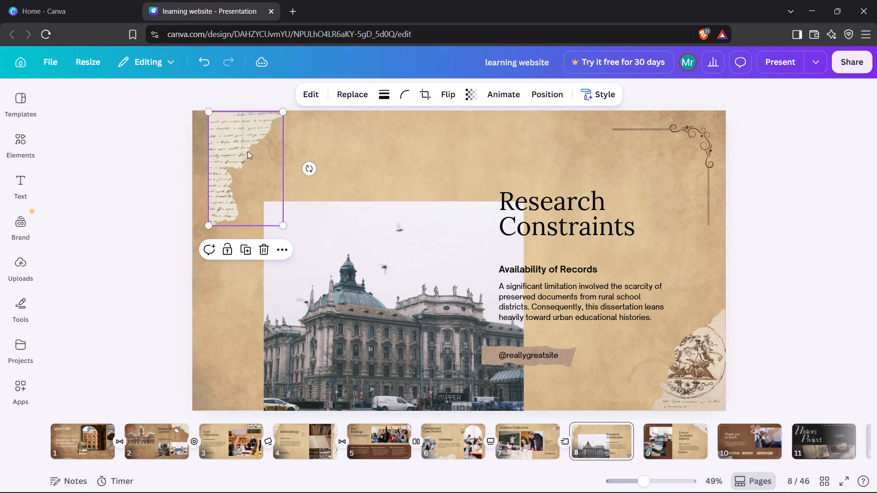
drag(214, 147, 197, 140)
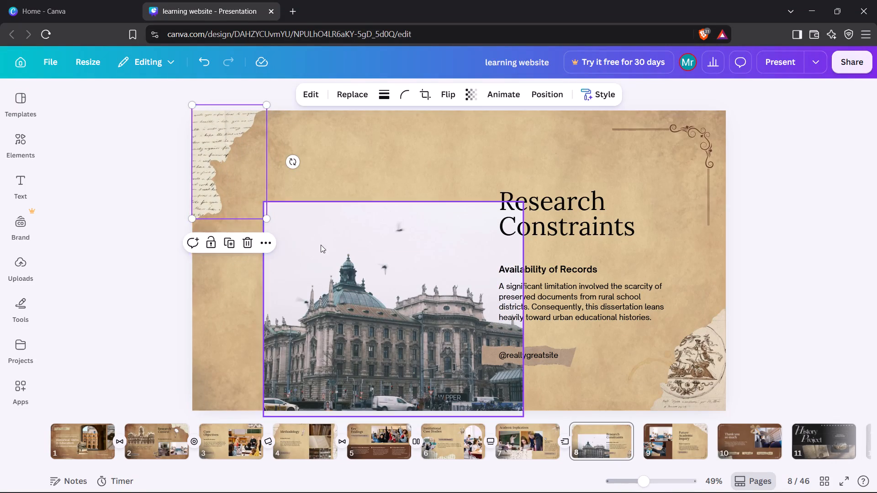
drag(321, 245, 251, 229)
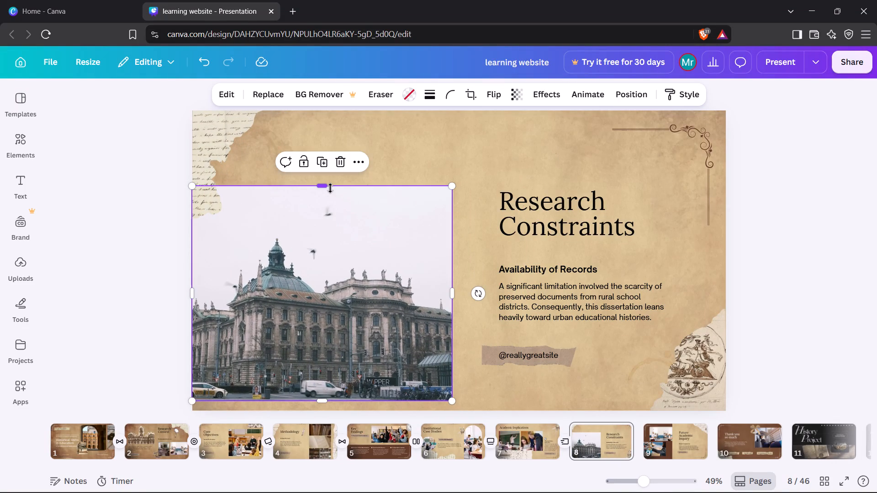
Move the "Research Constraints" title up and slightly left, near the top of the slide.
drag(579, 237, 560, 187)
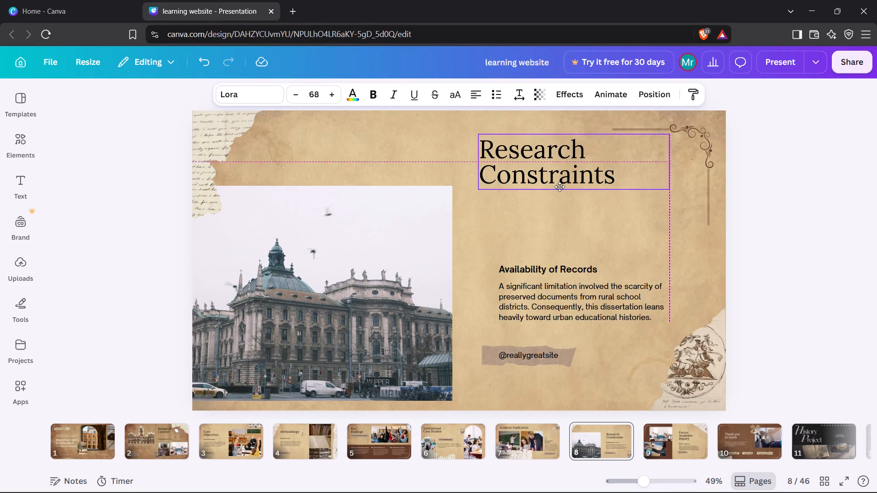
drag(560, 187, 560, 191)
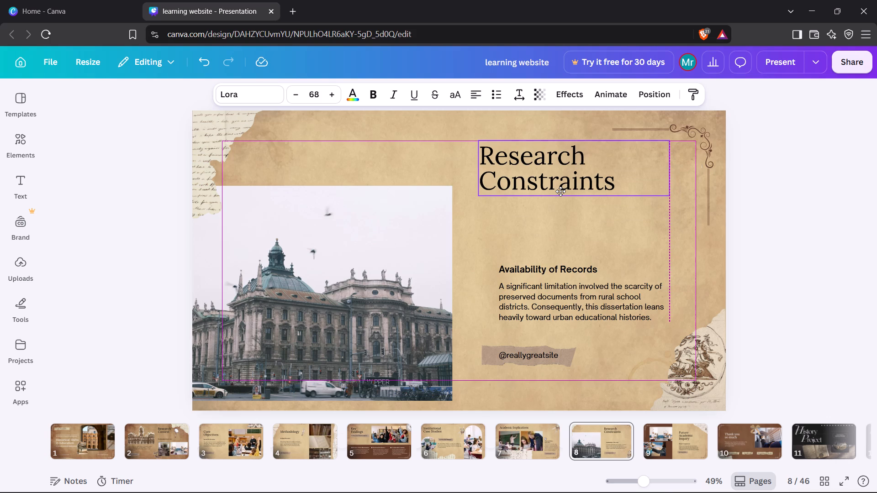
Delete the torn handwritten paper from the slide's upper-left corner.
click(204, 131)
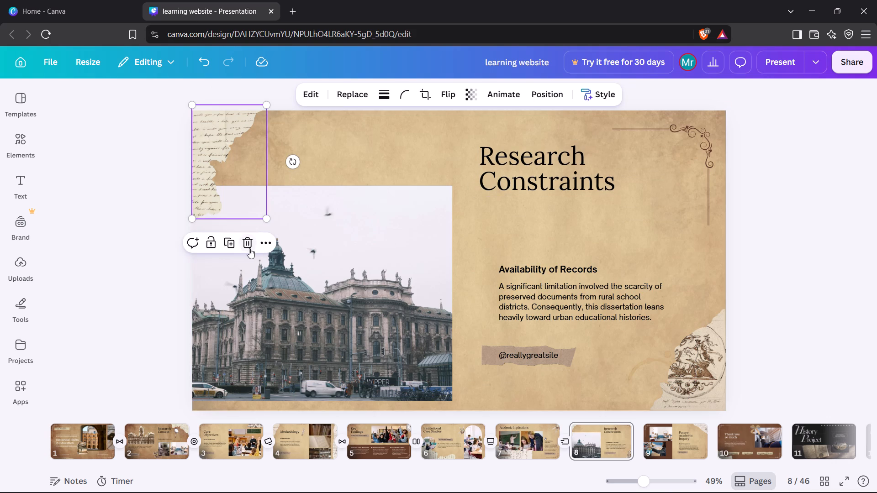
click(248, 248)
Enlarge the building photo to nearly the full slide height and place it on the slide's left side with a narrow margin.
drag(263, 282, 264, 223)
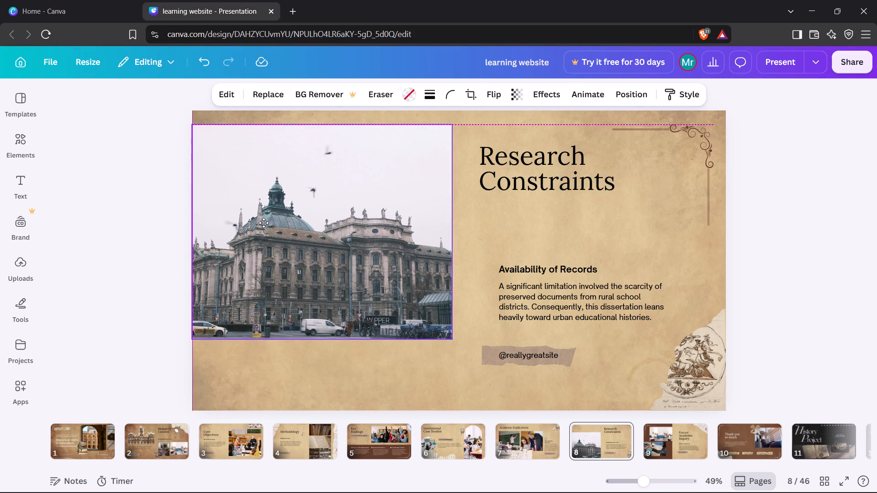
drag(264, 223, 264, 220)
drag(322, 337, 334, 403)
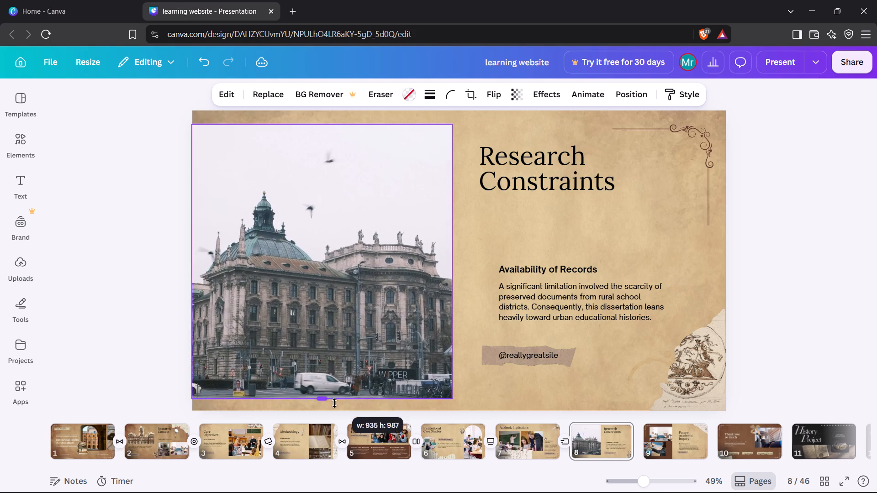
drag(334, 403, 334, 406)
drag(330, 330, 330, 320)
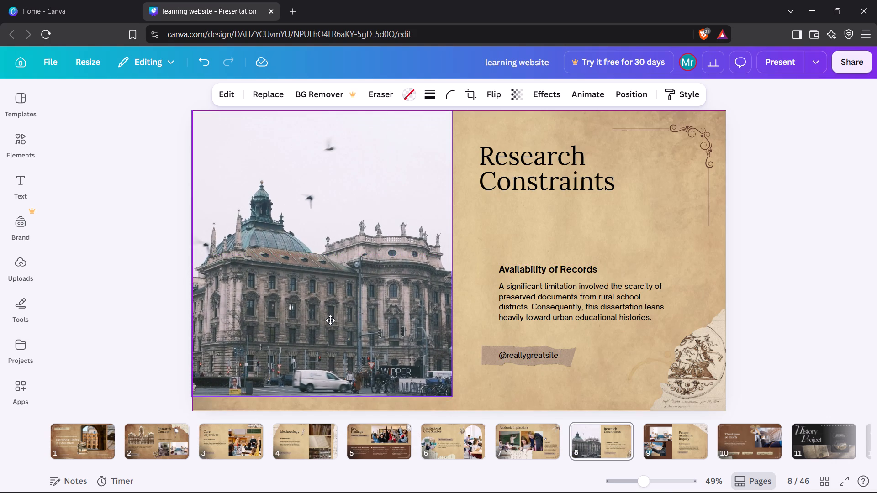
drag(330, 320, 331, 323)
drag(268, 313, 274, 312)
click(127, 309)
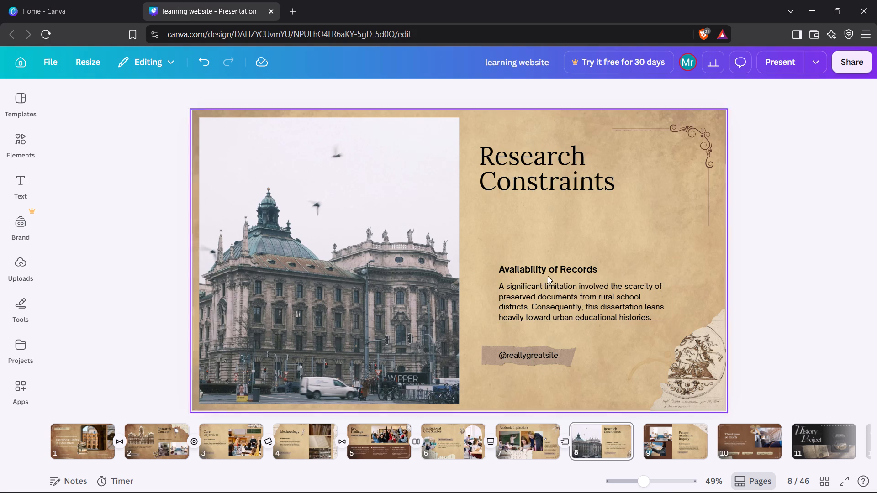
Move the "Availability of Records" subheading and its description paragraph up and slightly left, beneath the title.
click(544, 268)
drag(544, 268, 532, 220)
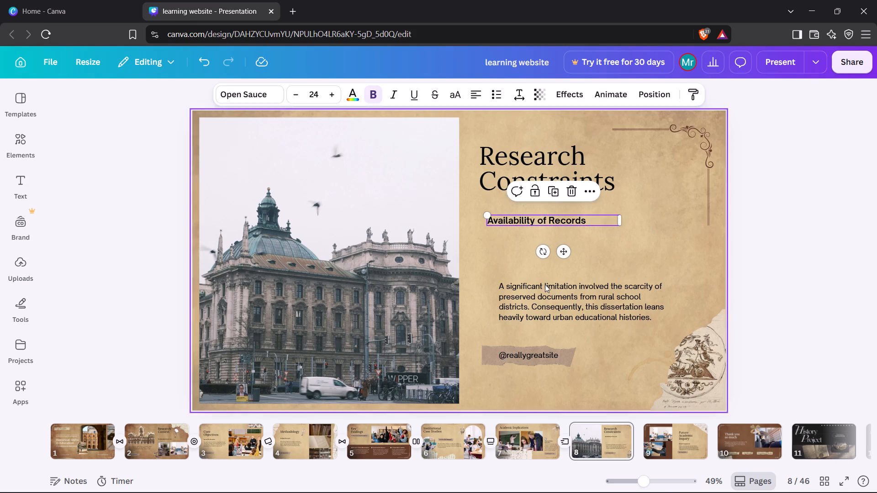
click(549, 294)
drag(549, 294, 541, 255)
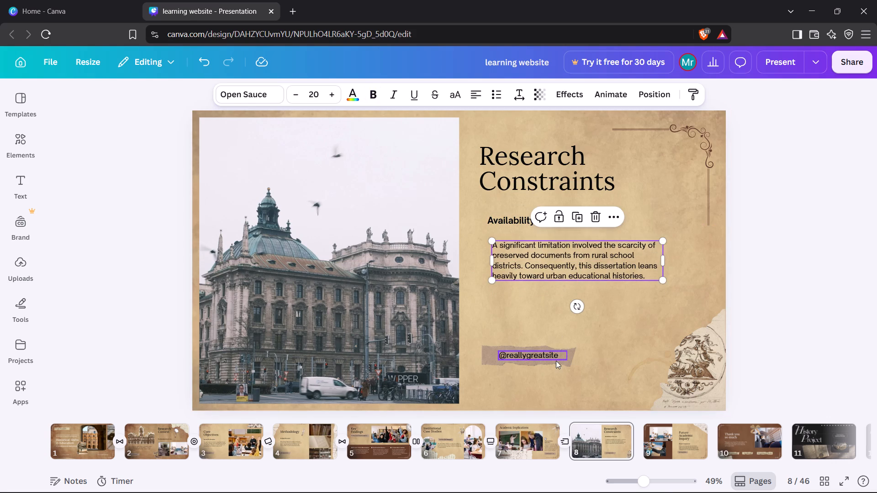
click(565, 358)
drag(569, 363, 571, 351)
click(573, 356)
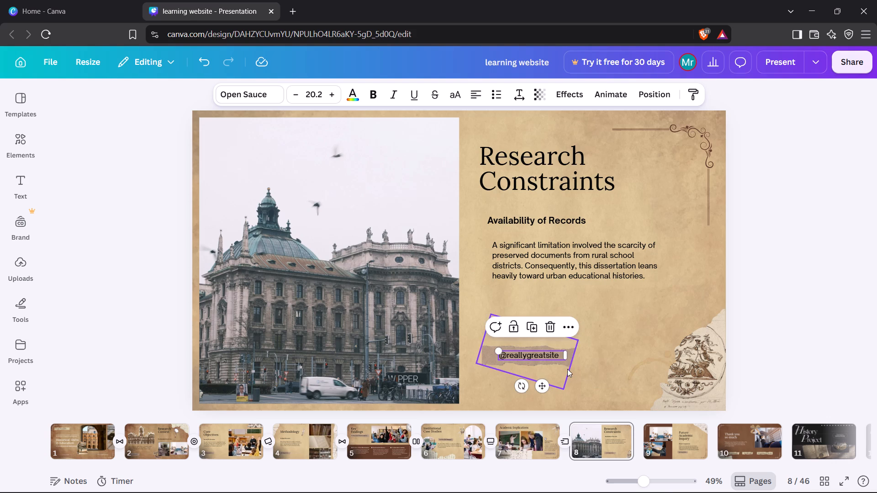
drag(565, 368, 572, 320)
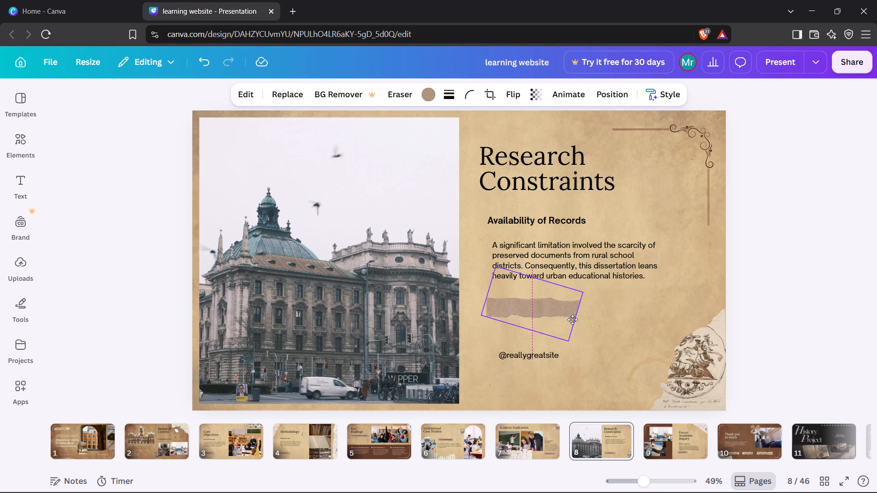
drag(572, 320, 576, 331)
click(562, 359)
drag(562, 359, 564, 341)
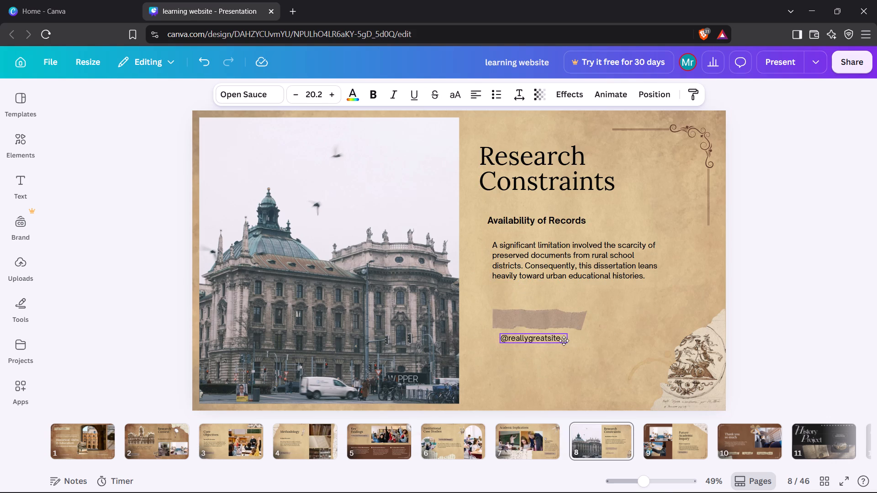
drag(564, 341, 563, 324)
click(647, 336)
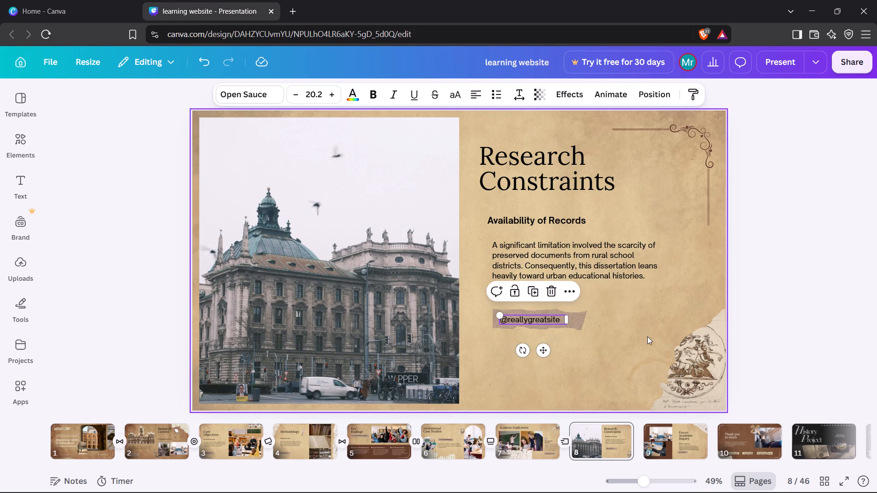
Enlarge the torn paper with the engraved emblem up and left from the slide's lower-right corner.
click(706, 383)
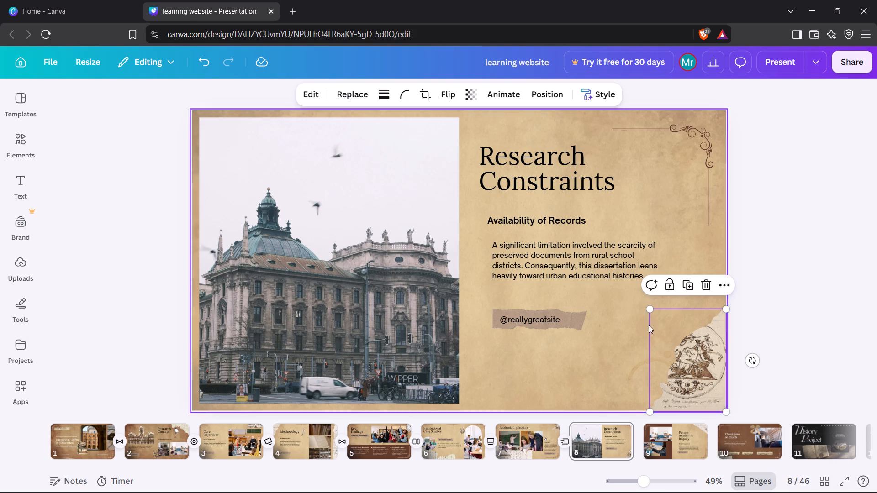
drag(647, 308, 634, 298)
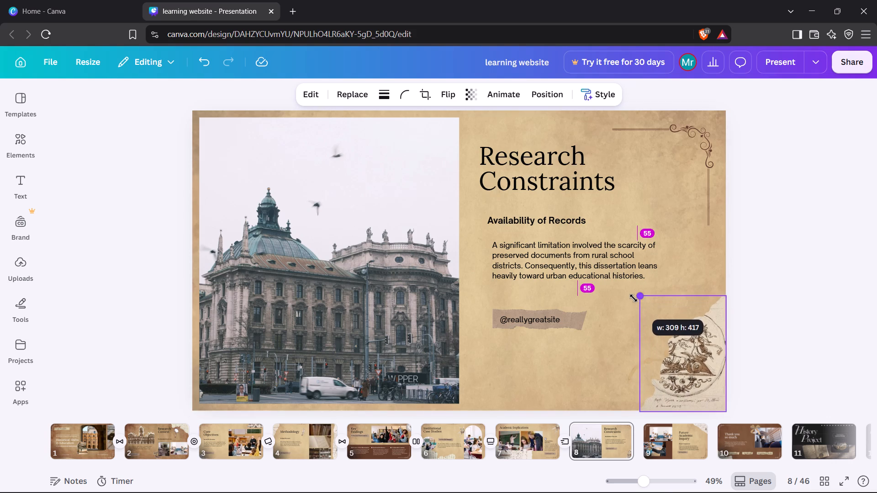
drag(634, 298, 627, 290)
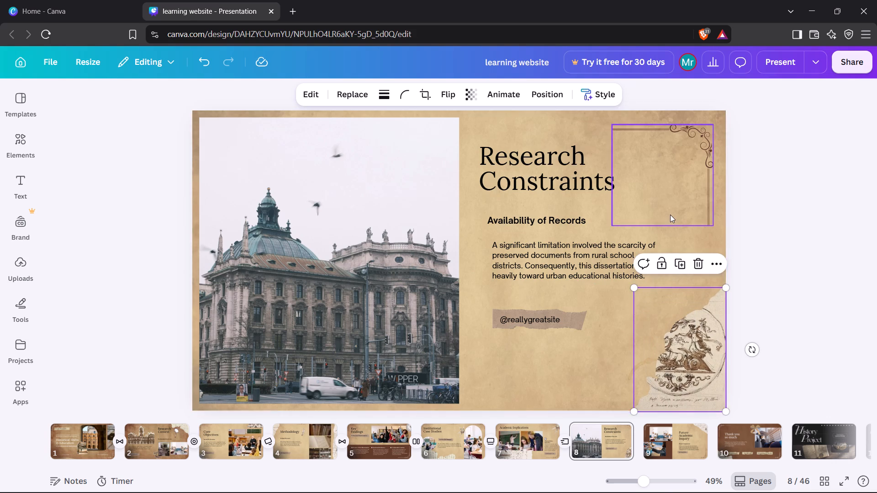
Enlarge the scrollwork corner ornament outward toward the slide's upper-right corner.
click(670, 213)
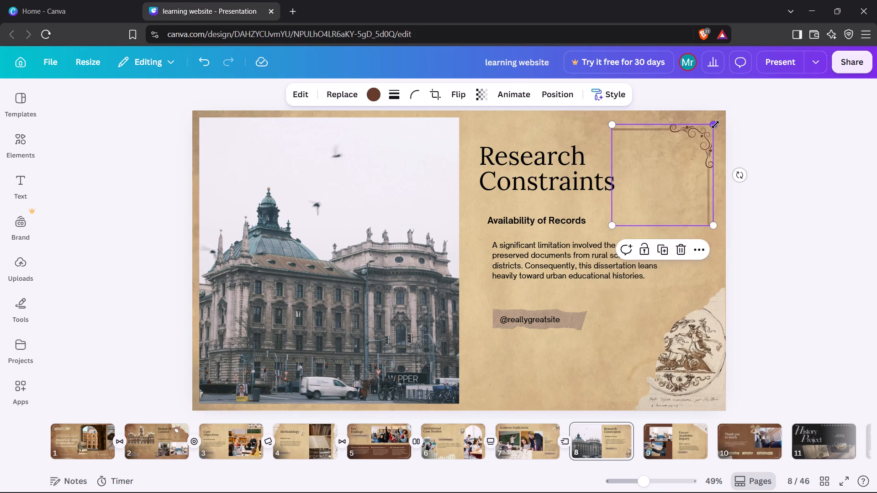
drag(715, 125, 722, 120)
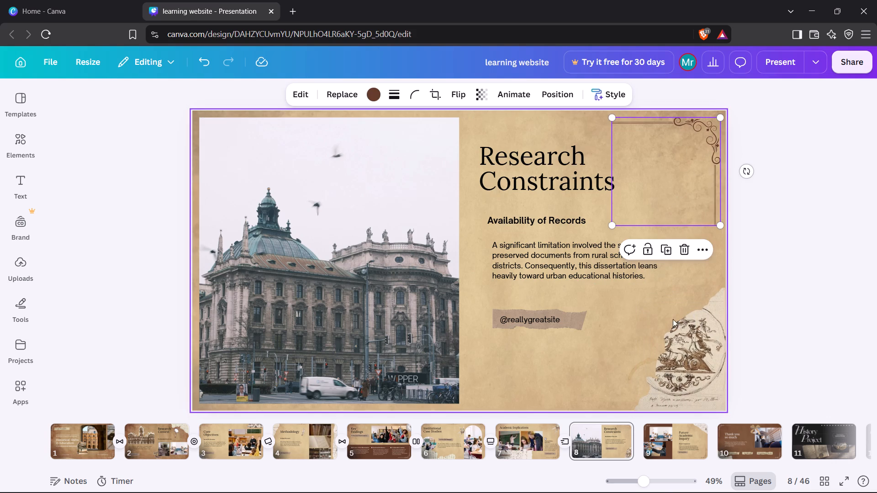
Apply the Breathe page animation to page 8.
click(553, 384)
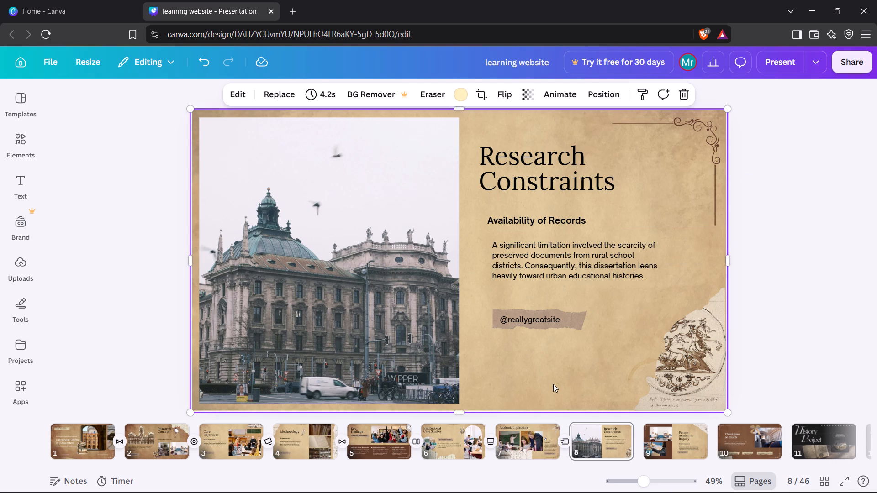
click(546, 376)
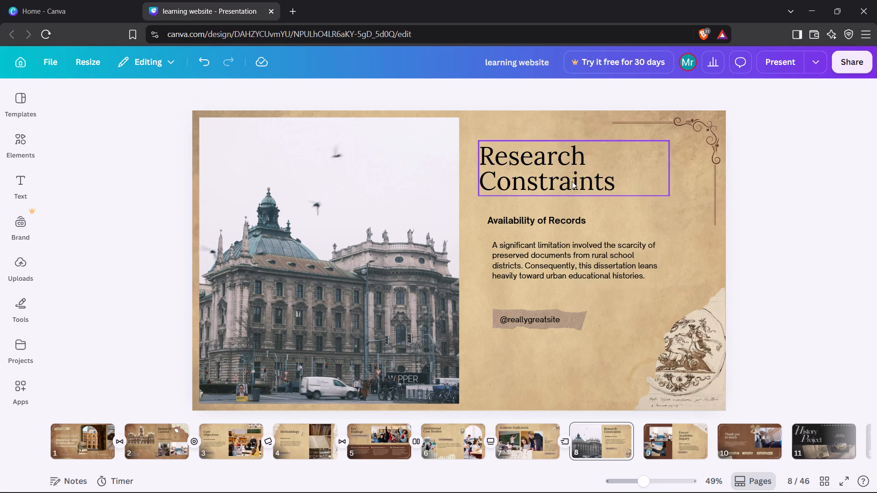
click(542, 346)
click(566, 97)
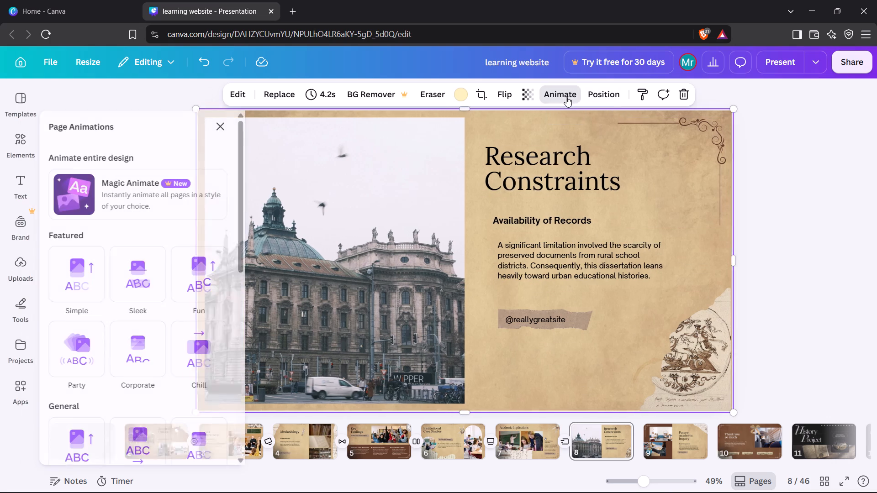
scroll(201, 299, down, 4)
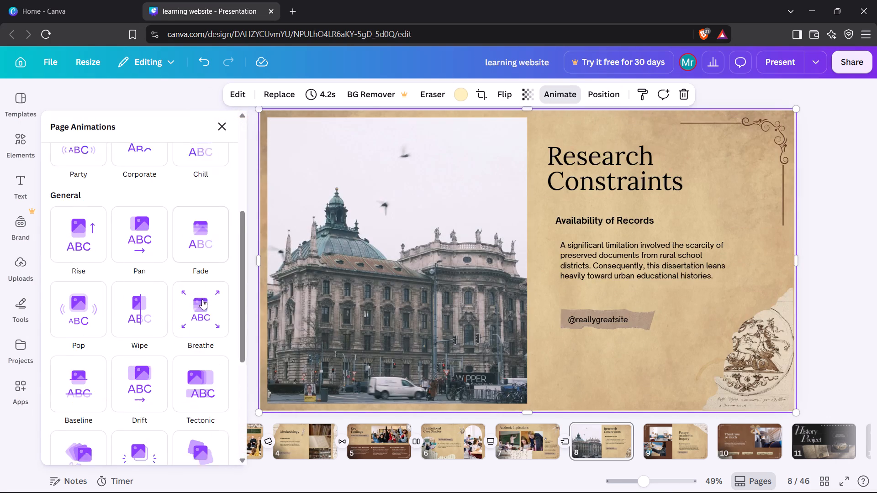
click(198, 300)
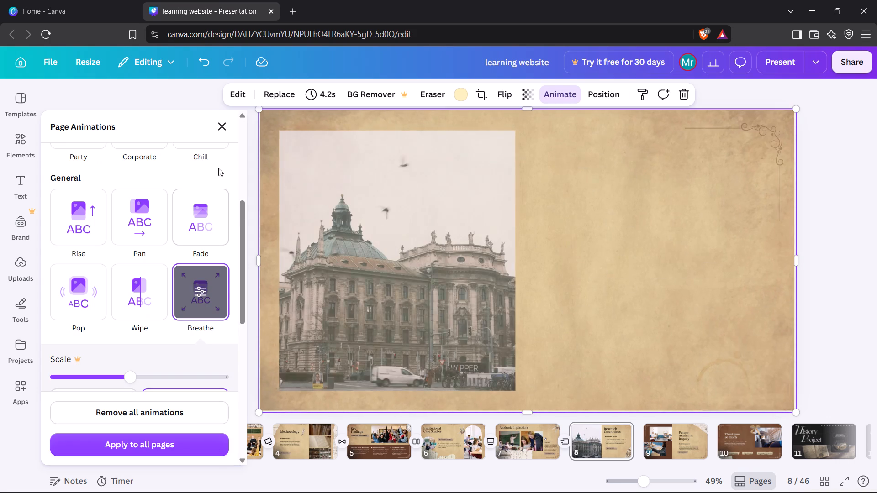
click(223, 107)
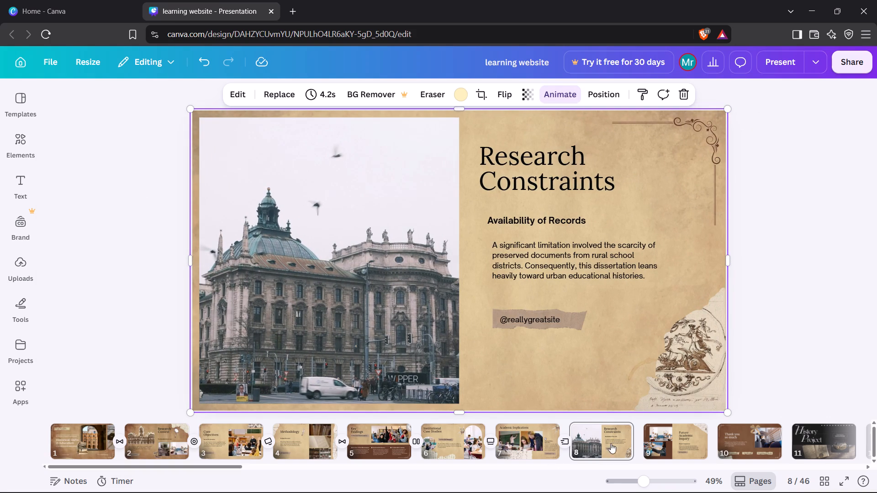
Add a Chop transition between pages 8 and 9, counterclockwise from the lower-right corner, with a 1.3-second duration.
click(645, 451)
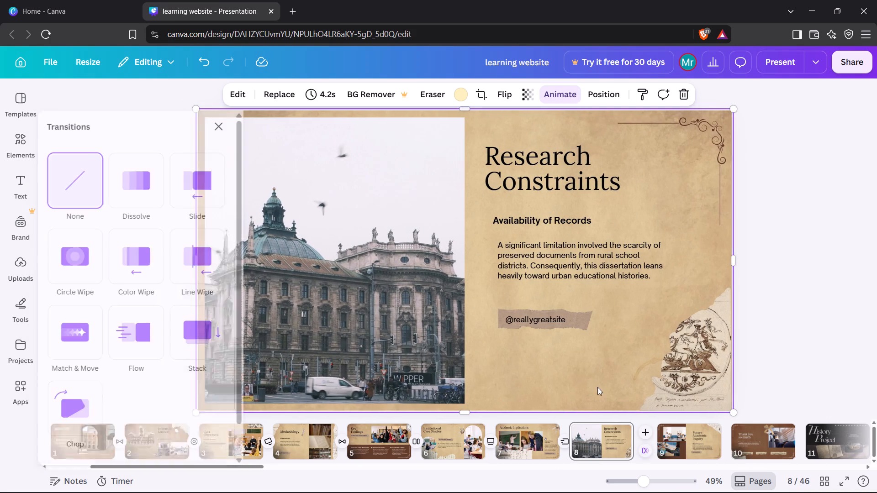
scroll(150, 336, down, 2)
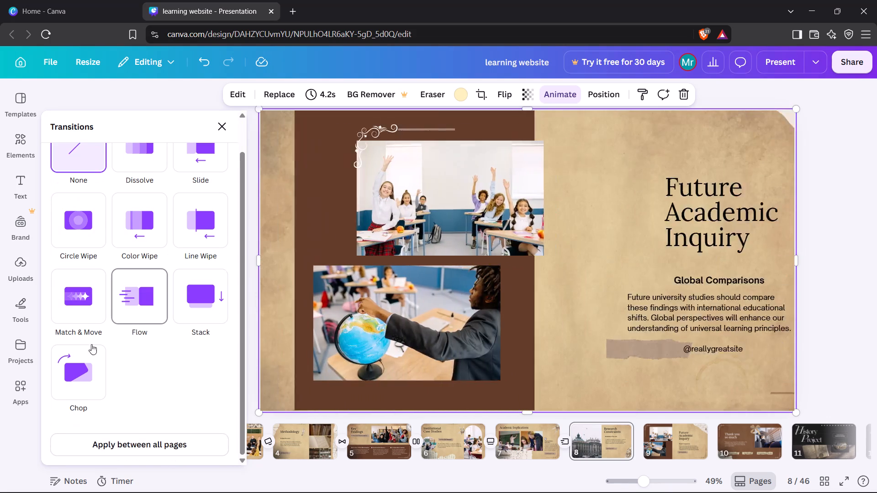
click(55, 370)
click(193, 391)
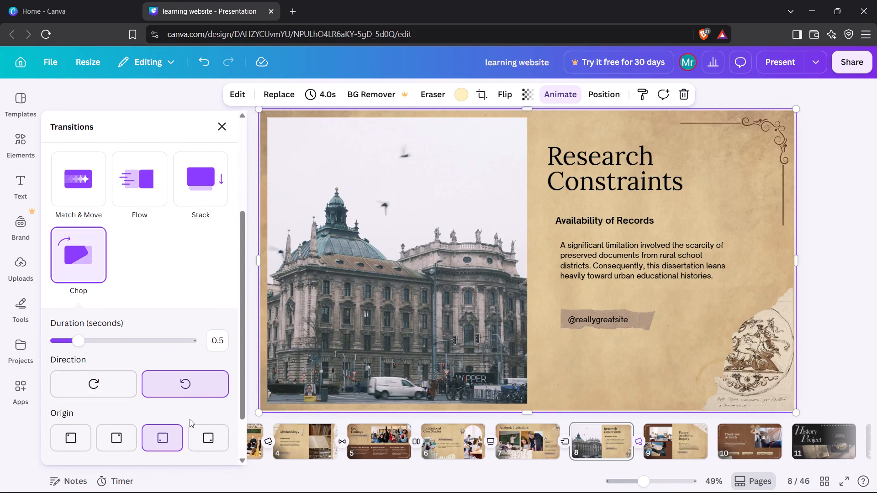
click(205, 436)
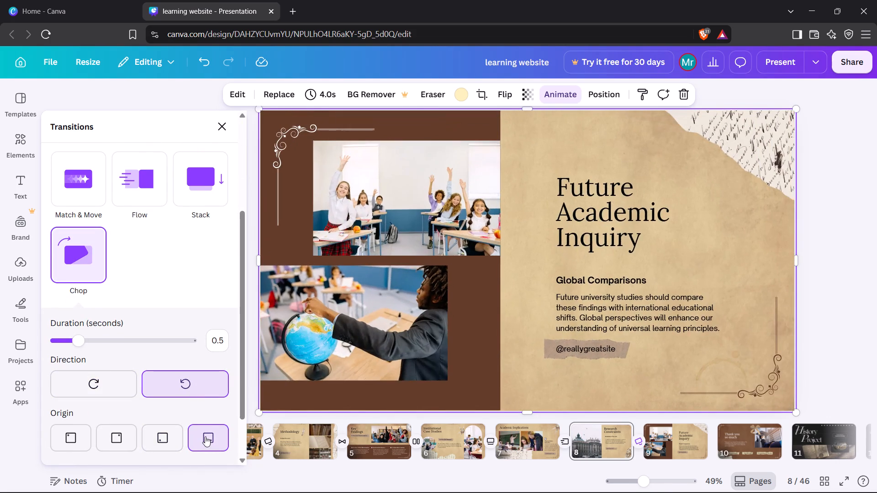
click(123, 338)
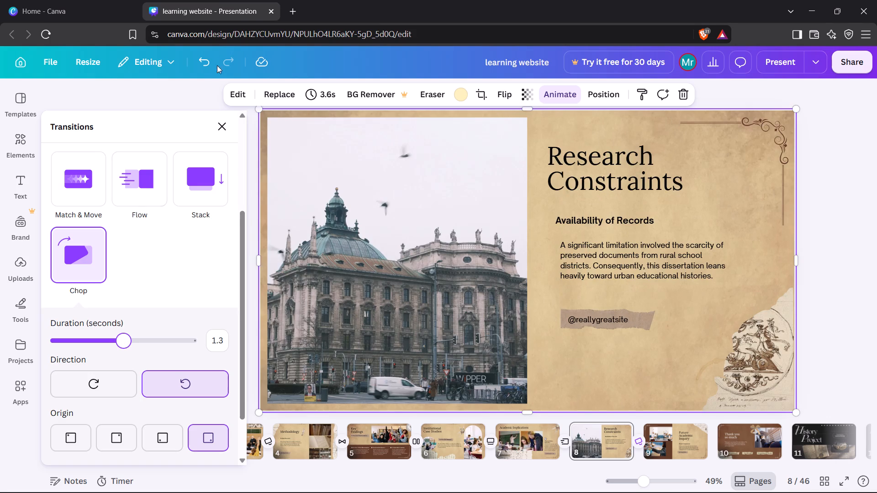
click(230, 119)
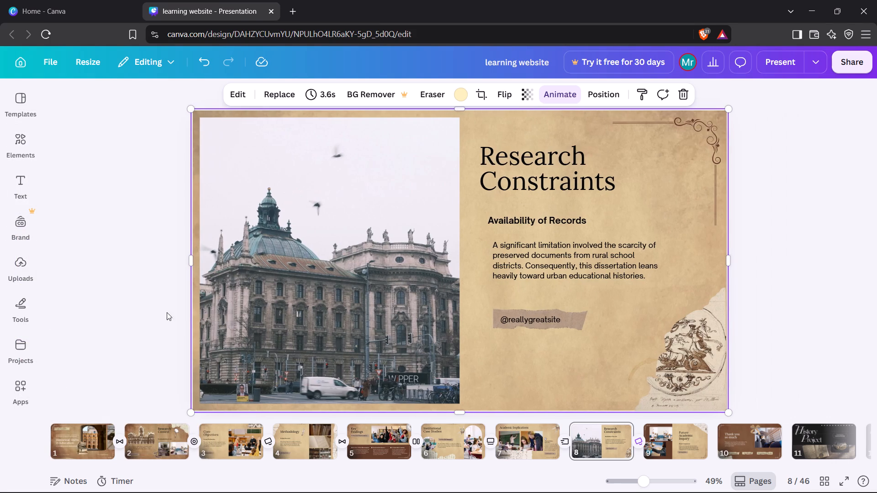
On page 9, shift the torn handwritten paper slightly farther into the slide's upper-right corner.
click(154, 307)
key(Right)
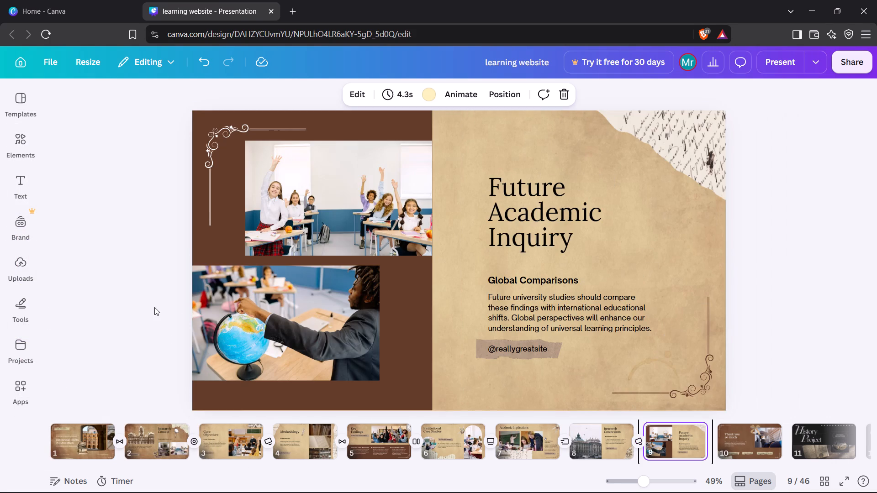
click(684, 149)
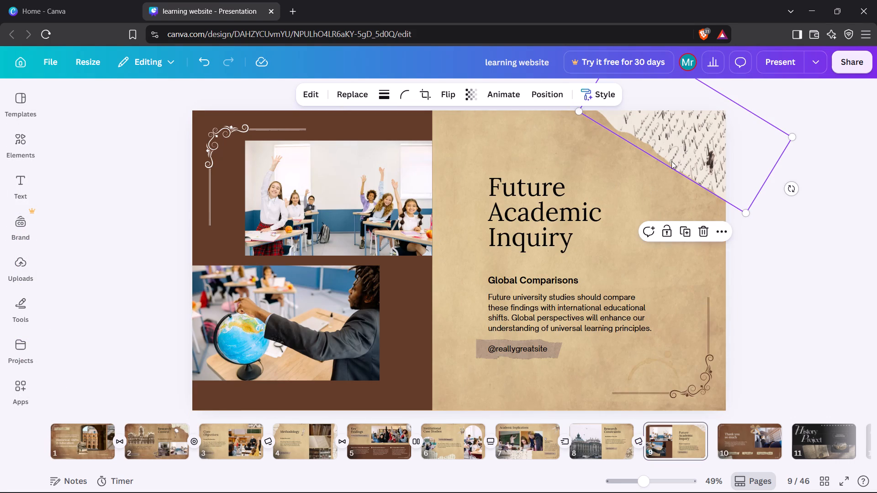
drag(676, 159, 672, 175)
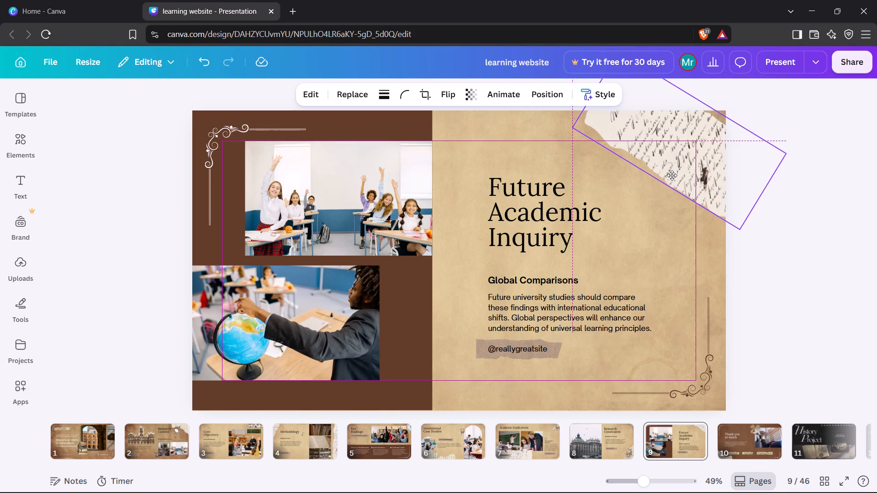
drag(672, 175, 688, 165)
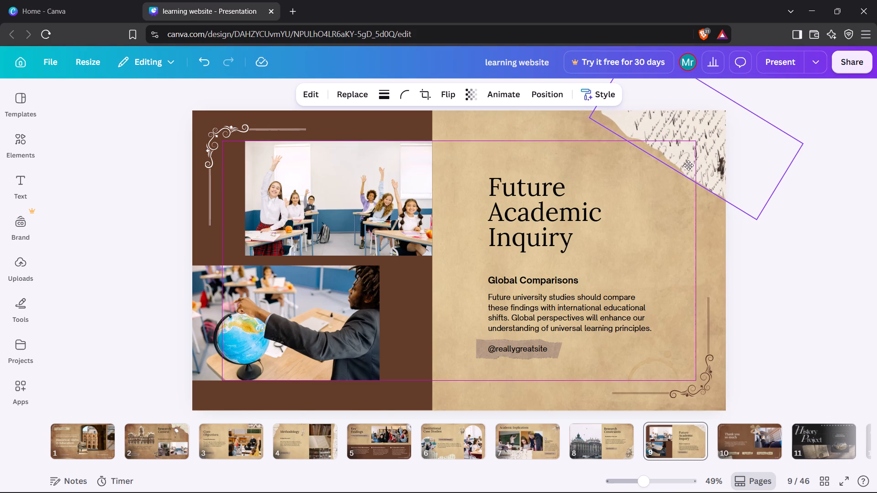
drag(688, 165, 690, 161)
Move the "Future Academic Inquiry" title, the "Global Comparisons" subheading and the description paragraph up on the slide.
click(565, 244)
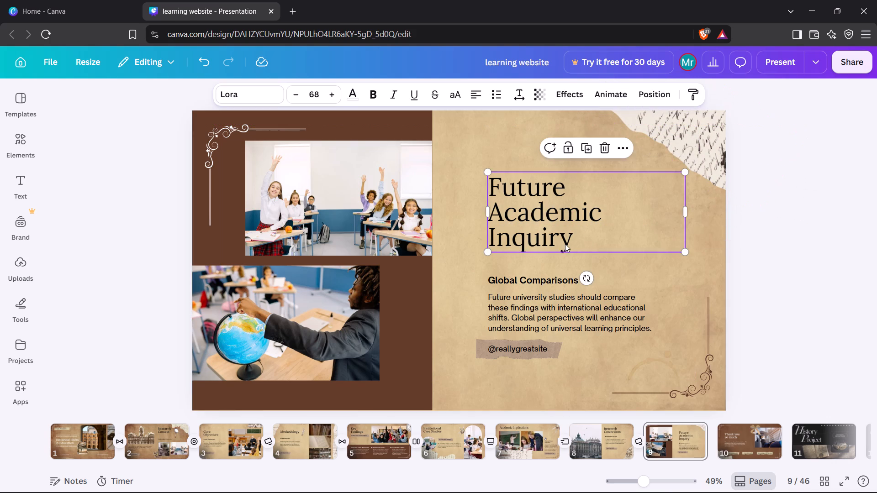
drag(554, 229, 549, 202)
drag(543, 282, 543, 267)
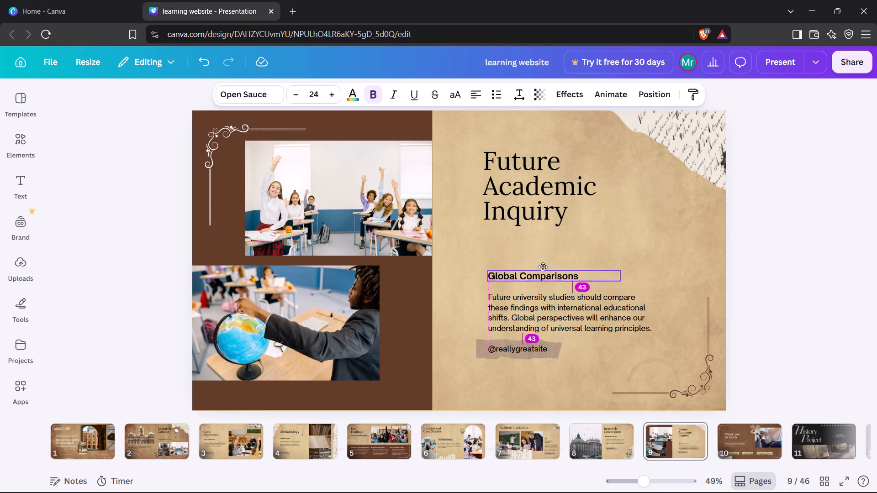
drag(543, 267, 543, 262)
drag(549, 318, 547, 301)
click(551, 351)
drag(551, 351, 552, 336)
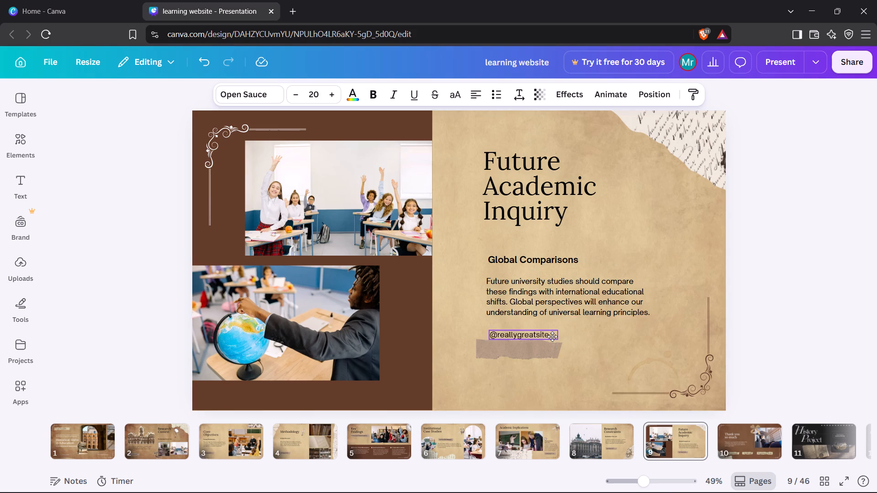
drag(552, 336, 549, 336)
drag(551, 349, 555, 334)
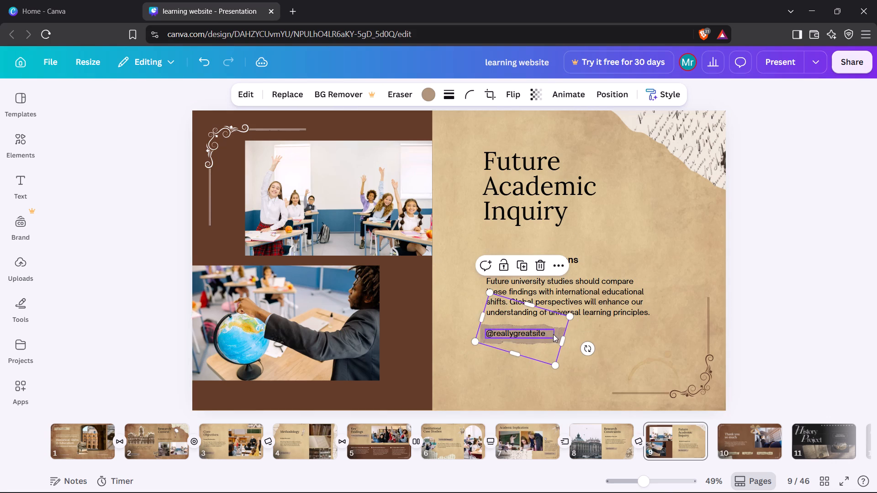
click(452, 321)
Widen the brown background panel rightward to the middle of the slide.
click(382, 189)
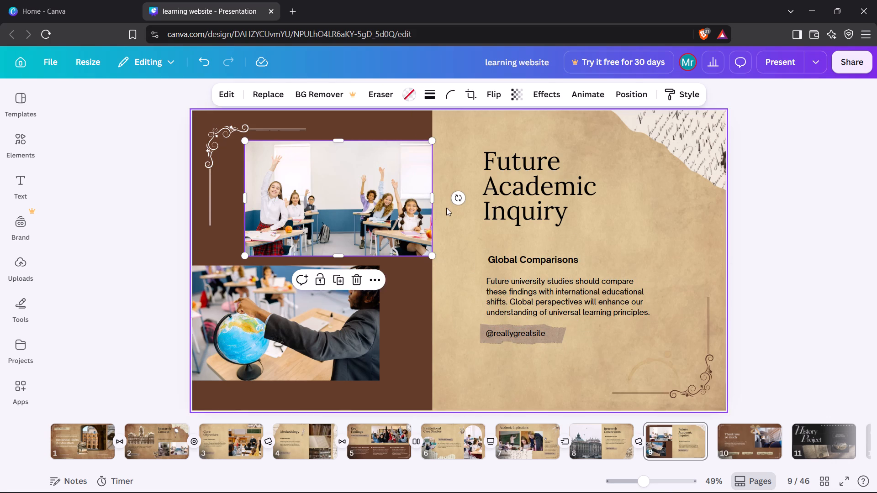
click(427, 295)
drag(430, 296, 442, 294)
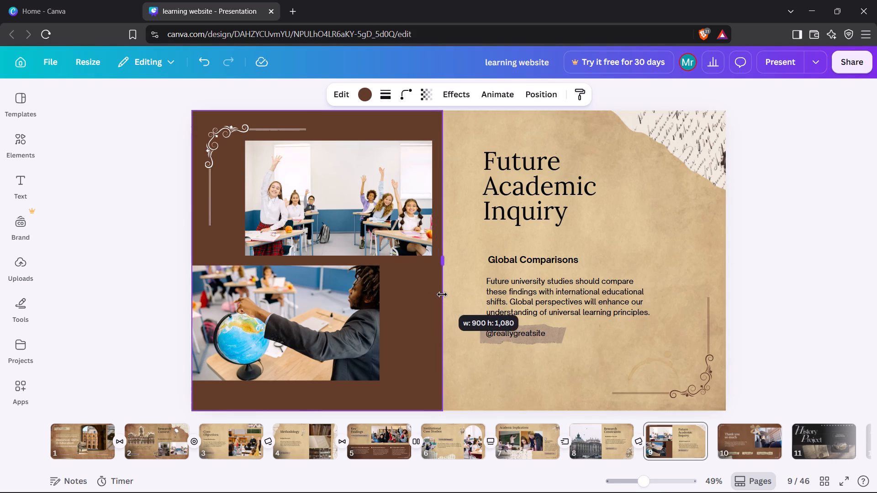
drag(442, 294, 458, 298)
Extend the right edge of the raised-hands classroom photo toward the brown panel's edge, to about 735 wide.
click(421, 234)
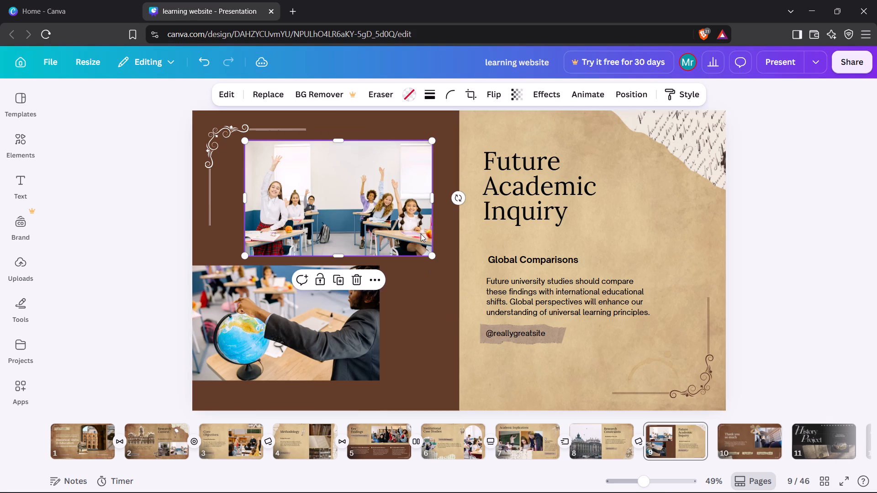
drag(432, 200, 439, 199)
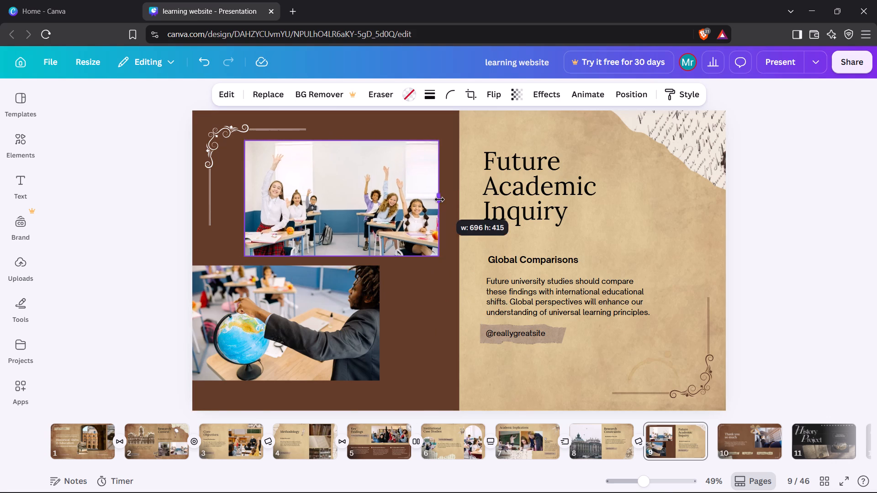
drag(439, 199, 449, 195)
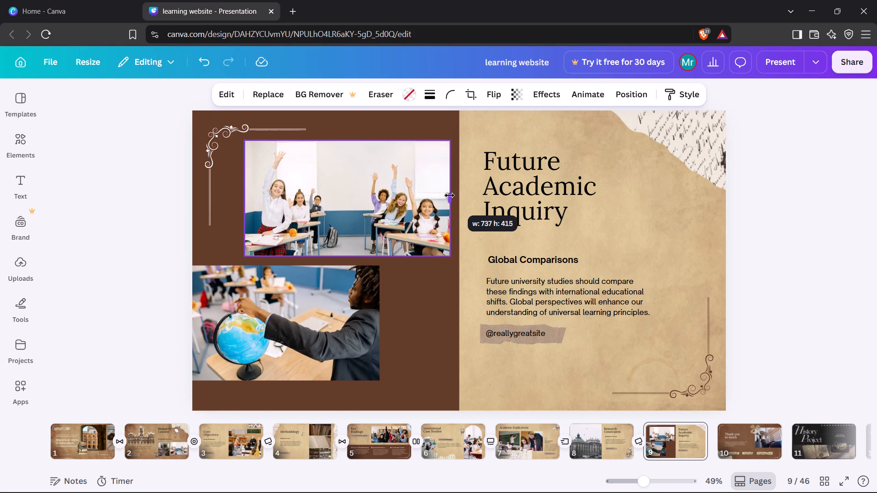
drag(449, 195, 449, 194)
Move the white scrollwork ornament into the slide's upper-left corner.
drag(226, 130, 218, 120)
click(277, 205)
Extend the left edge of the raised-hands classroom photo slightly outward.
click(323, 206)
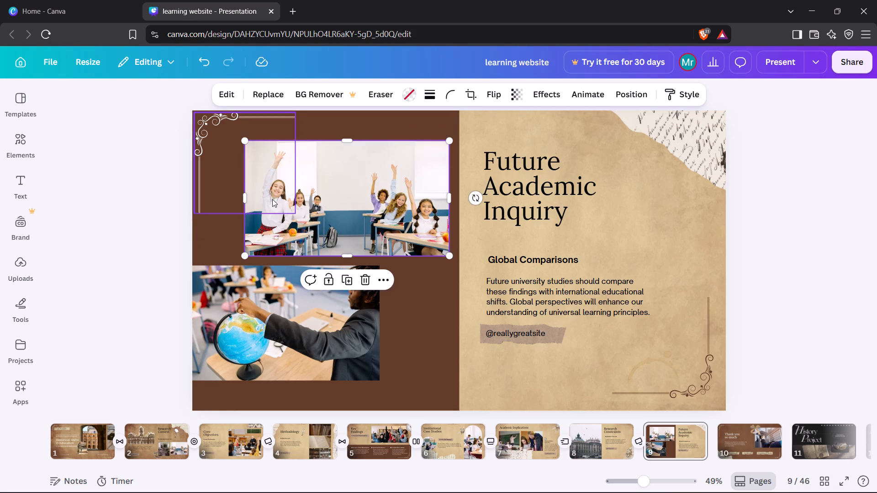
drag(246, 197, 236, 195)
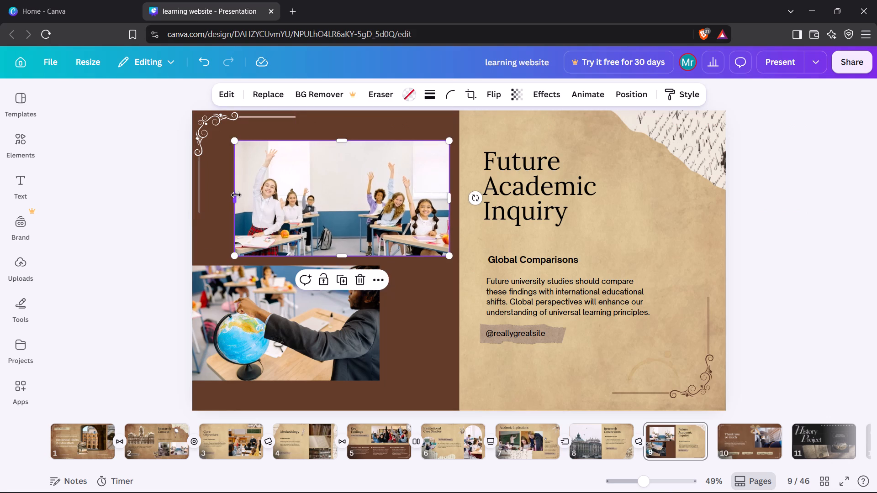
Enlarge the globe photo slightly and move it right and down, leaving brown margins around it.
click(274, 299)
drag(380, 328, 389, 327)
drag(294, 379, 296, 387)
drag(294, 363, 304, 362)
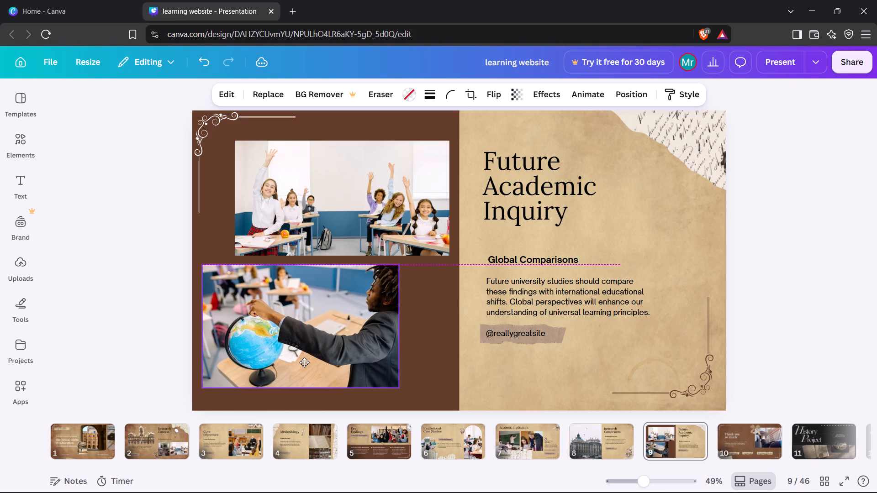
drag(304, 362, 306, 367)
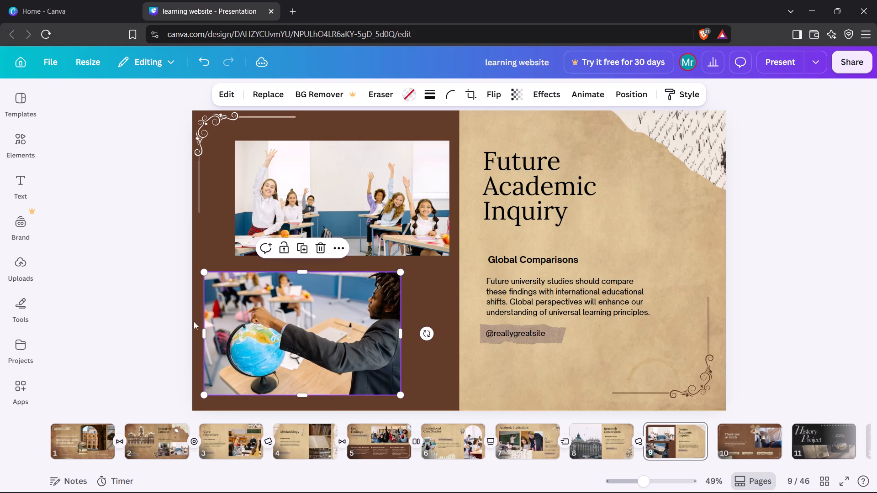
click(149, 304)
Apply the Fun page animation to page 9.
click(624, 240)
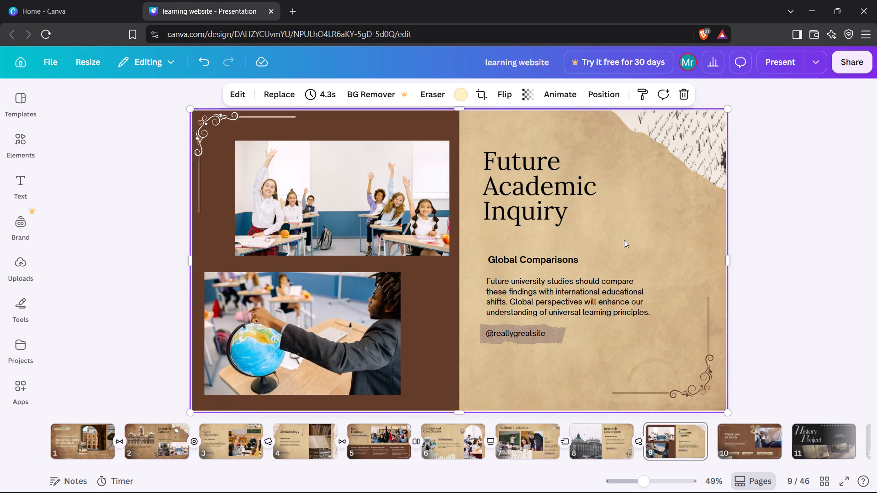
click(557, 94)
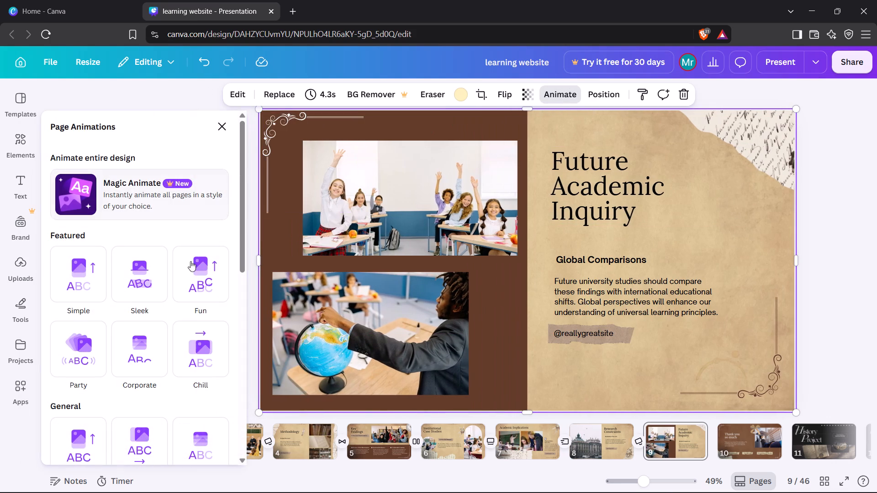
click(188, 258)
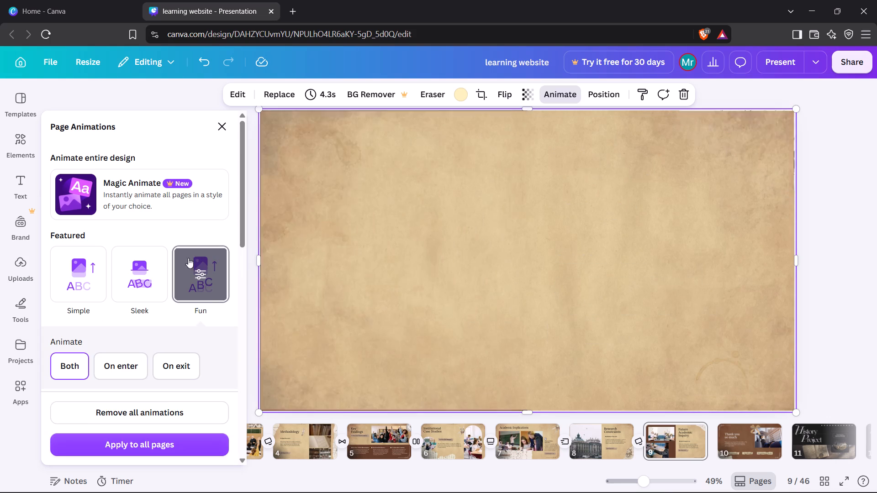
click(225, 130)
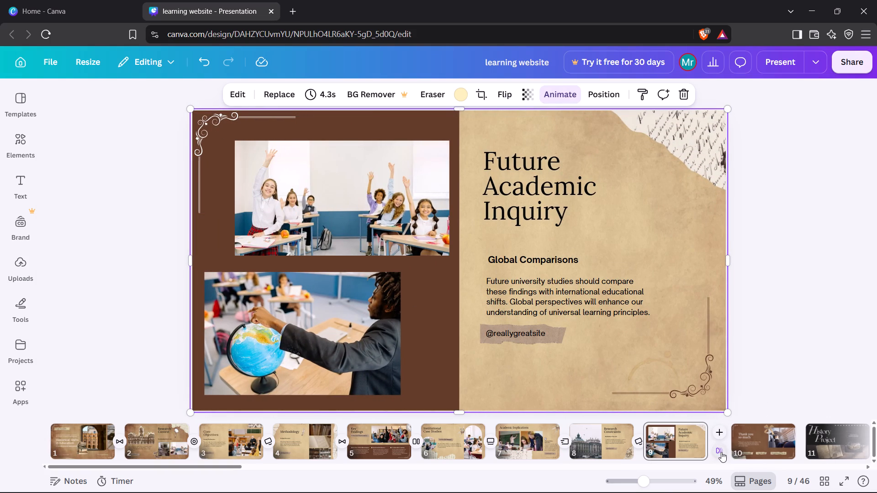
Add a Dissolve transition with a duration of 1.1 seconds between pages 9 and 10.
click(721, 452)
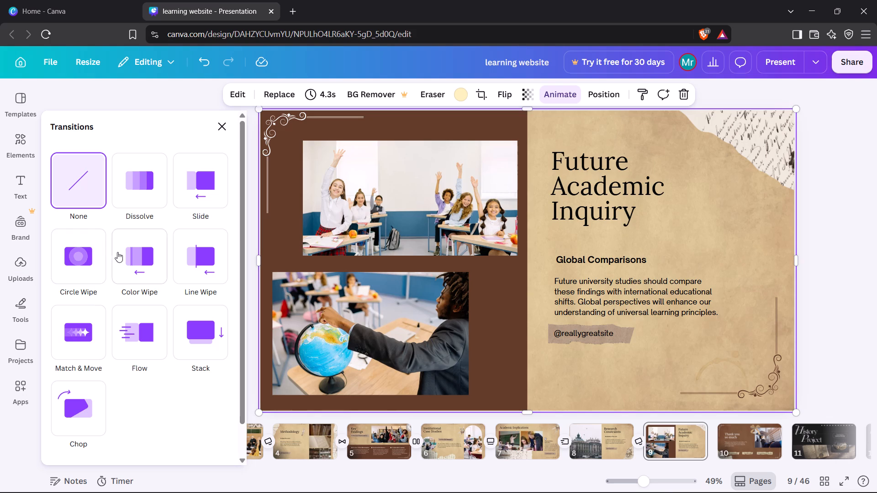
scroll(117, 252, down, 8)
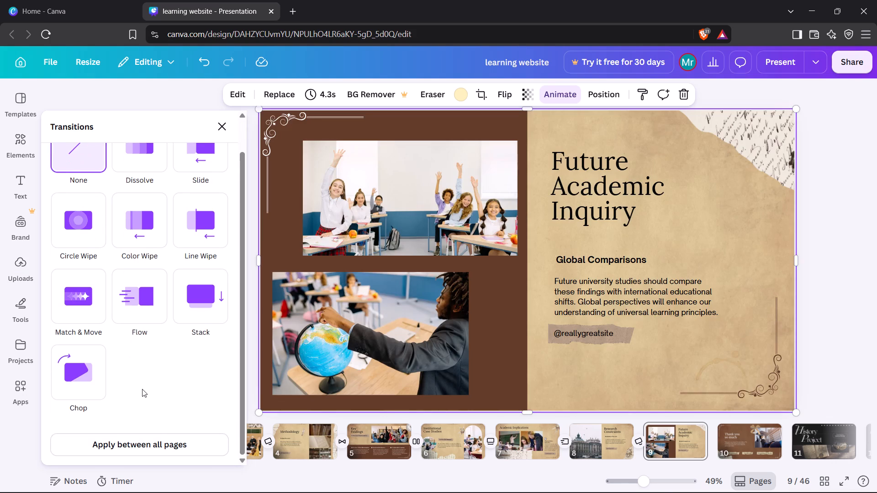
scroll(142, 389, up, 4)
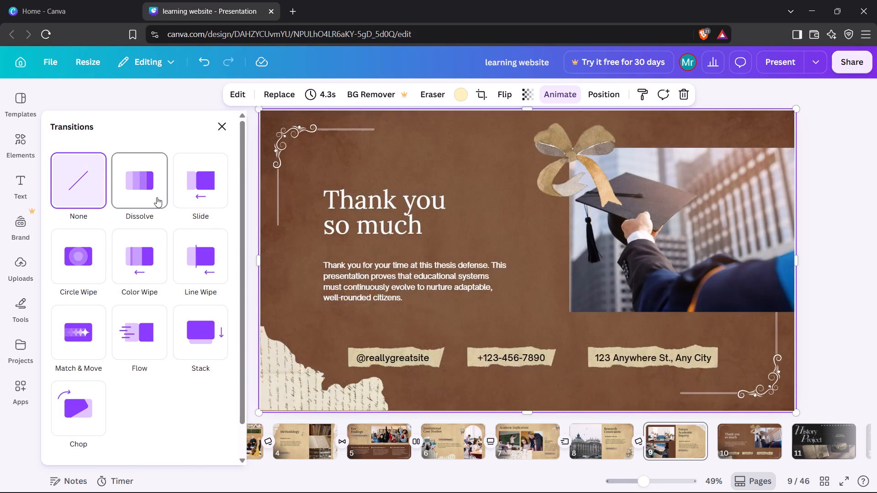
click(157, 197)
click(111, 255)
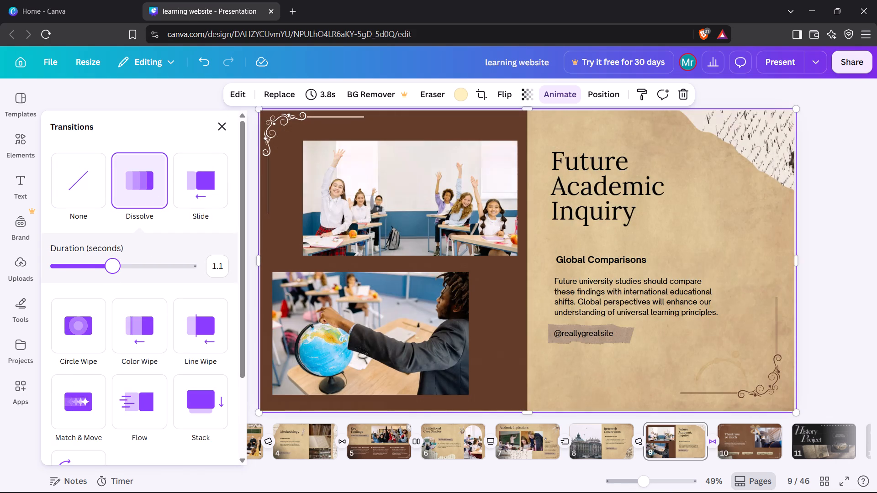
click(224, 126)
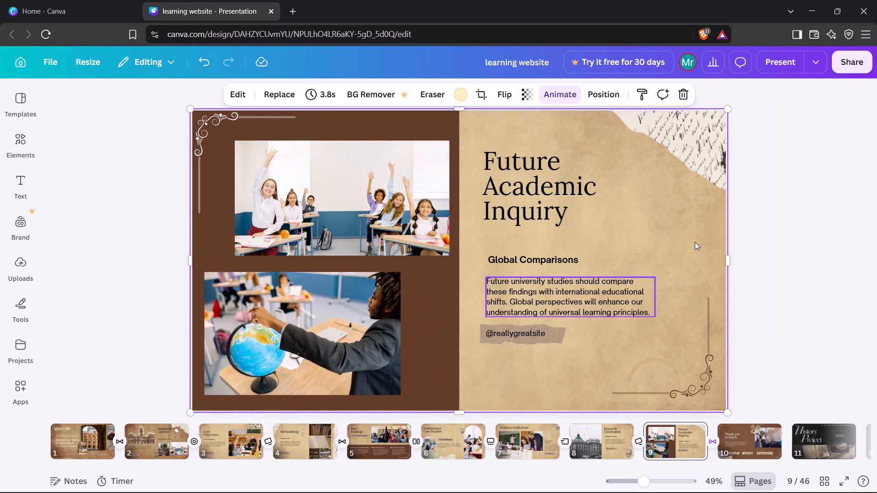
click(695, 242)
key(0)
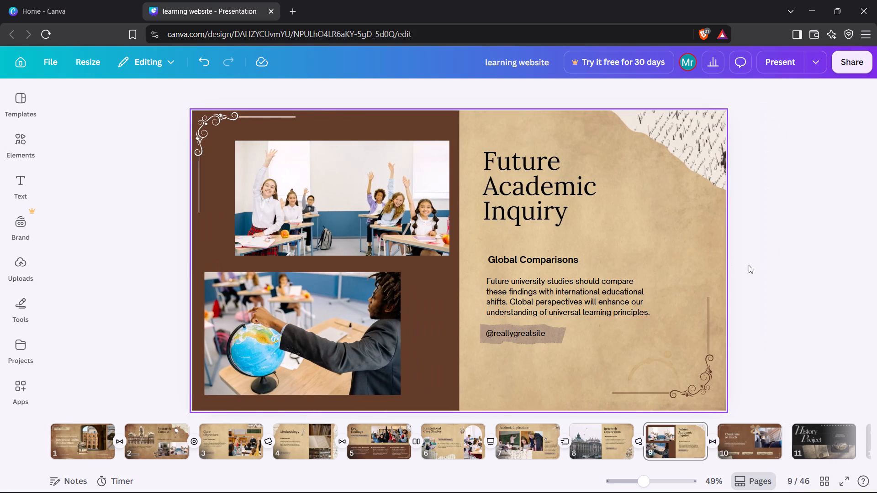
click(782, 265)
key(0)
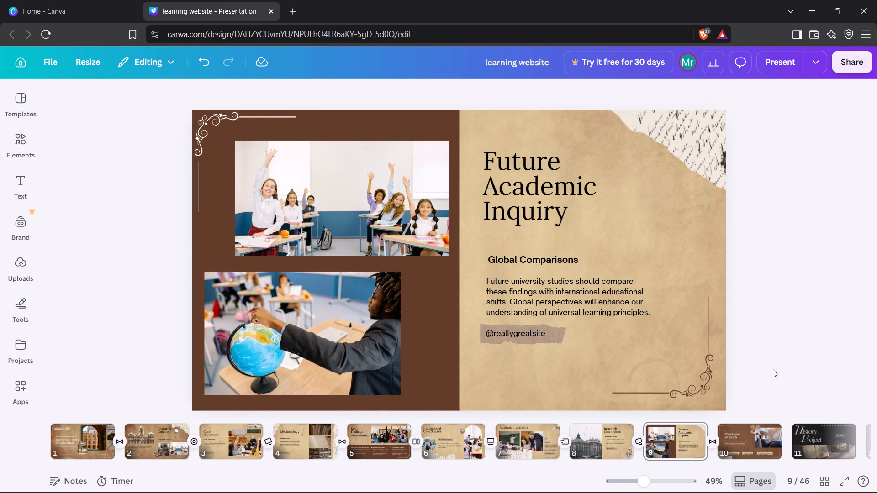
On page 10, move the white scrollwork ornament into the slide's upper-left corner.
key(0)
key(Right)
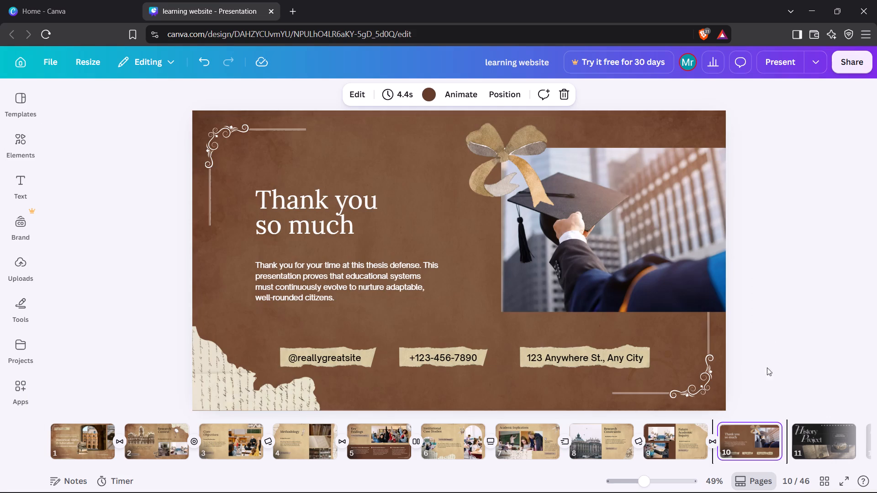
drag(222, 148, 220, 148)
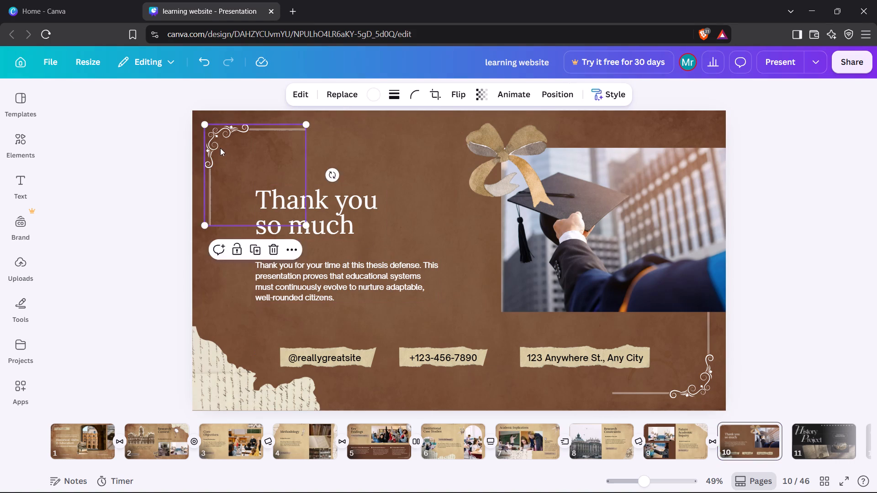
drag(220, 148, 211, 133)
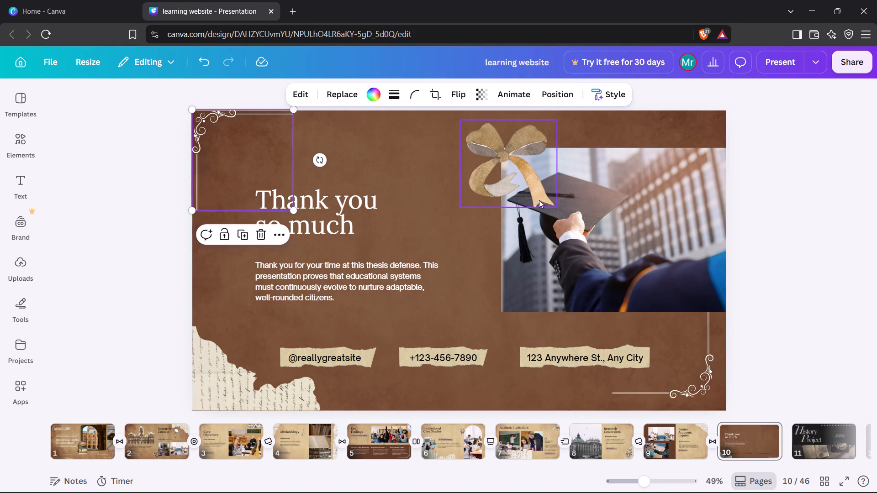
Move the ribbon bow off the graduation cap photo and shift the photo up and left, leaving narrow brown margins around it.
drag(496, 168, 417, 171)
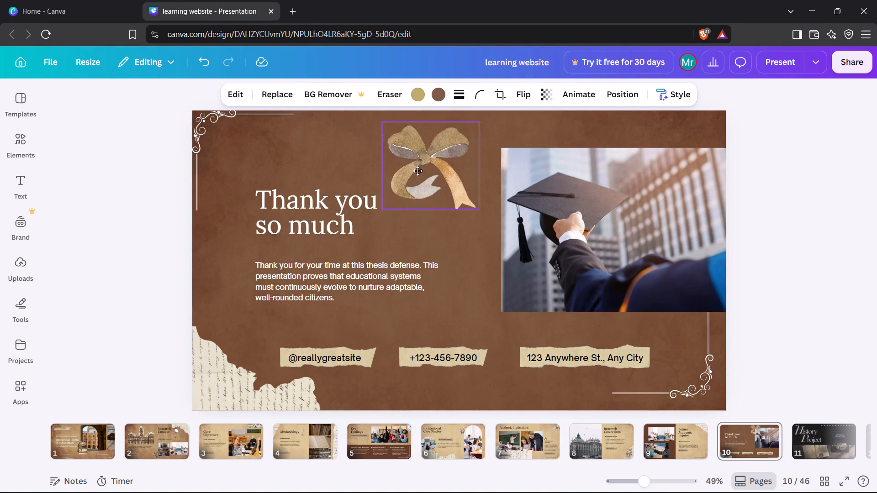
click(704, 225)
drag(698, 217, 678, 183)
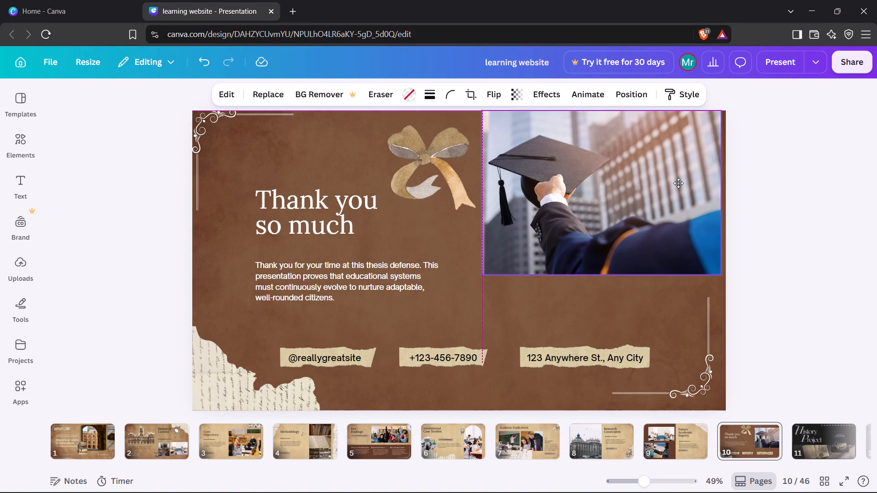
drag(678, 183, 679, 189)
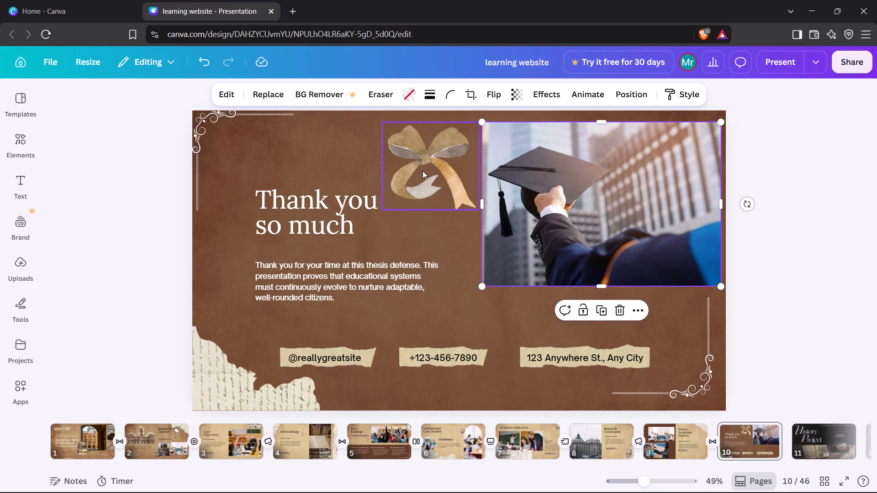
Shrink the ribbon bow and place it over the upper-left corner of the graduation cap photo.
drag(423, 171, 480, 149)
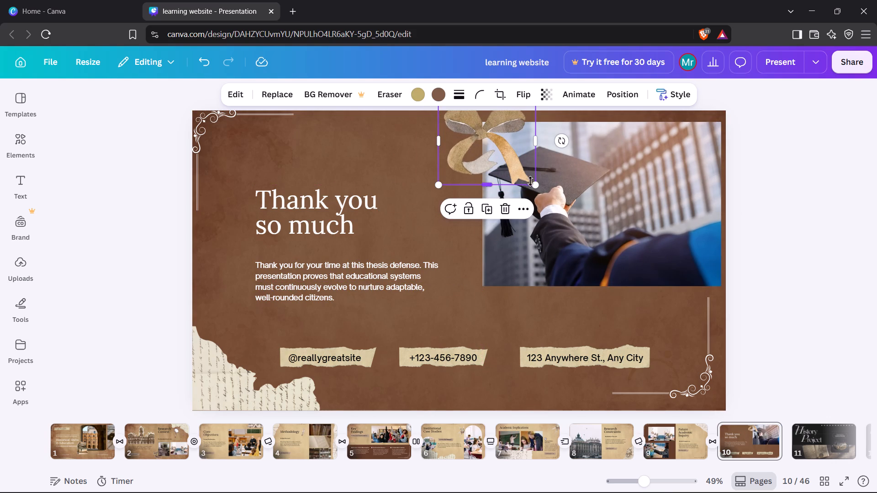
drag(535, 181, 507, 144)
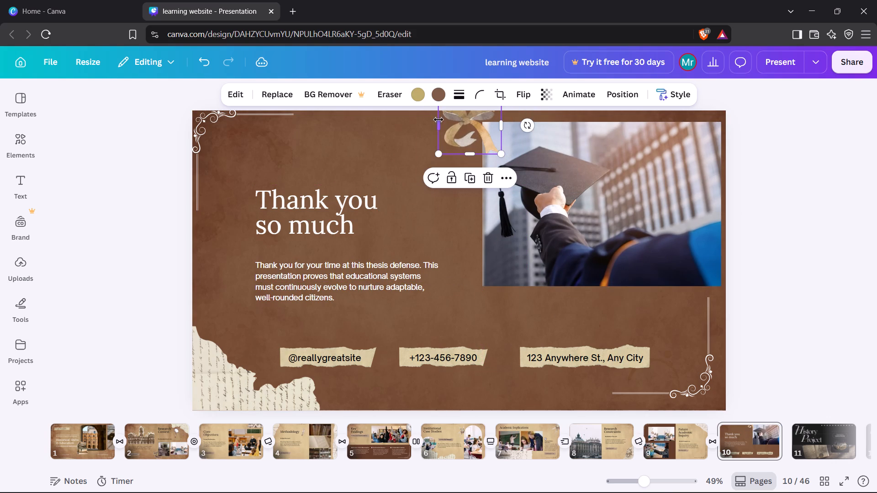
drag(470, 122, 489, 128)
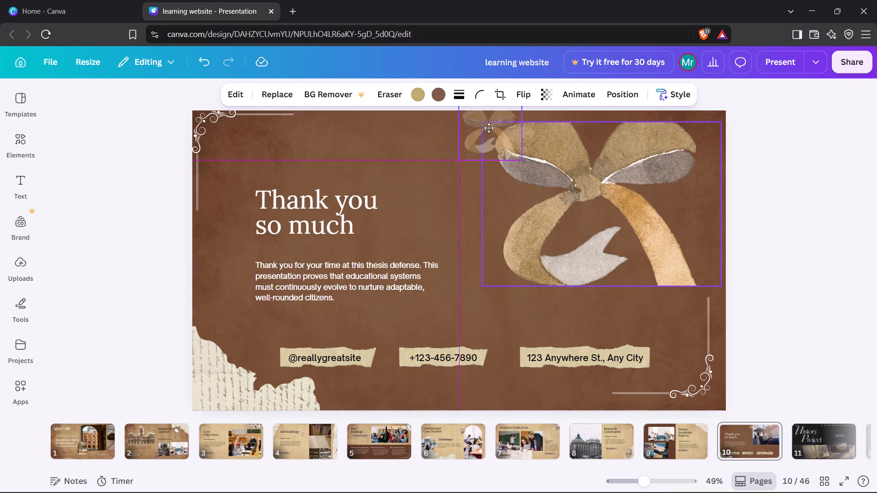
drag(489, 128, 485, 122)
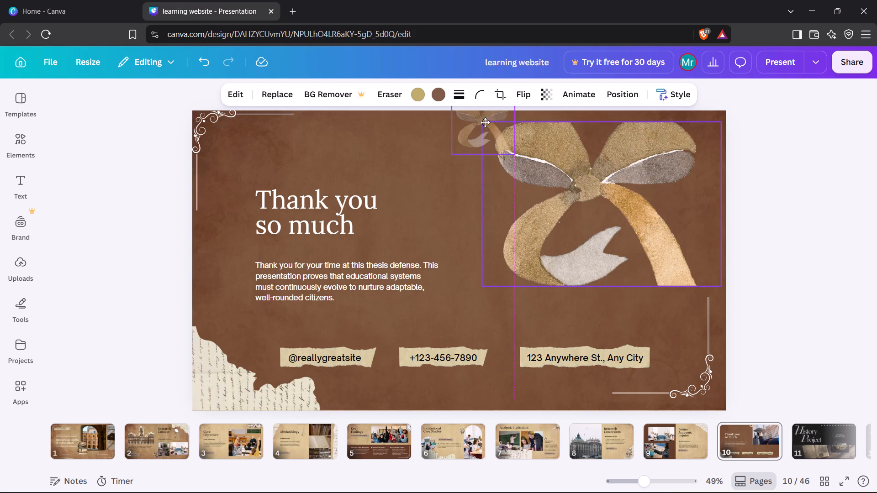
drag(485, 122, 481, 121)
click(435, 205)
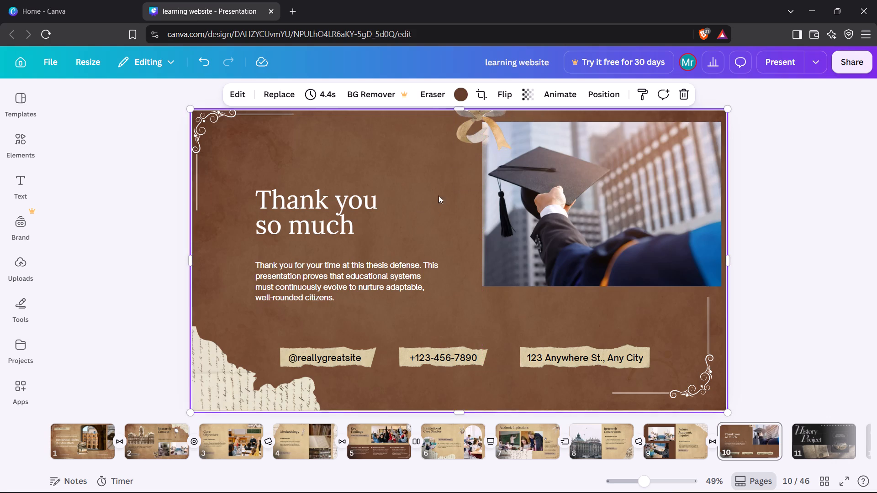
drag(460, 130, 462, 137)
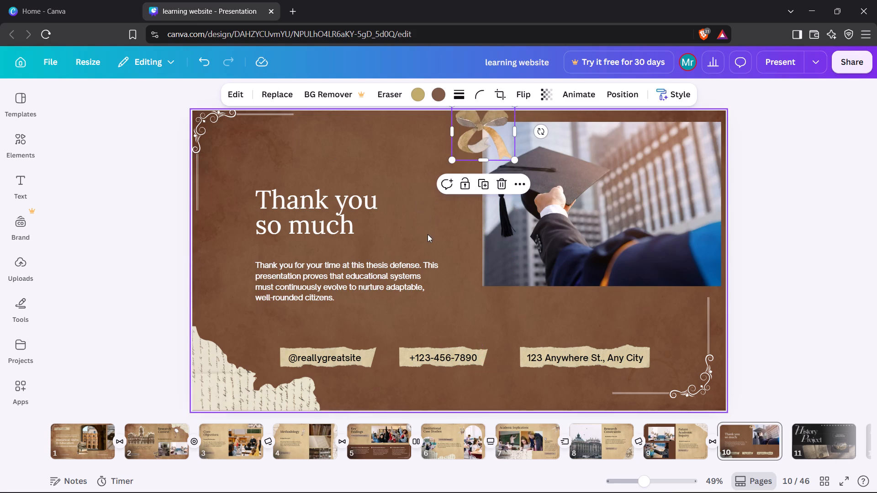
click(428, 234)
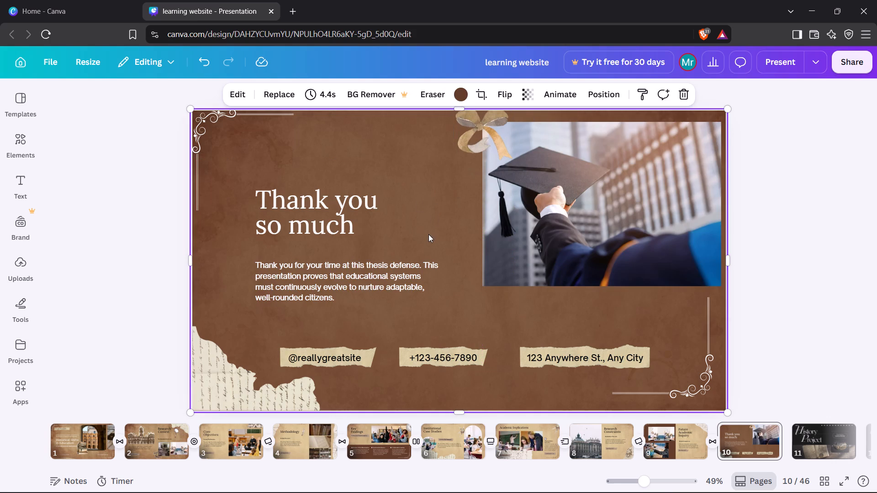
Move the "Thank you so much" heading up and widen its text box towards the photo.
click(330, 208)
drag(329, 208, 329, 171)
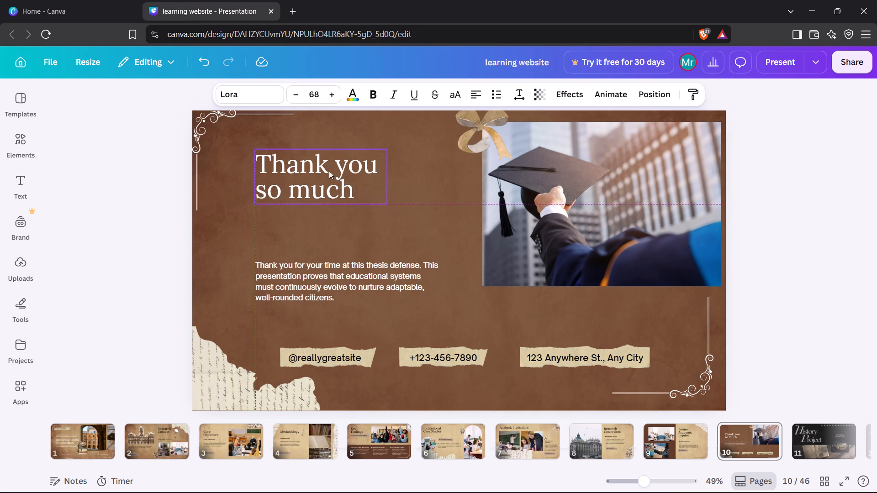
drag(389, 175, 445, 174)
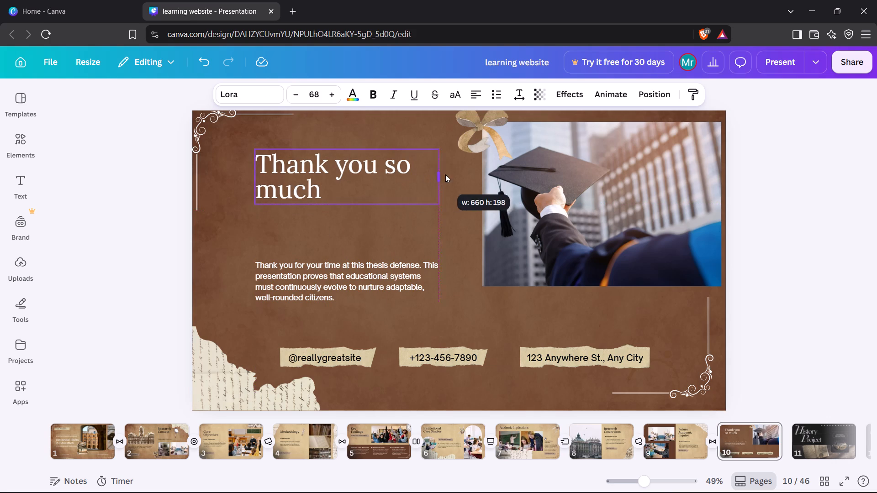
drag(445, 174, 453, 178)
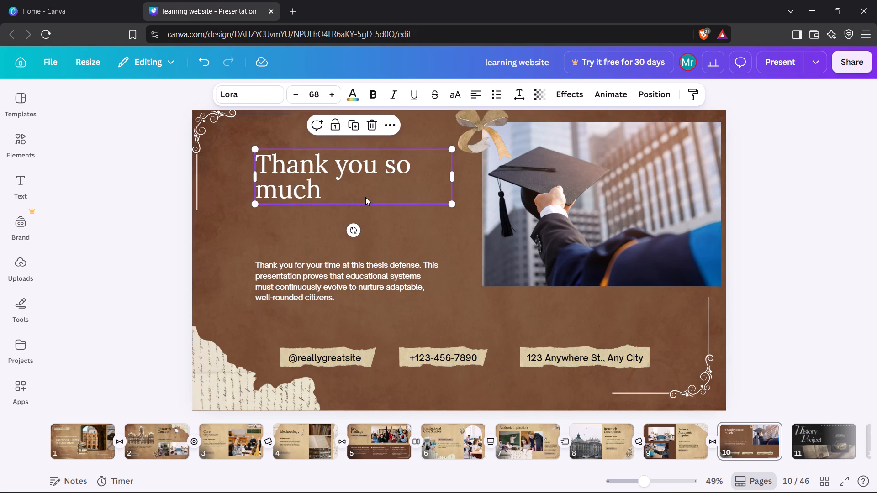
Insert a line break before "so much" in the heading and shift the heading slightly right.
click(381, 165)
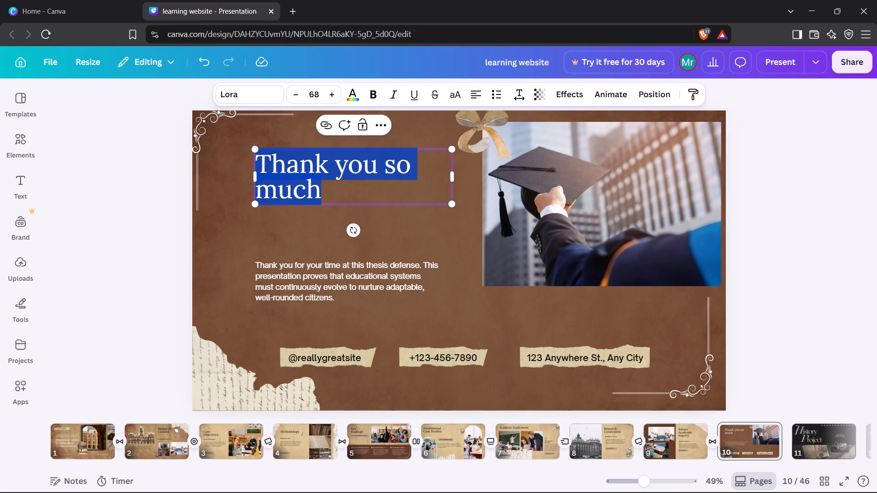
click(379, 170)
key(Return)
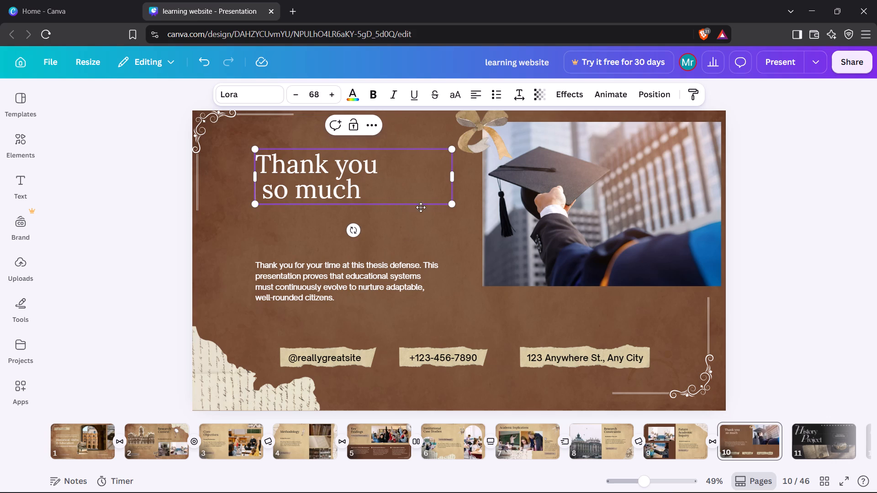
click(402, 234)
drag(364, 192, 343, 187)
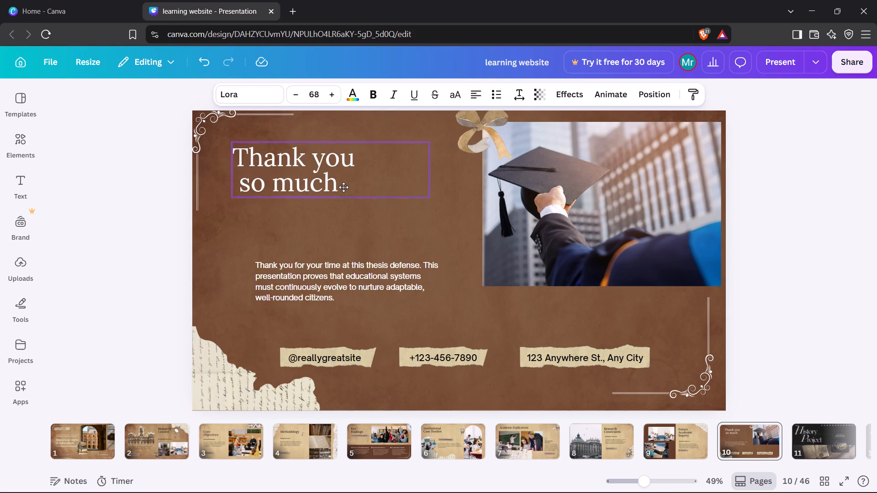
drag(343, 187, 375, 194)
Make both lines of the "Thank you so much" heading bold.
triple_click(375, 192)
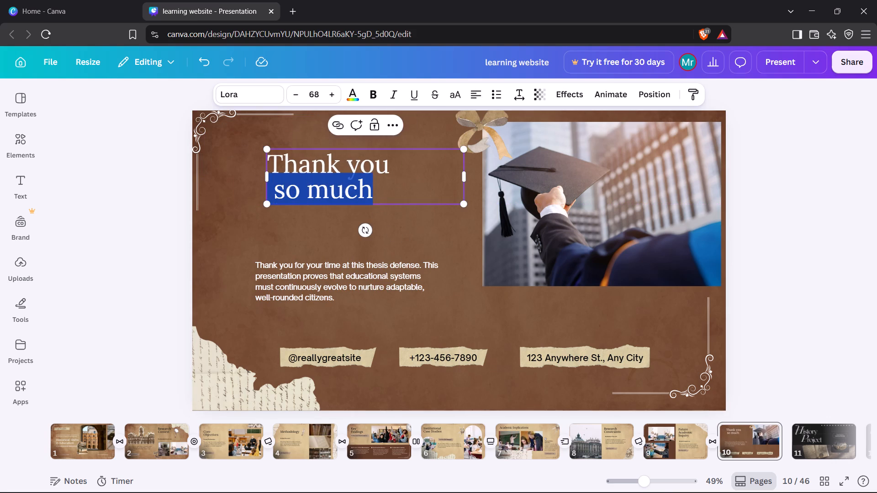
click(375, 192)
triple_click(382, 172)
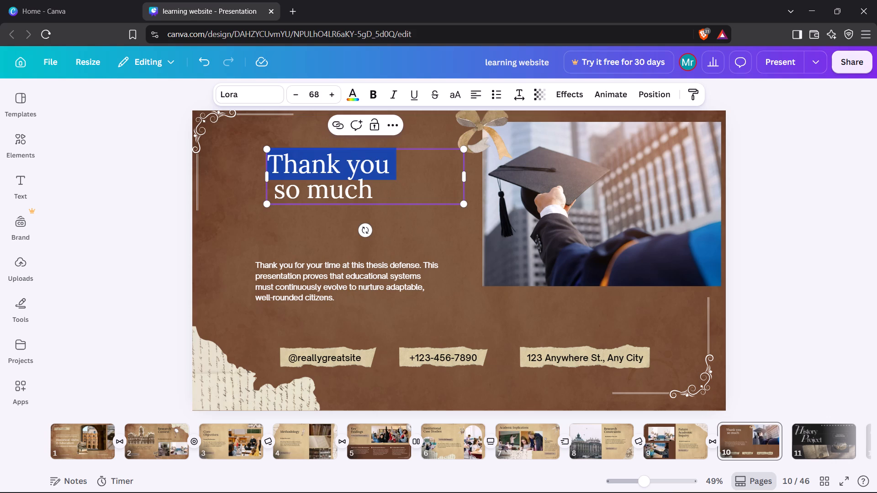
click(382, 172)
drag(273, 163, 380, 196)
click(368, 100)
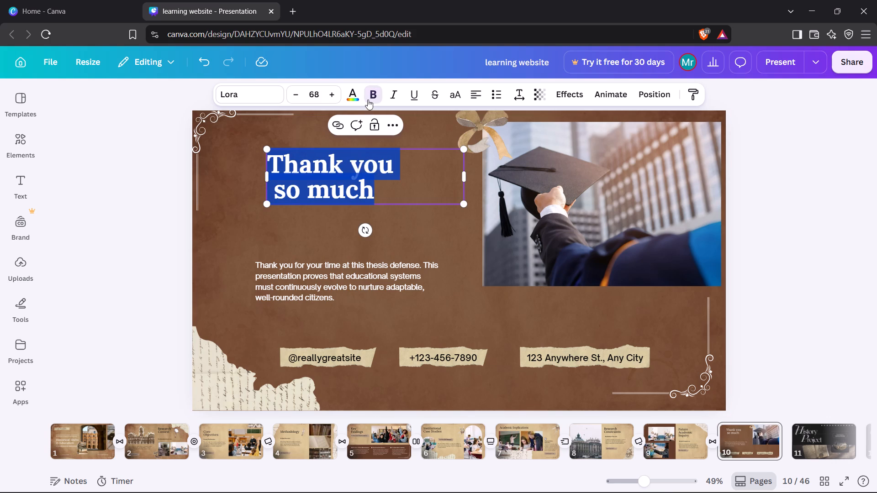
click(440, 246)
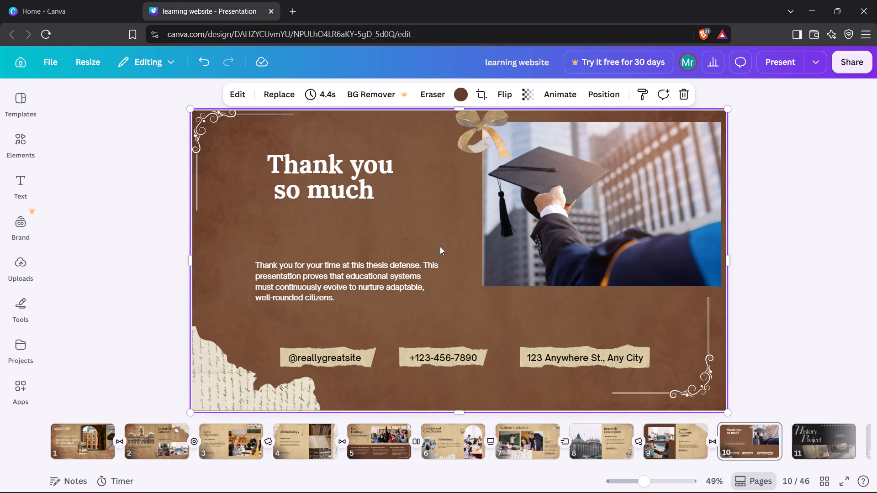
Move the thesis-defense thank-you paragraph up so it sits closer beneath the heading.
click(279, 262)
drag(306, 280, 296, 241)
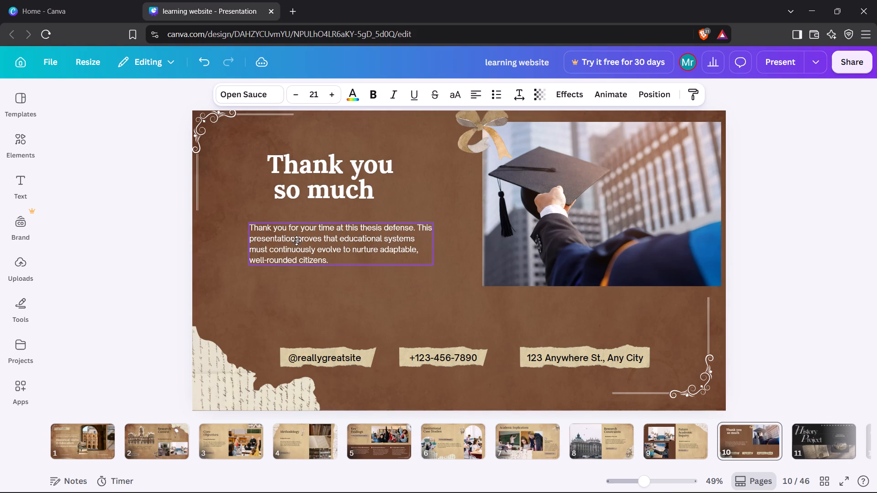
drag(296, 241, 305, 247)
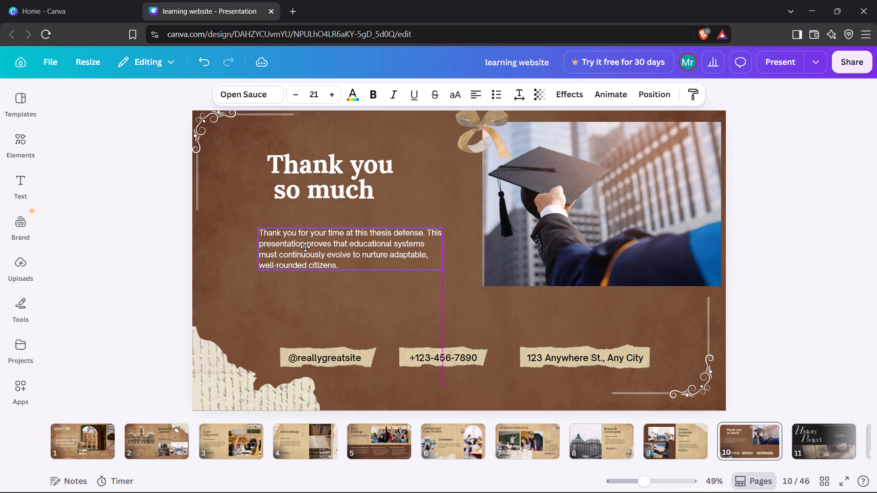
drag(305, 247, 306, 245)
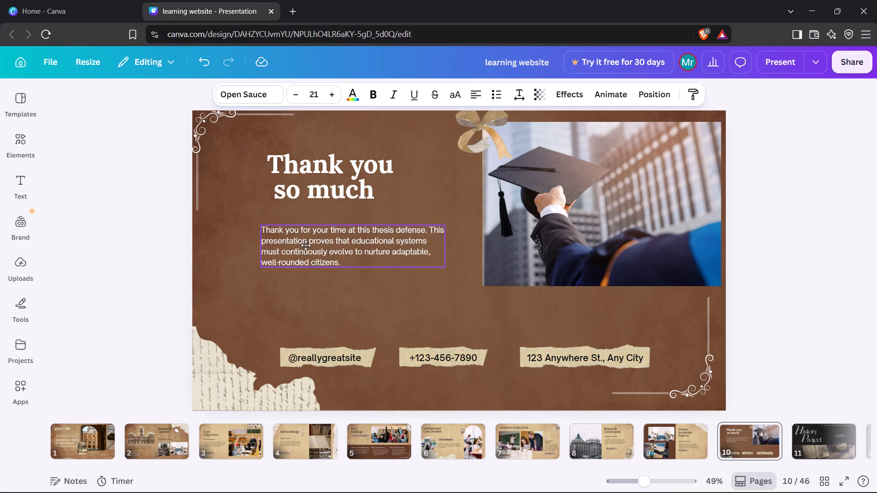
drag(306, 245, 305, 246)
click(308, 330)
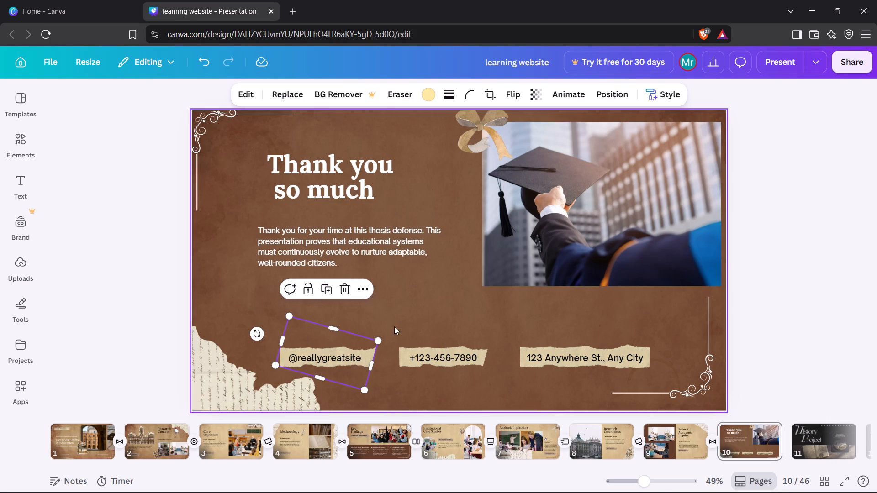
click(422, 314)
Move the white corner flourish closer to page 10's lower-right corner and nudge the torn handwritten paper slightly right.
drag(697, 393, 709, 395)
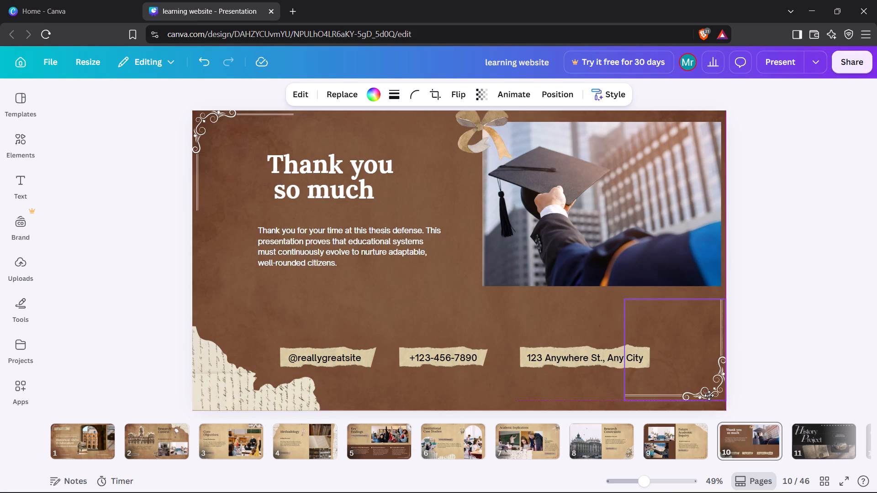
drag(709, 395, 703, 403)
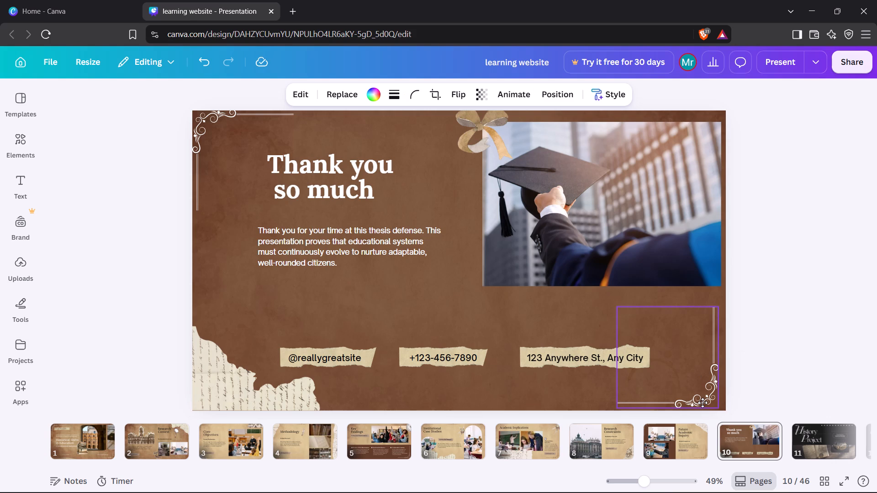
drag(703, 403, 703, 400)
click(219, 364)
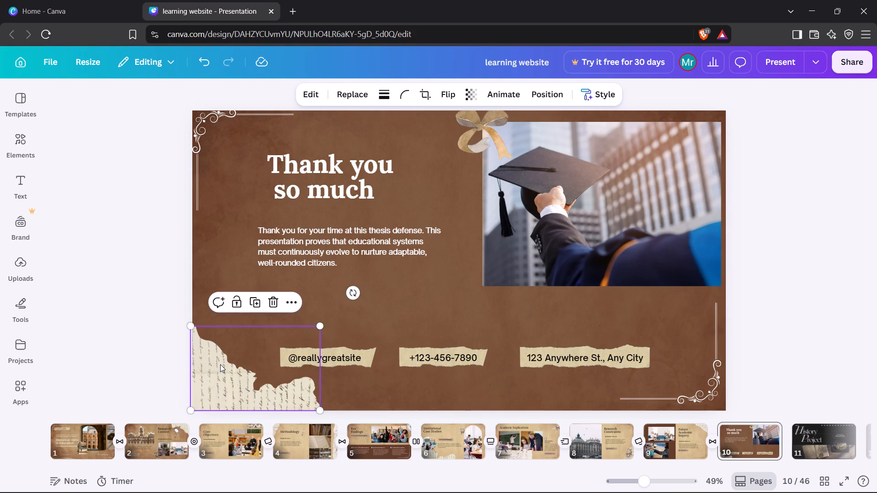
click(220, 364)
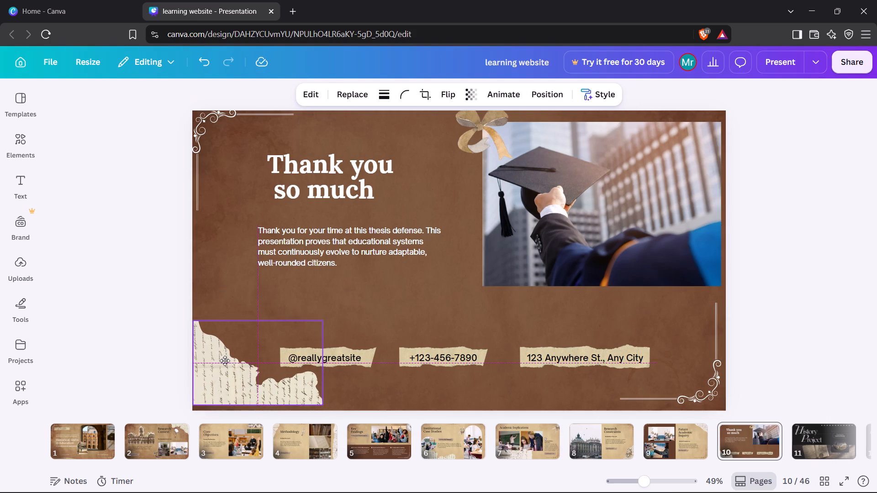
Apply the Party page animation to page 10 for both entering and exiting.
click(207, 240)
click(556, 91)
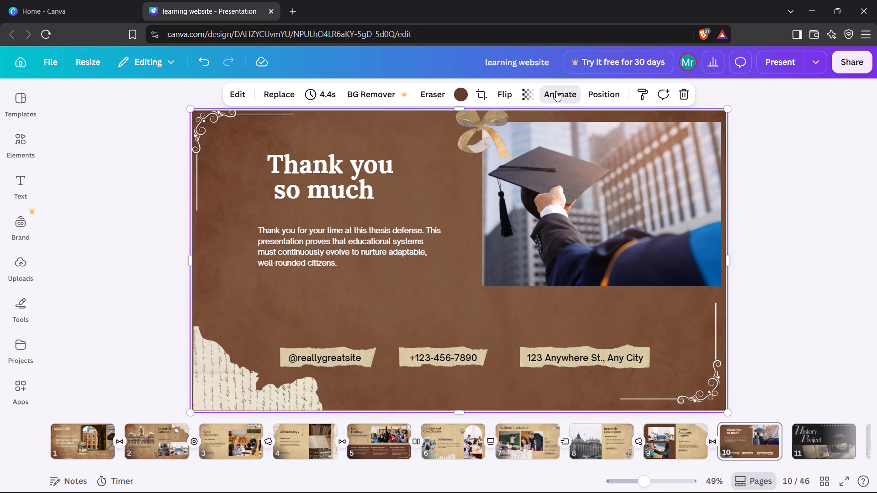
scroll(145, 294, down, 2)
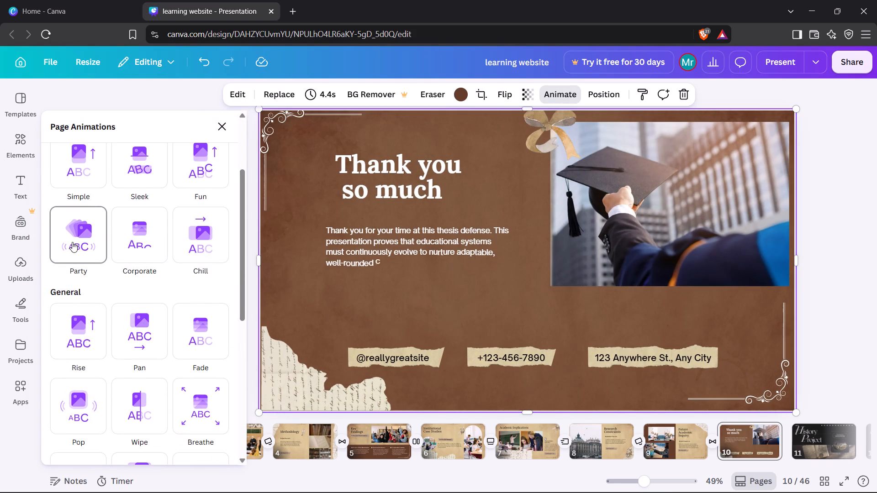
click(227, 130)
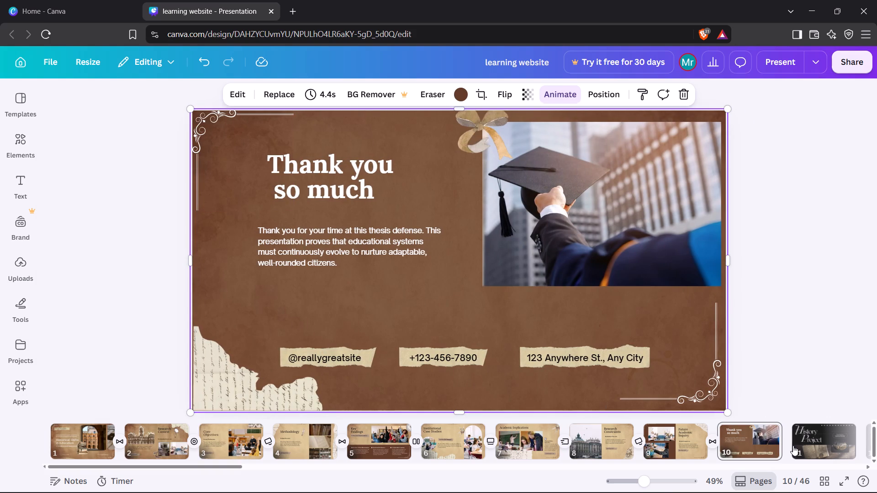
Add a Match & Move transition between pages 10 and 11 with a duration of 1.2 seconds.
click(788, 451)
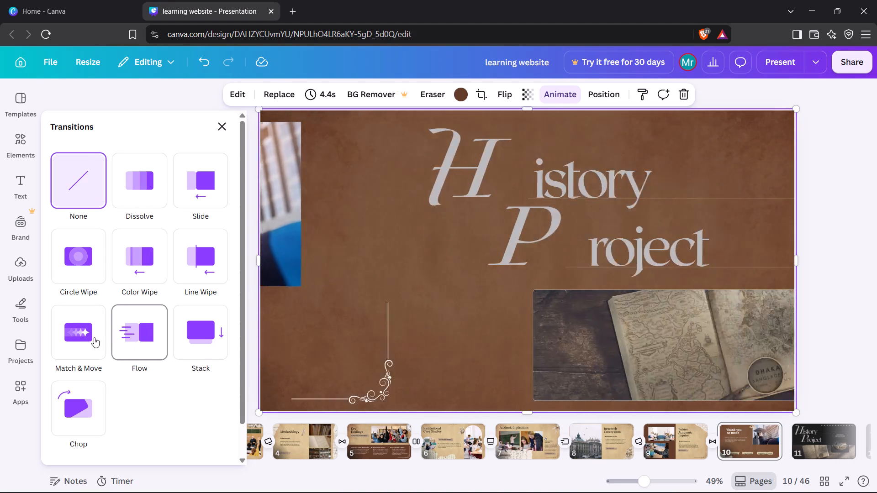
click(93, 337)
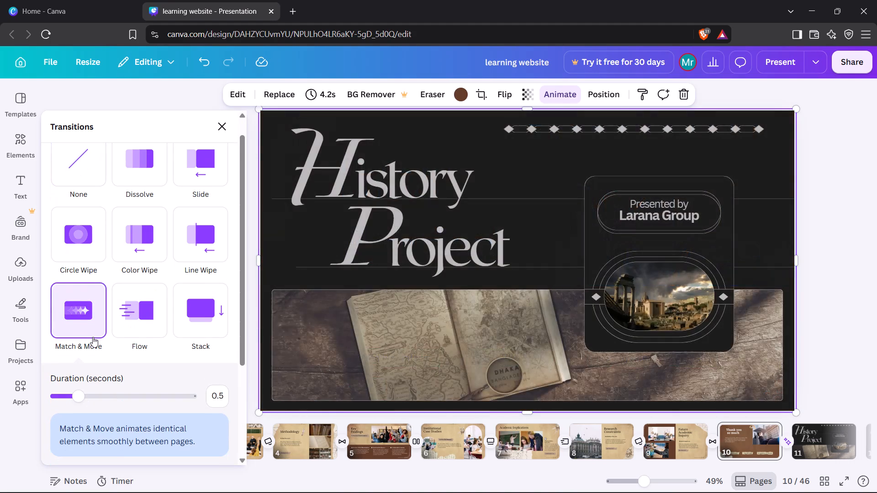
click(116, 395)
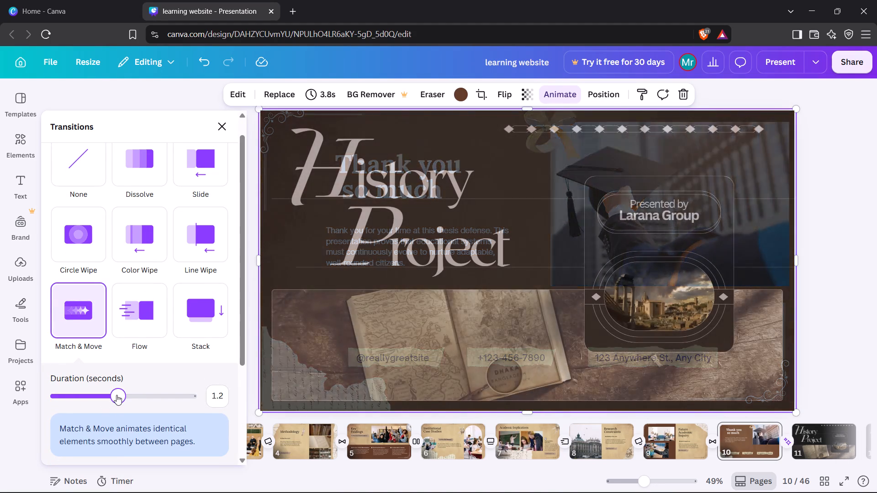
click(220, 126)
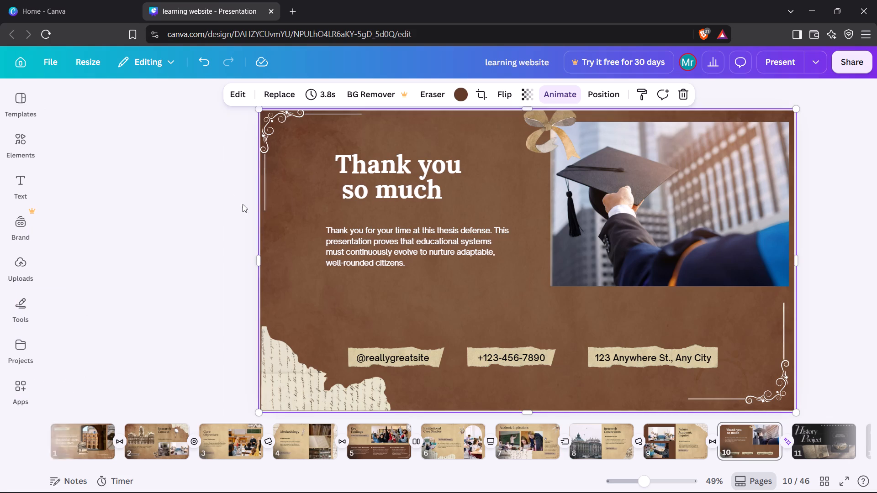
On page 11, stretch the diamond border strip above the "Presented by" card slightly taller.
click(797, 328)
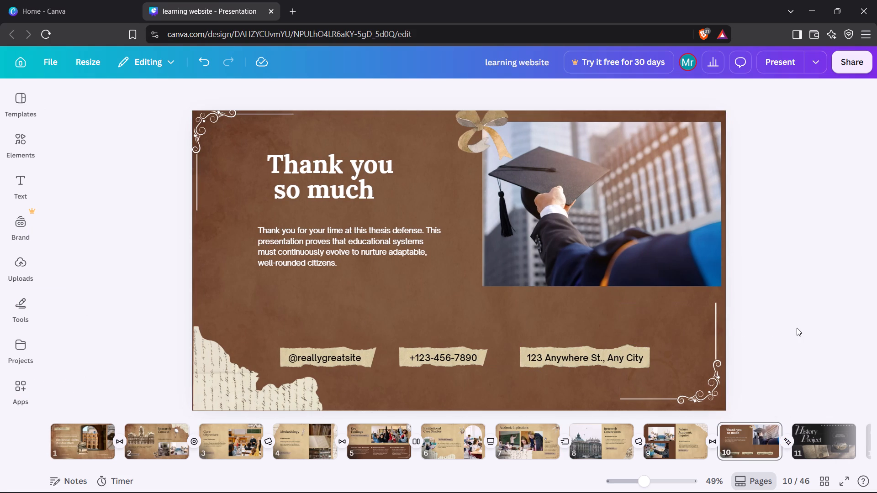
key(Right)
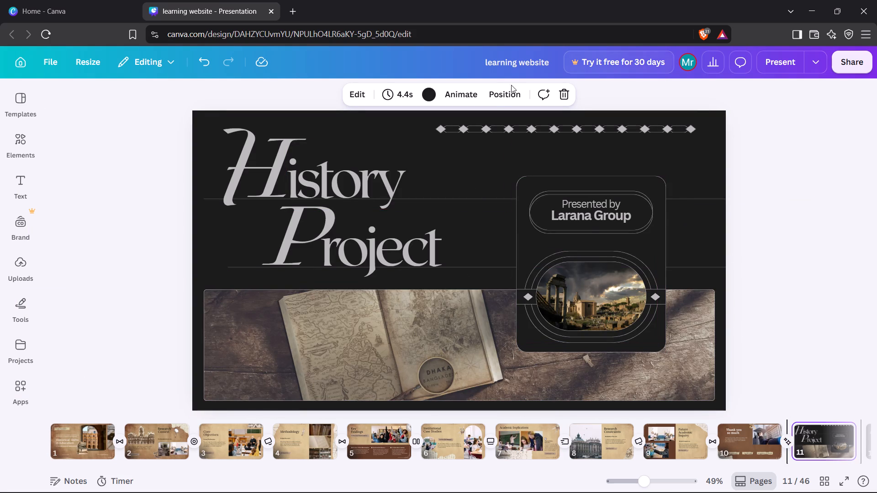
click(400, 126)
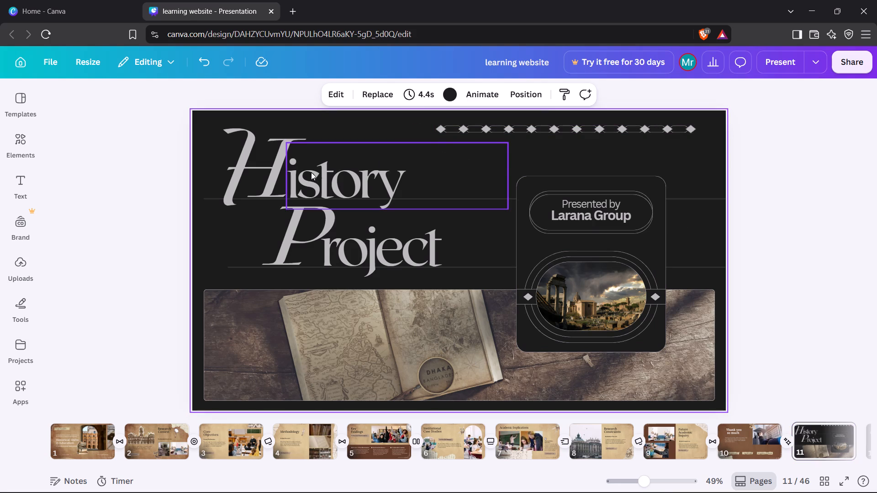
click(308, 172)
click(280, 178)
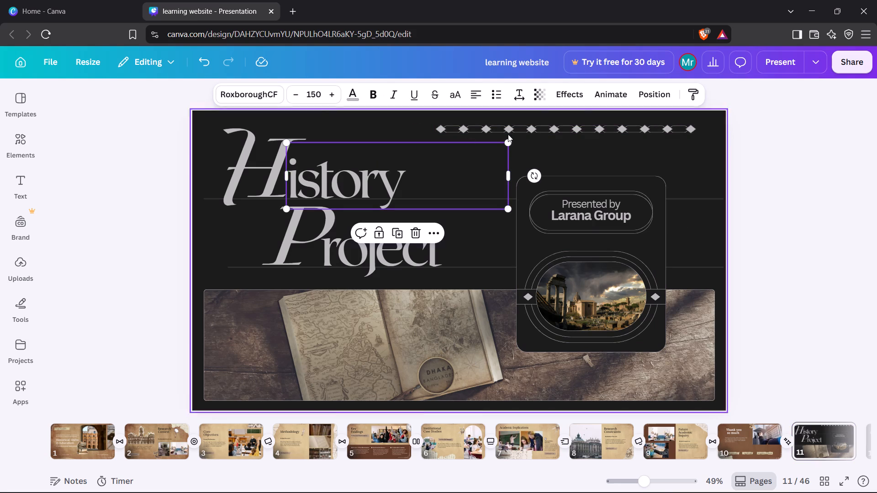
click(526, 131)
drag(526, 131, 529, 132)
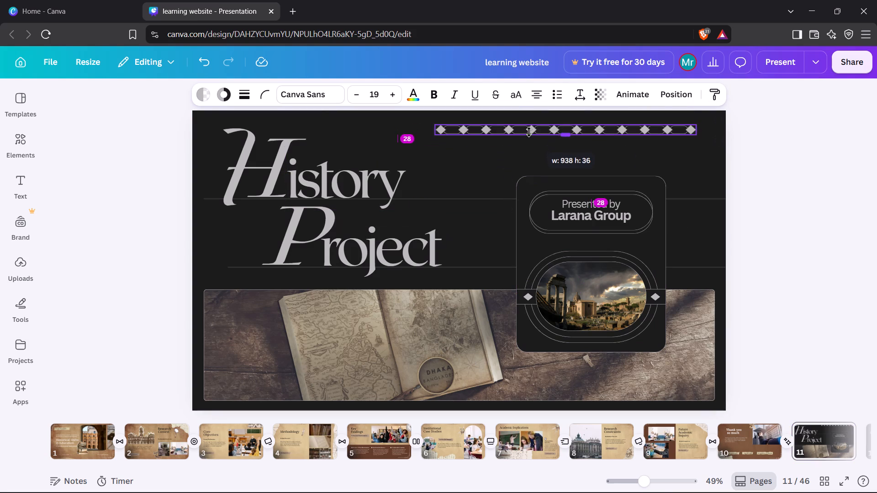
drag(529, 132, 529, 135)
Extend the old map-book photo on page 11 slightly upward.
click(614, 218)
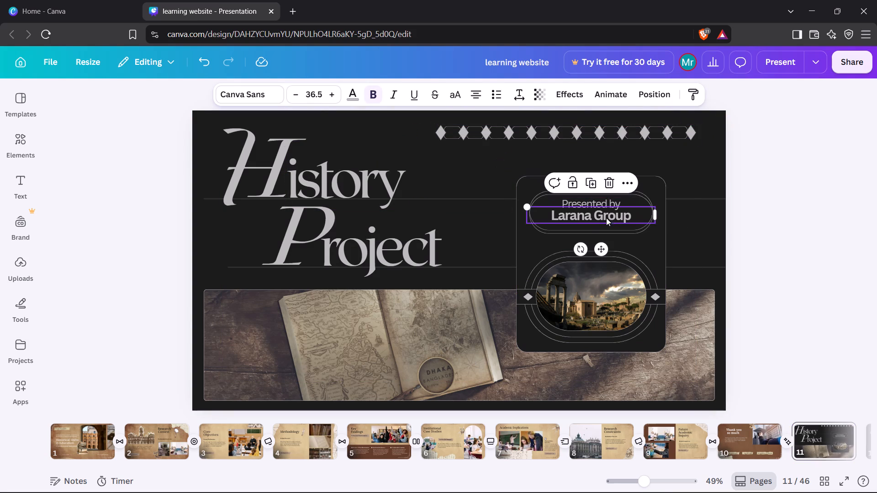
click(626, 236)
click(603, 282)
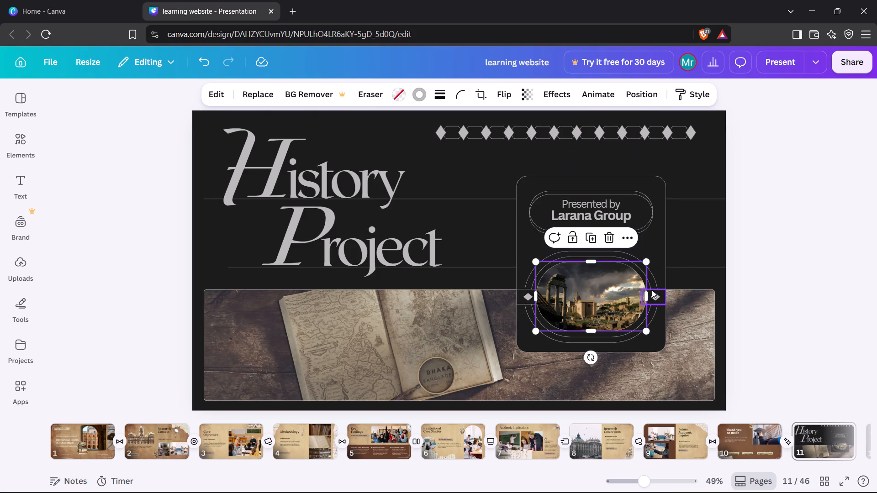
click(690, 233)
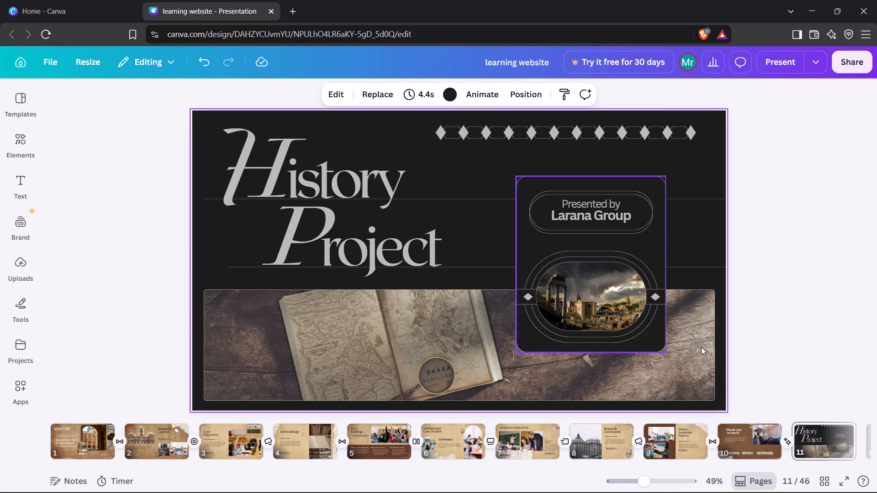
click(701, 347)
click(463, 399)
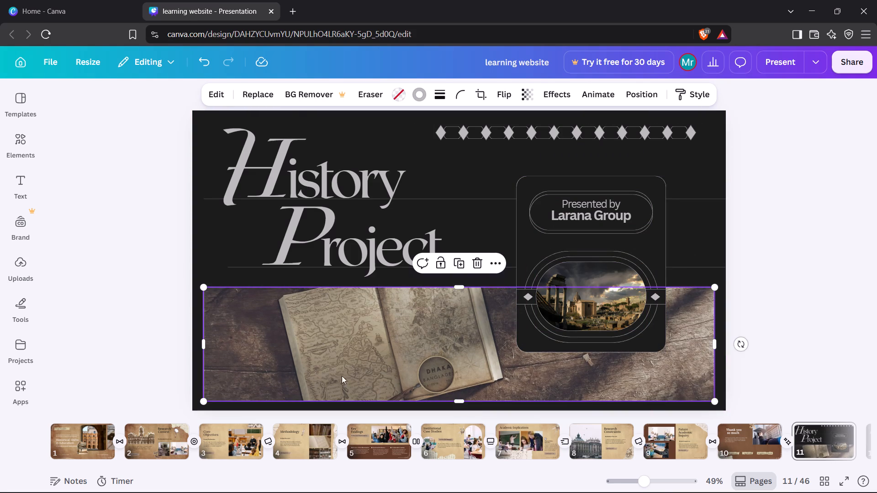
click(161, 282)
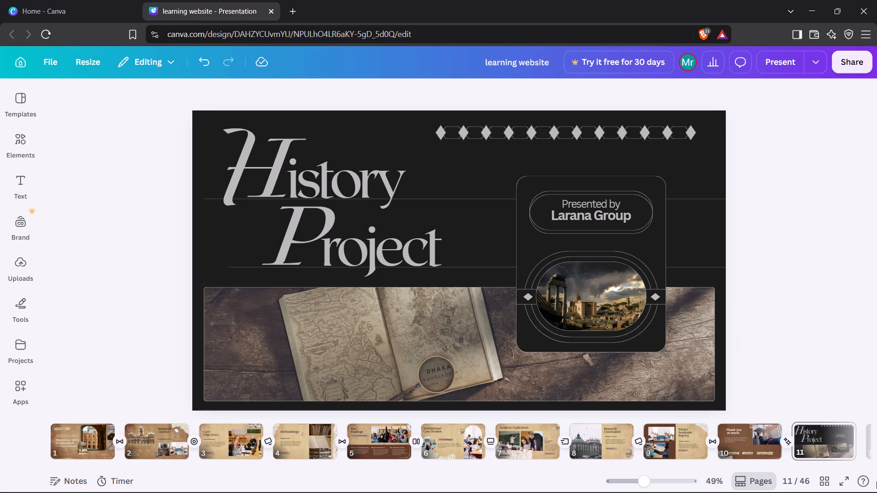
click(799, 383)
Apply Circle Wipe transitions with the Out direction after pages 11 and 12, with a slightly longer duration than the default.
key(Right)
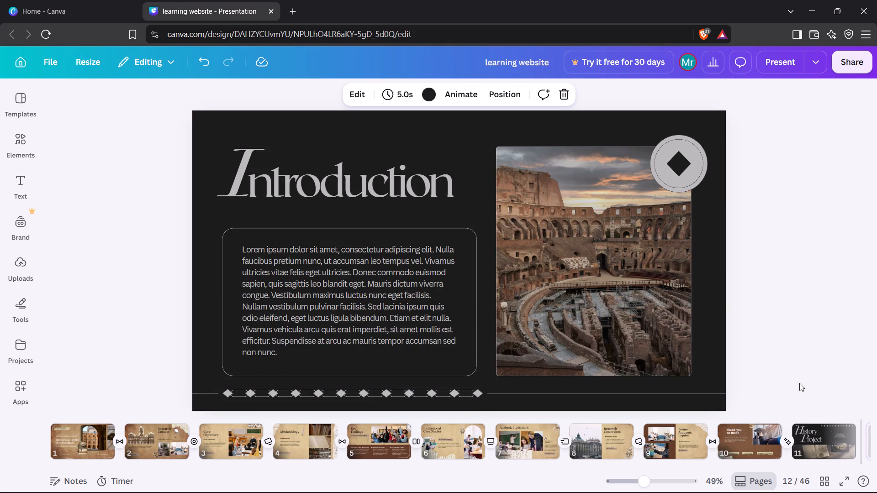
scroll(750, 439, left, 3)
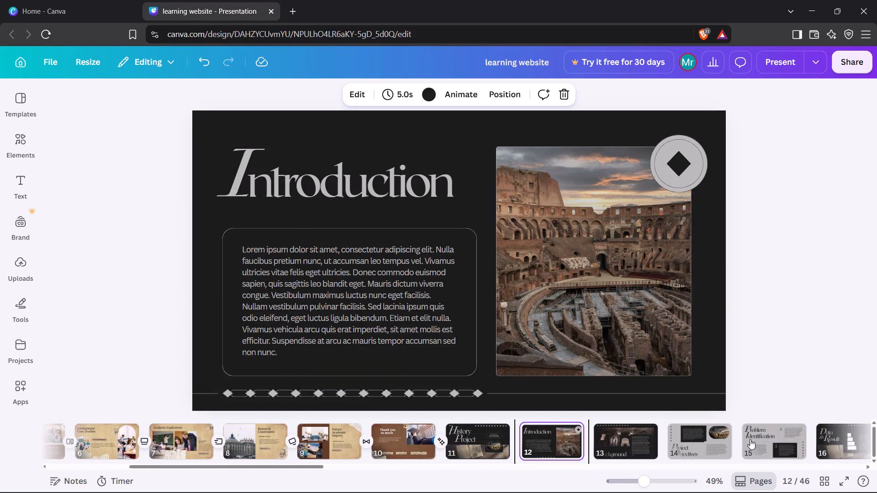
scroll(750, 439, left, 4)
scroll(750, 439, right, 1)
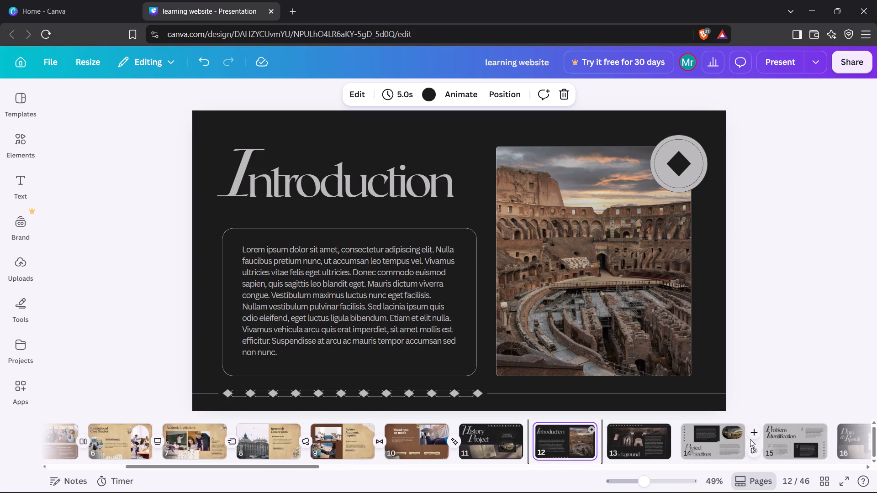
click(534, 450)
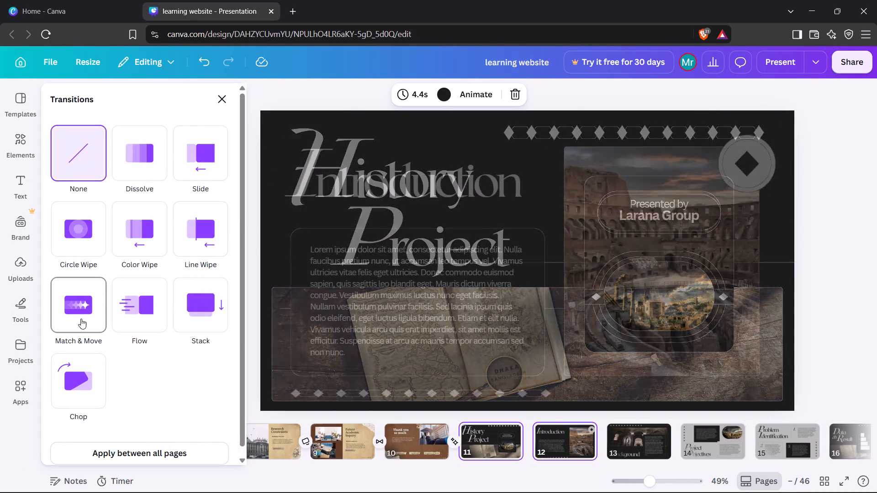
click(79, 237)
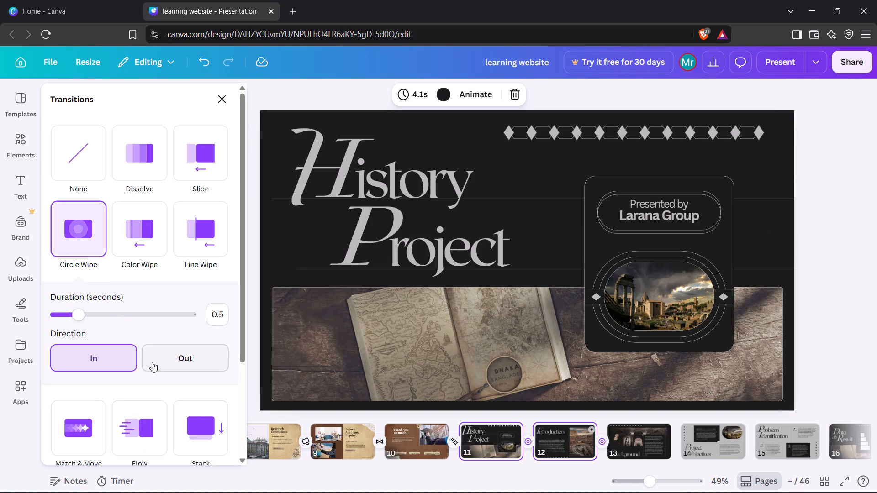
scroll(187, 377, down, 1)
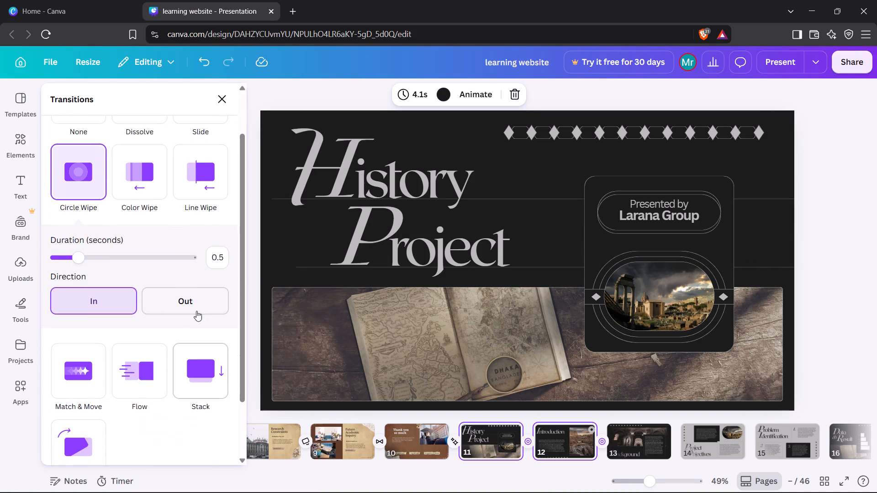
click(199, 300)
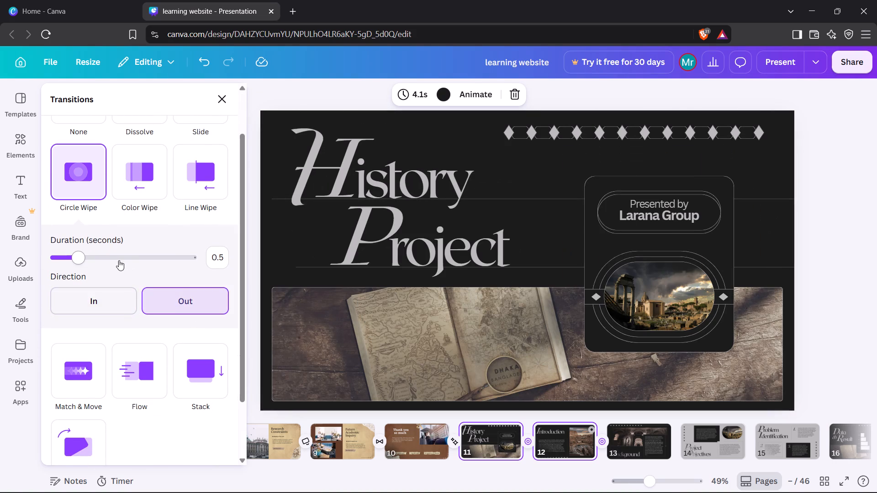
click(119, 260)
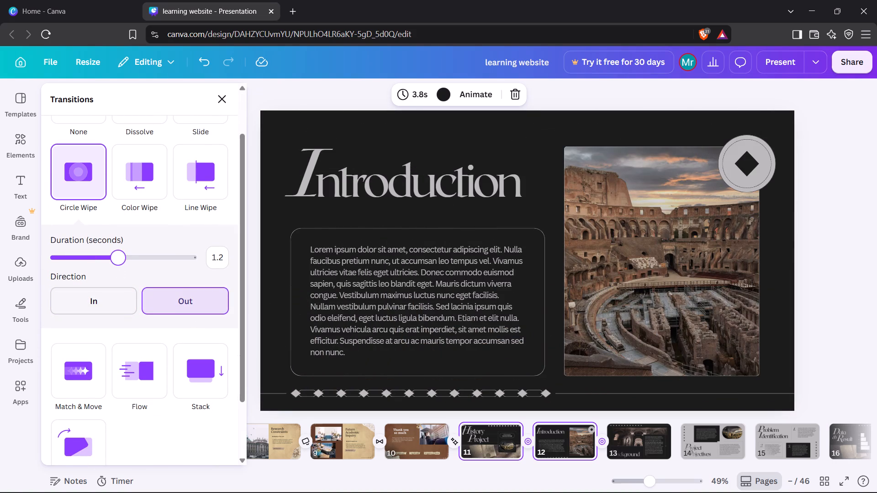
click(91, 255)
click(224, 98)
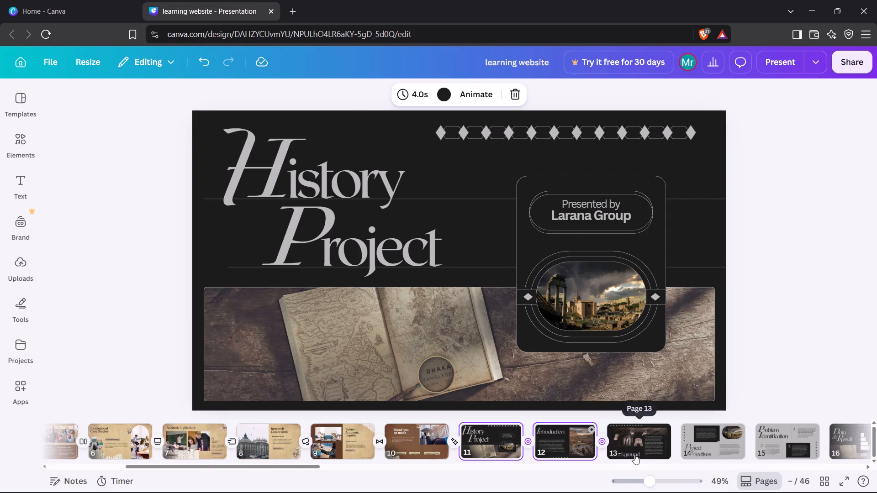
On page 13, extend the bottom edge of the frame around the lorem ipsum paragraph slightly downward.
click(634, 454)
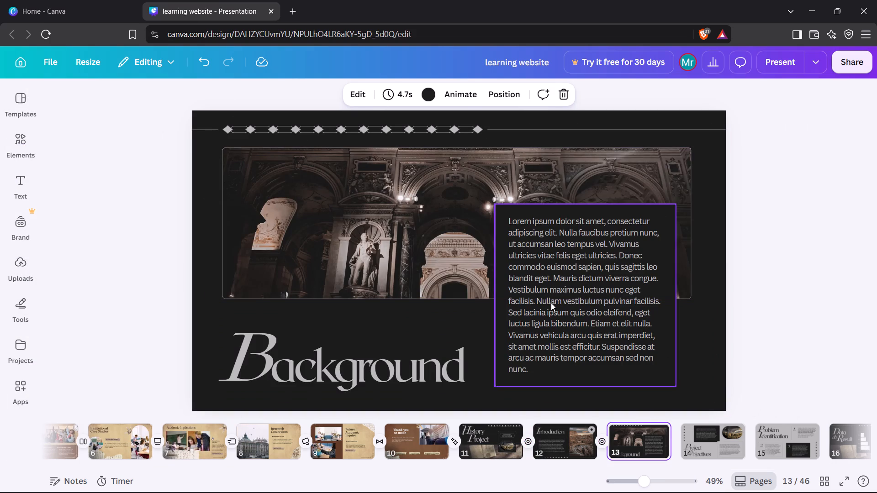
click(551, 303)
click(614, 379)
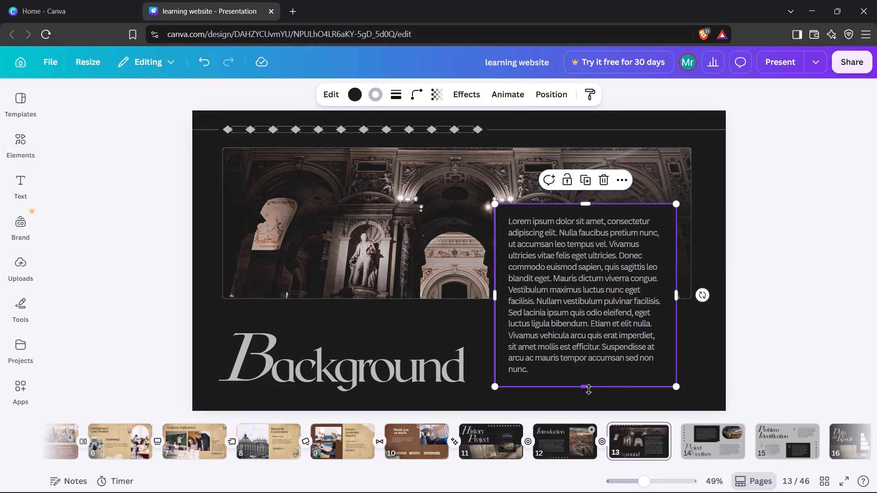
drag(588, 389, 588, 395)
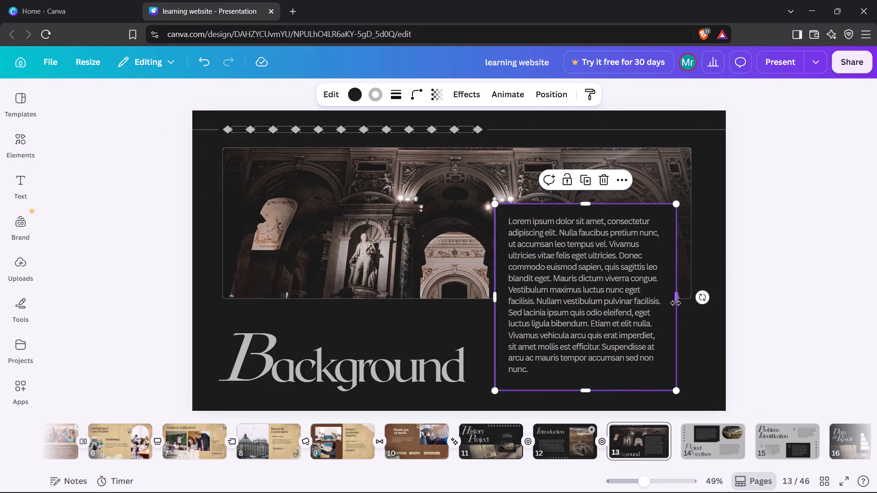
Extend the top of the arched-hall photo on page 13 upward, making it about 569 high.
click(397, 178)
drag(461, 146, 462, 136)
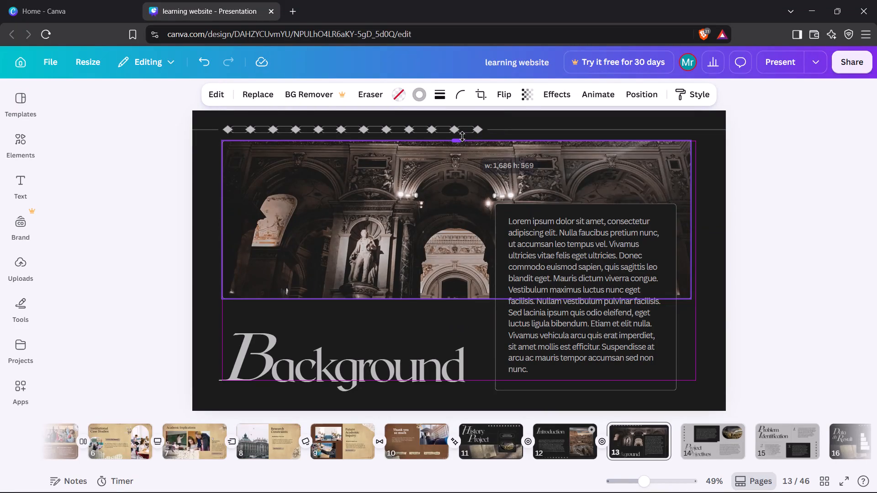
Fine-tune the top edge of the arched-hall photo on page 13.
drag(462, 136, 462, 140)
Slightly widen the text box of the large initial B in the page 13 Background heading.
click(344, 377)
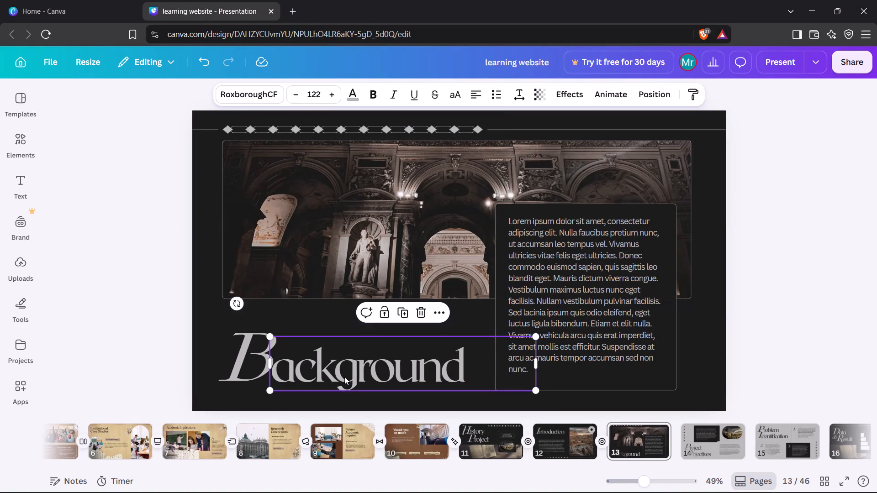
click(235, 349)
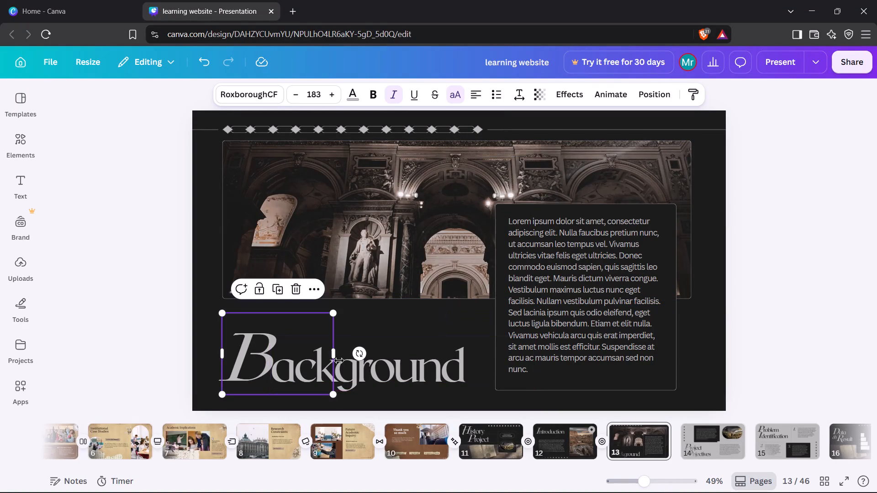
click(332, 357)
drag(335, 354, 339, 353)
click(414, 327)
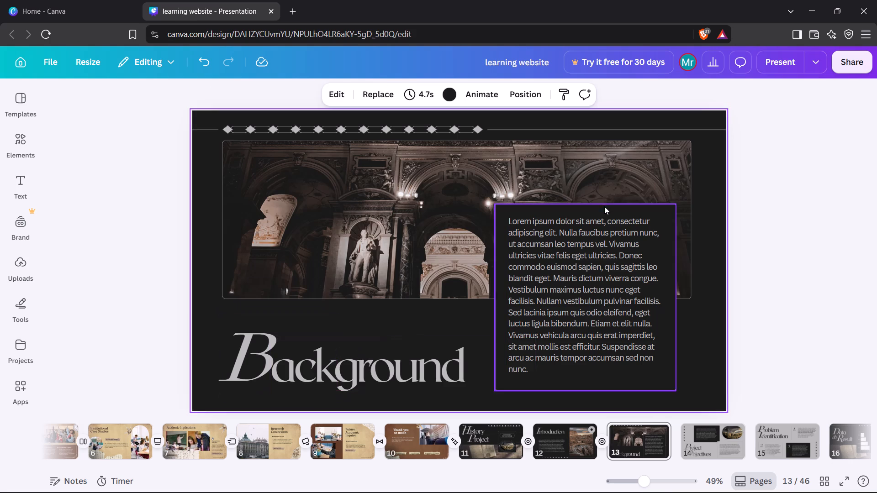
Apply the Fun page animation to page 13.
click(570, 126)
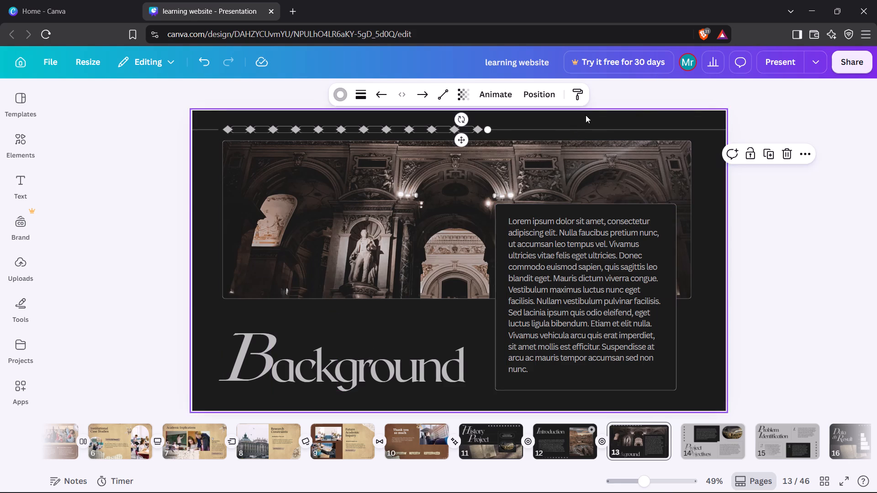
click(536, 124)
double_click(535, 120)
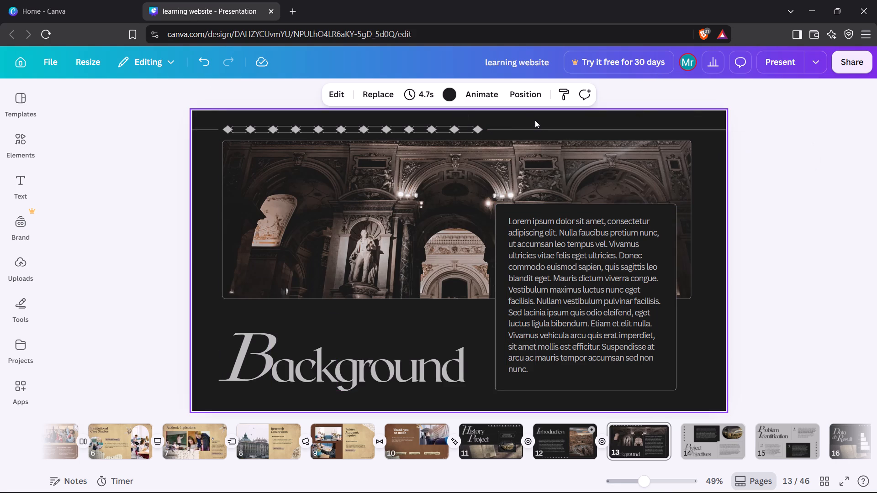
click(499, 94)
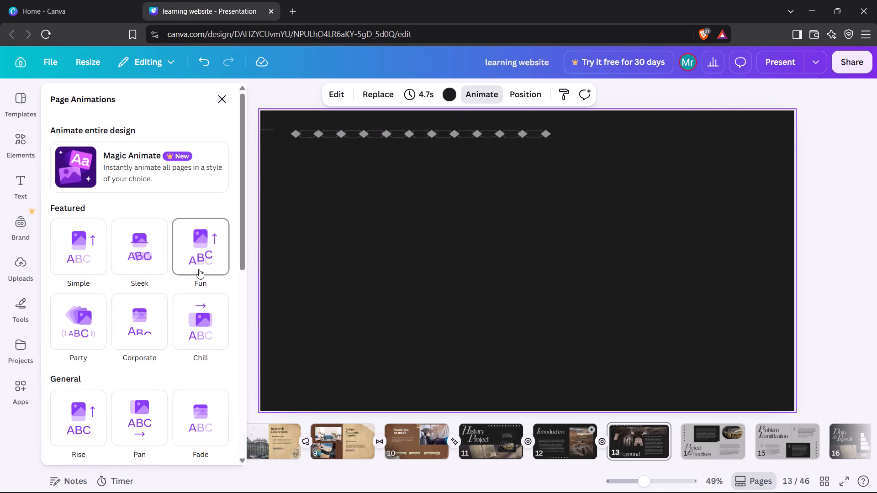
click(199, 269)
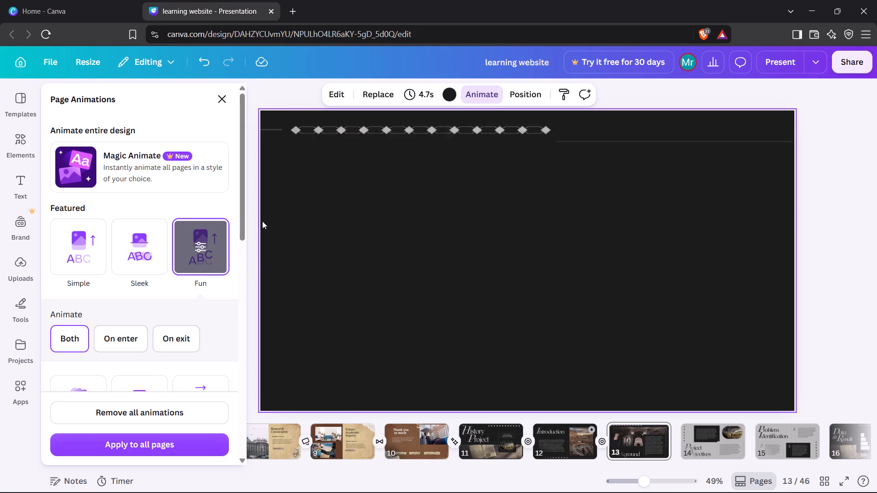
click(214, 97)
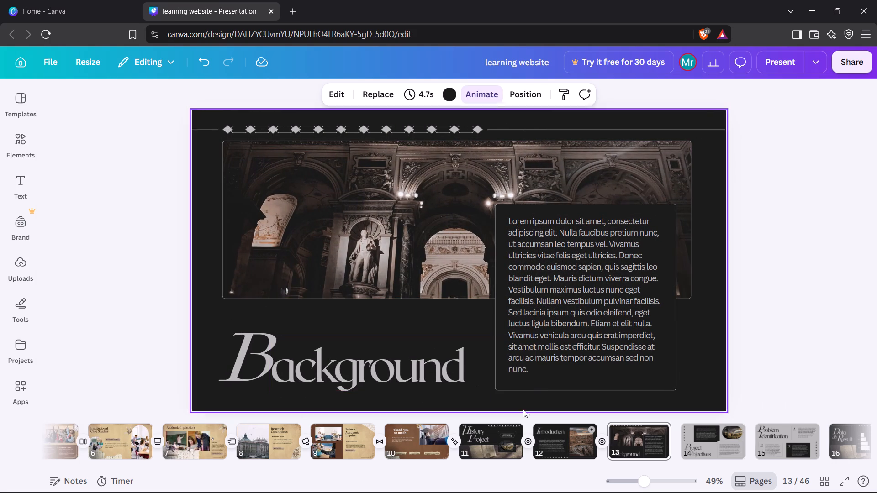
Apply the Fun page animation to page 12, the Introduction slide.
click(557, 440)
click(458, 118)
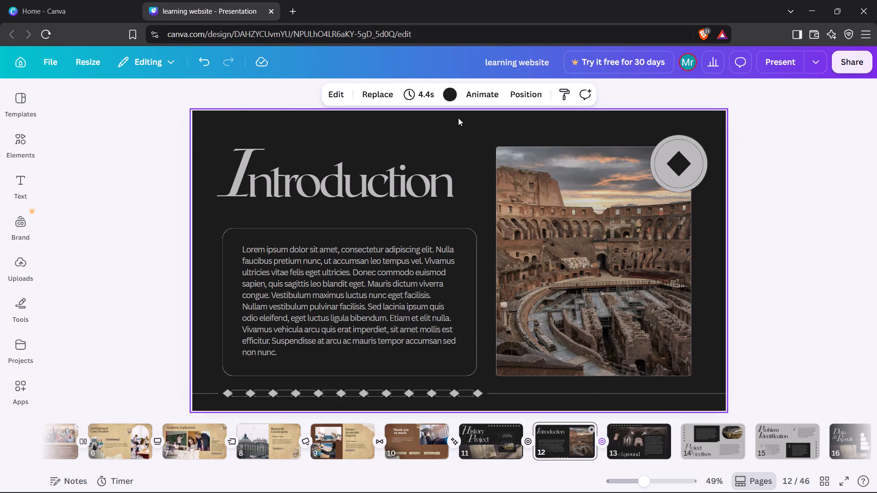
click(483, 89)
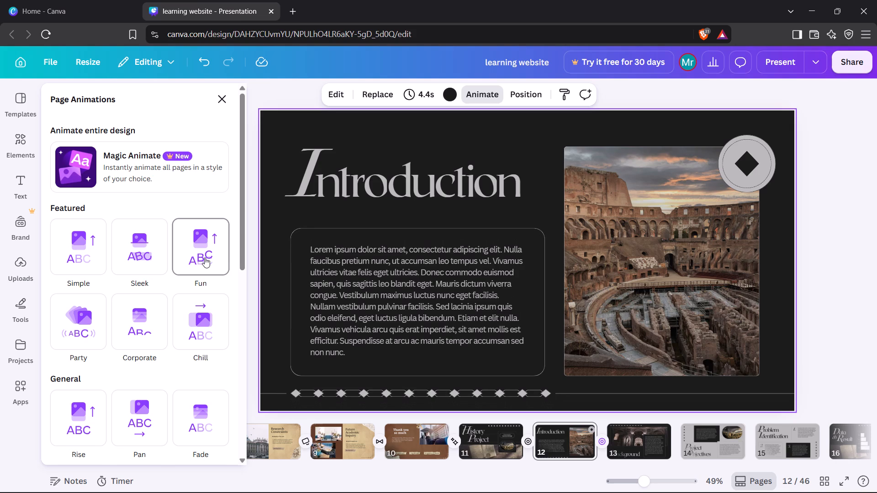
click(205, 257)
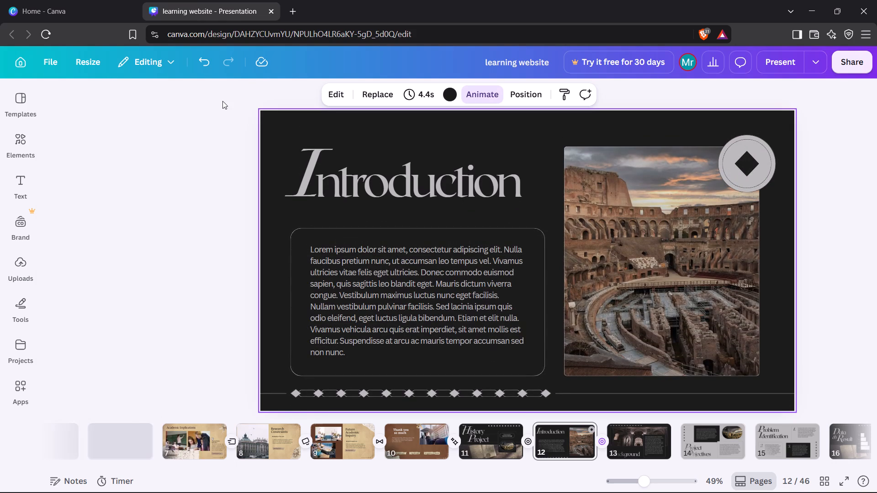
On page 12, stretch the top of the badge's outer grey circle over the Colosseum photo slightly upward.
click(594, 215)
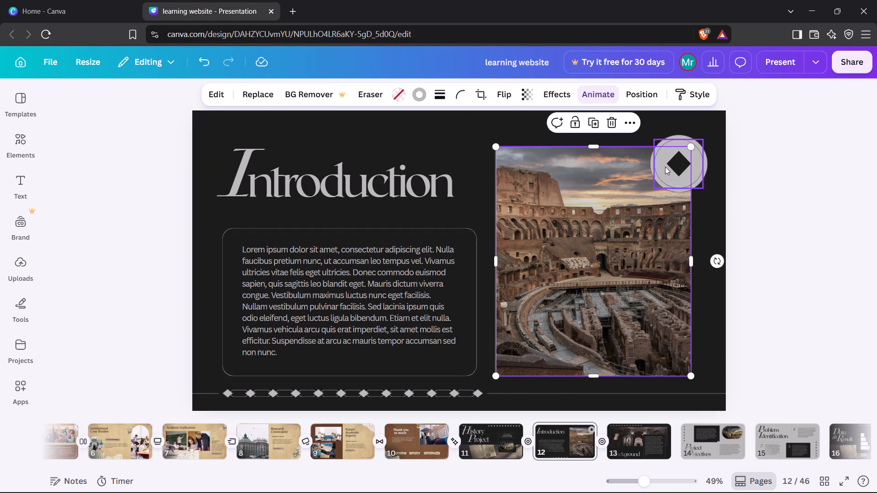
click(671, 163)
click(676, 184)
drag(677, 186, 678, 186)
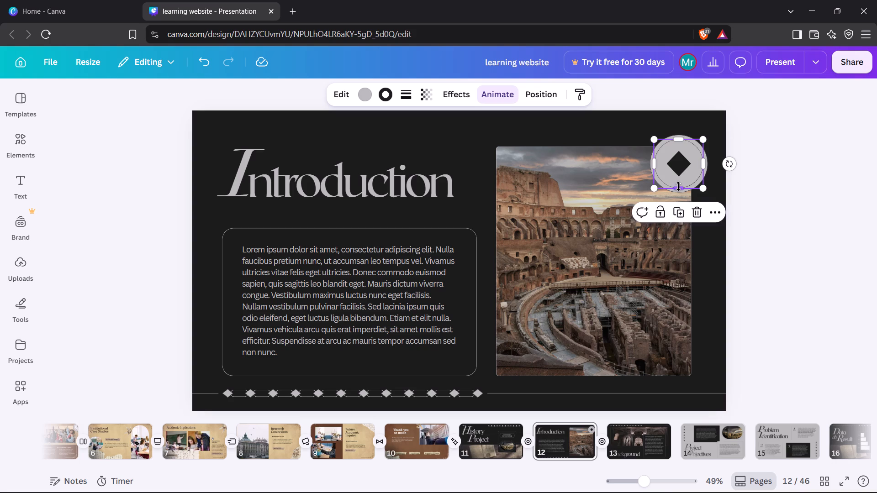
drag(678, 186, 690, 184)
click(683, 132)
click(681, 134)
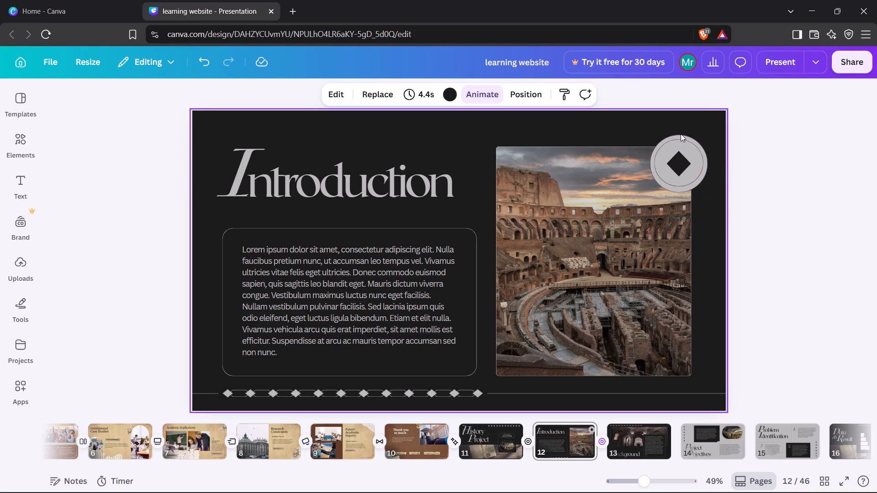
click(687, 136)
click(689, 134)
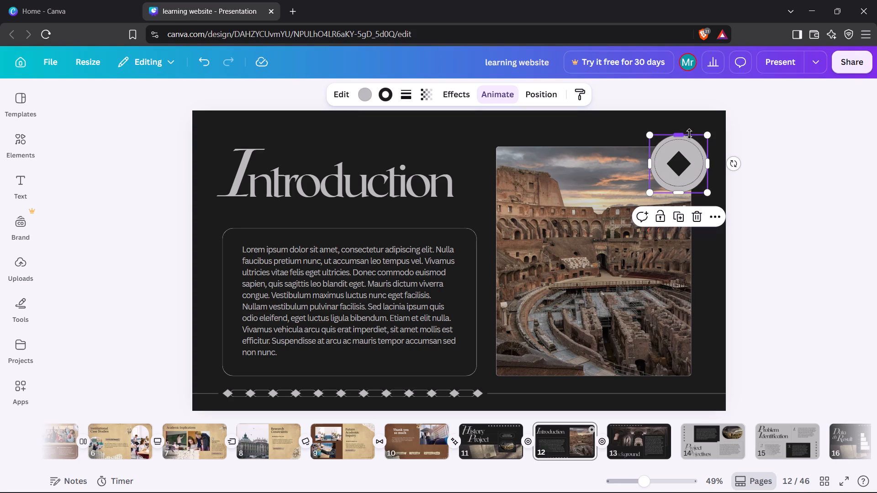
drag(698, 136, 708, 133)
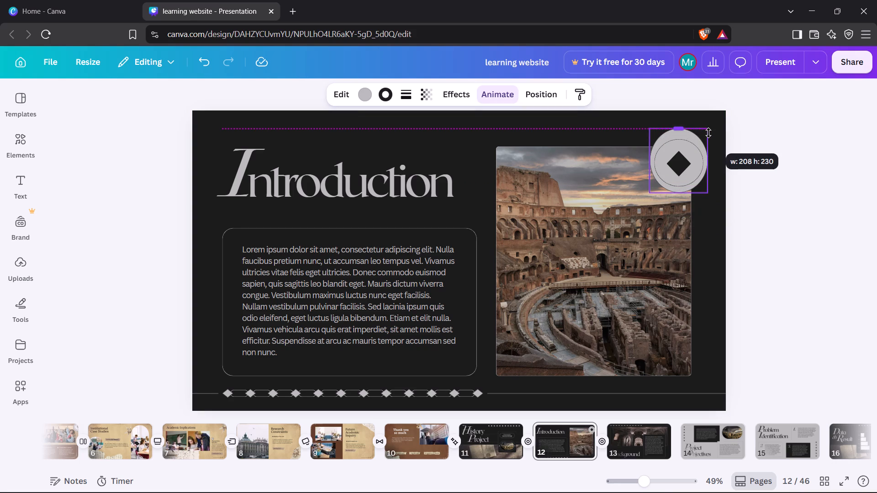
drag(708, 133, 708, 138)
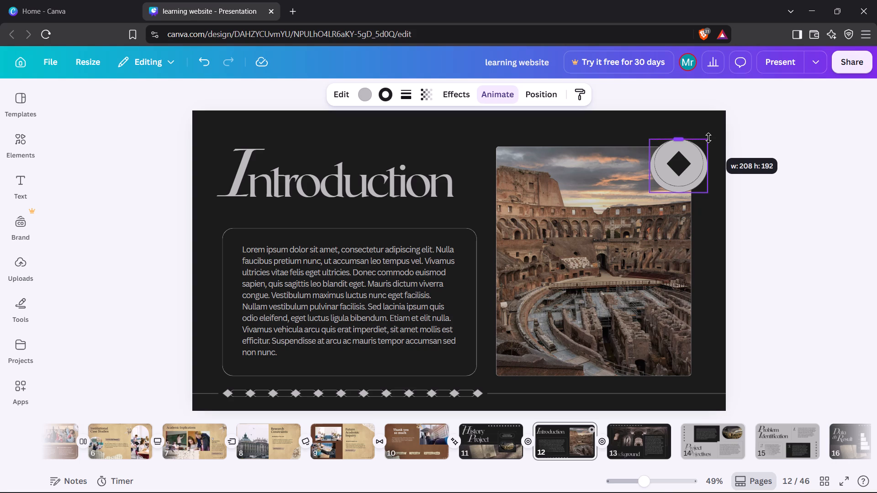
drag(708, 138, 708, 135)
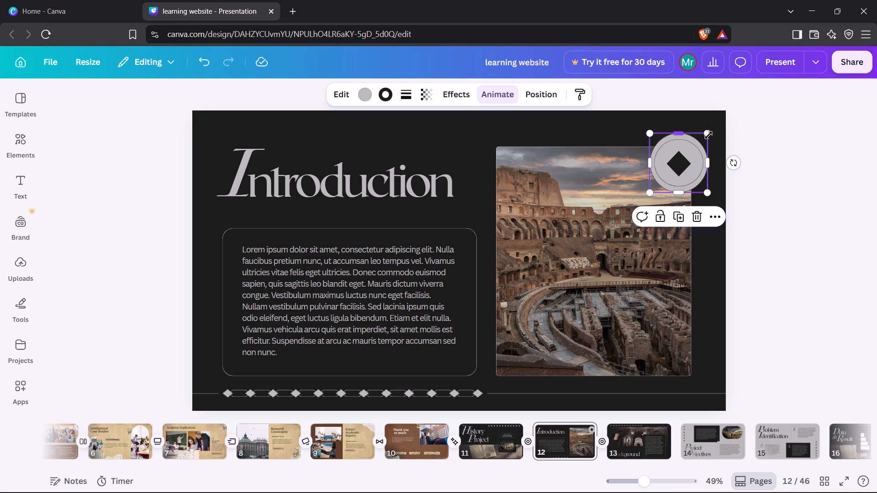
click(582, 131)
Move the rounded frame around the Introduction paragraph on page 12 slightly upward.
click(420, 178)
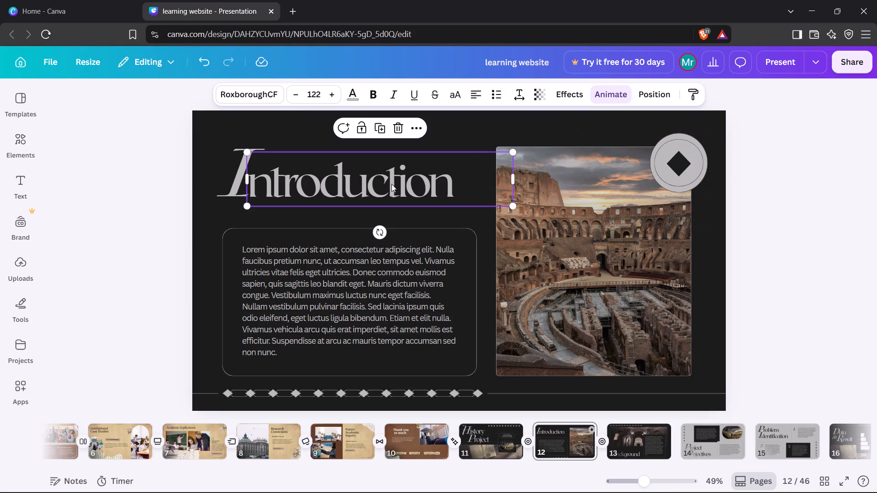
click(377, 276)
click(427, 227)
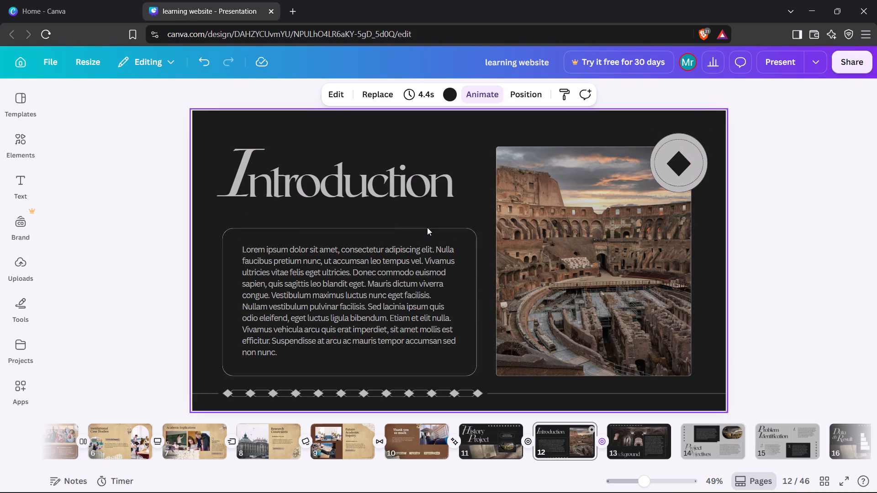
click(428, 229)
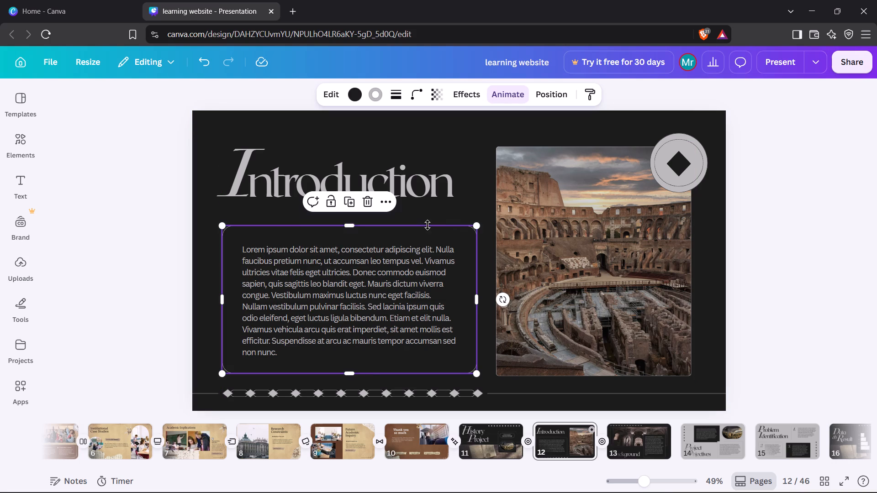
click(469, 123)
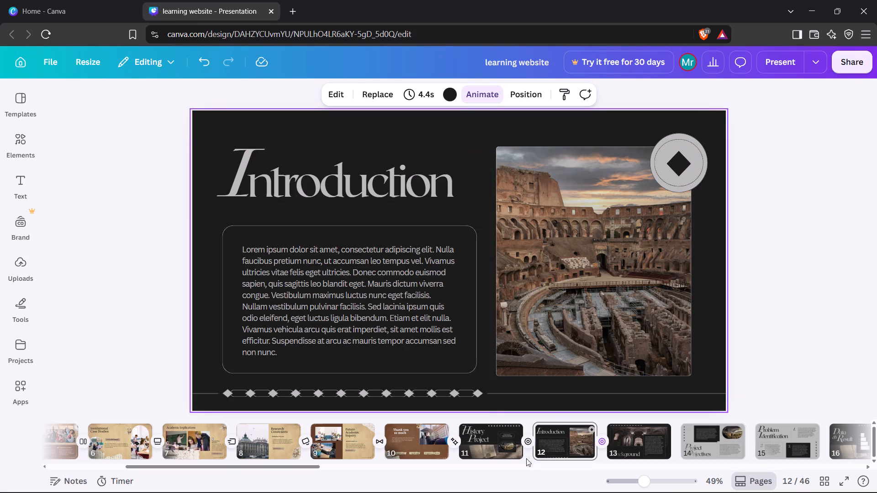
Apply the Fun page animation to page 11, the History Project slide.
click(497, 442)
click(410, 140)
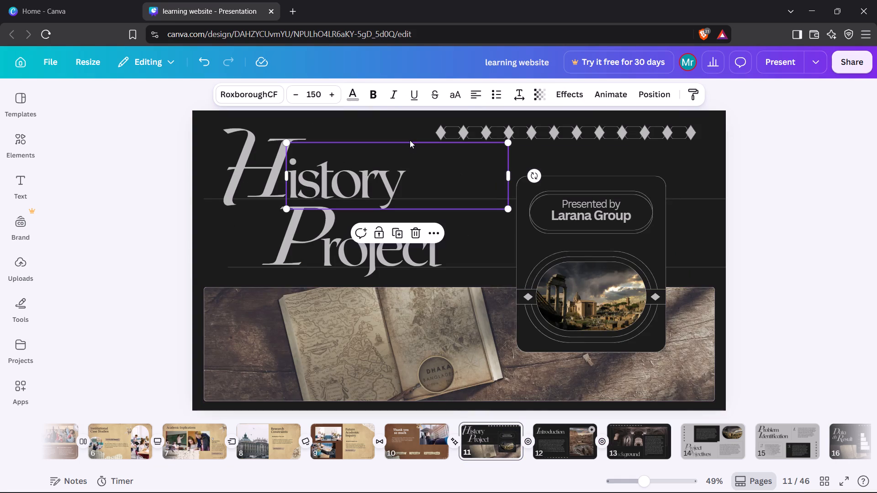
click(404, 114)
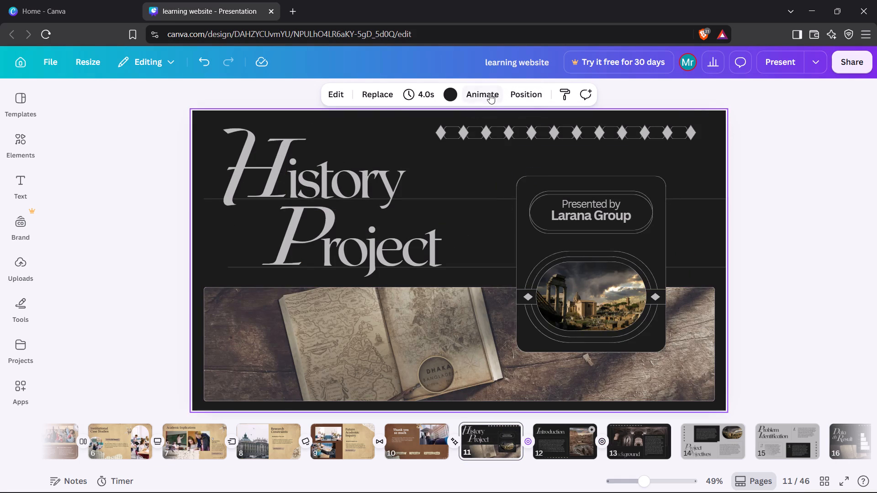
click(490, 94)
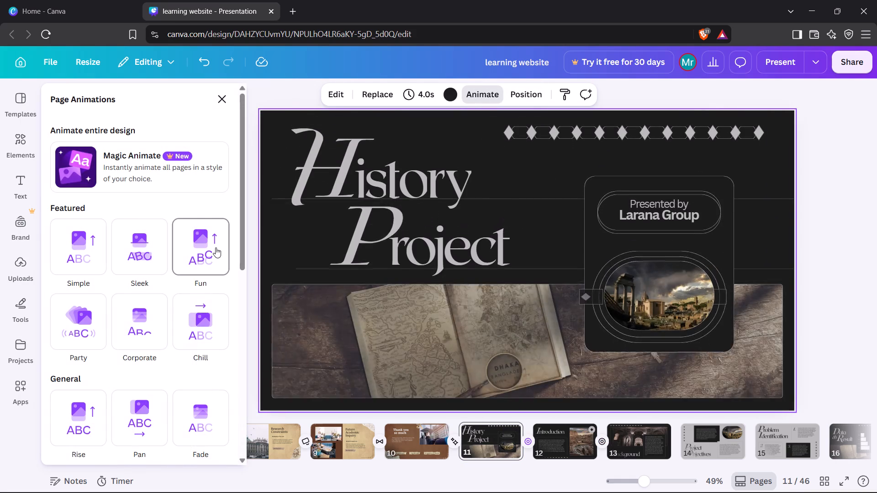
click(216, 247)
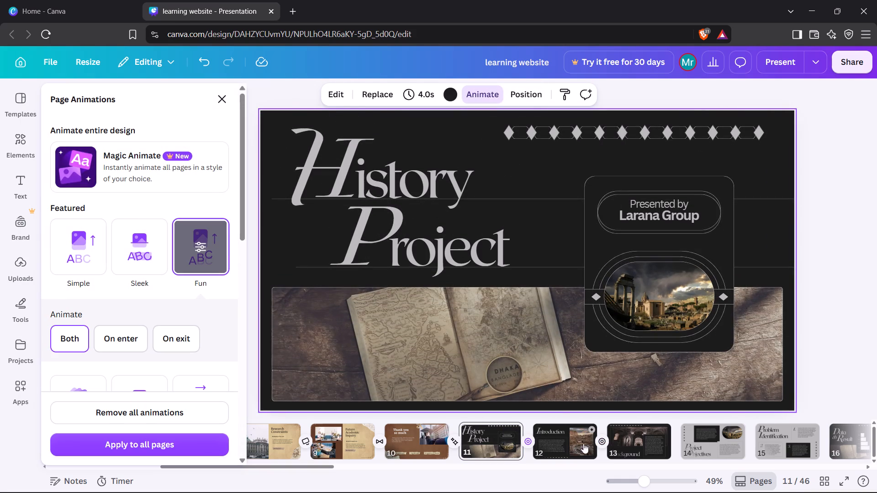
Add a Line Wipe transition between pages 13 and 14.
click(660, 451)
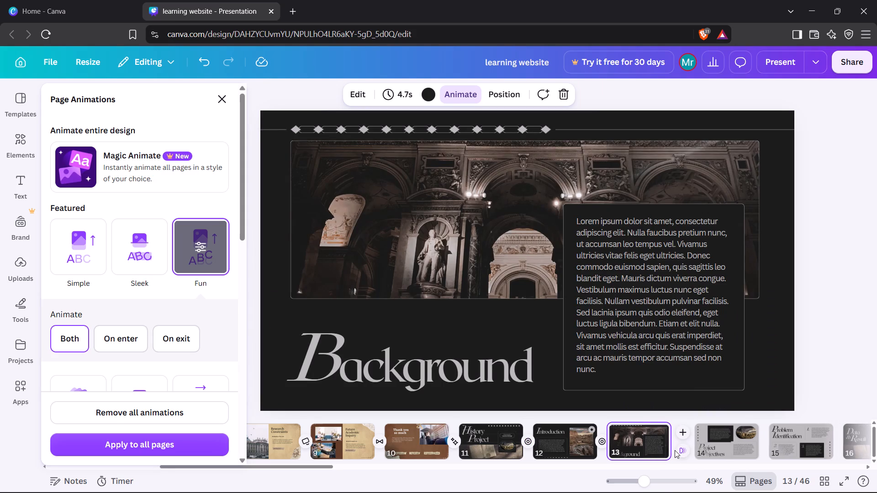
click(227, 105)
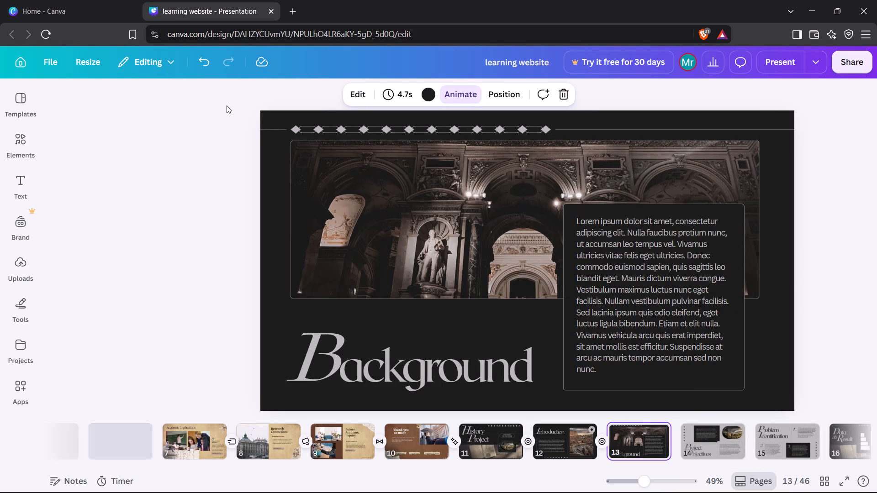
click(661, 451)
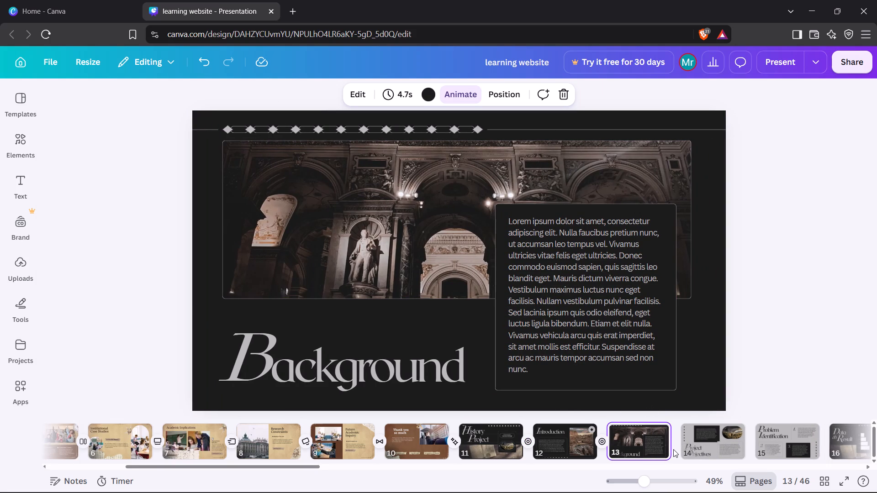
click(681, 451)
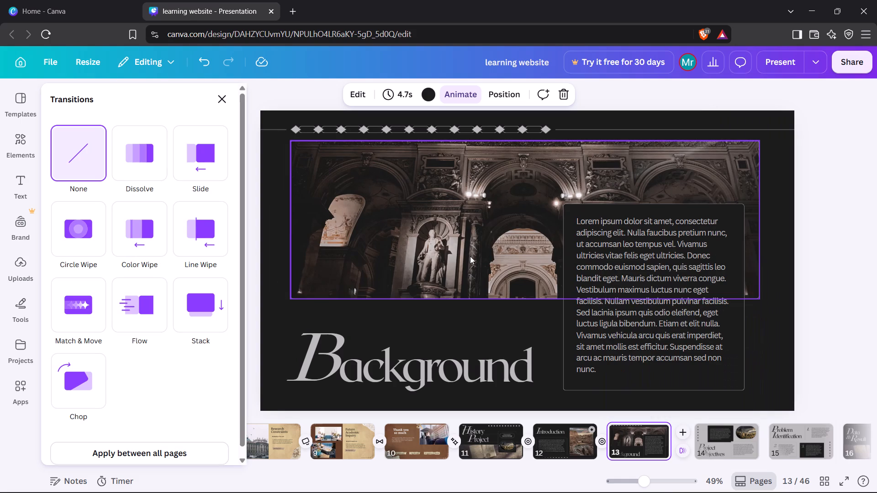
click(682, 450)
click(682, 450)
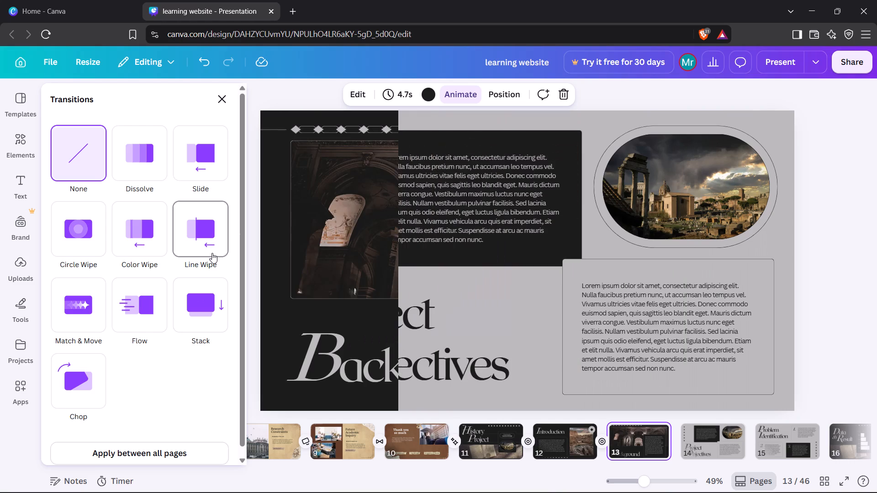
click(196, 252)
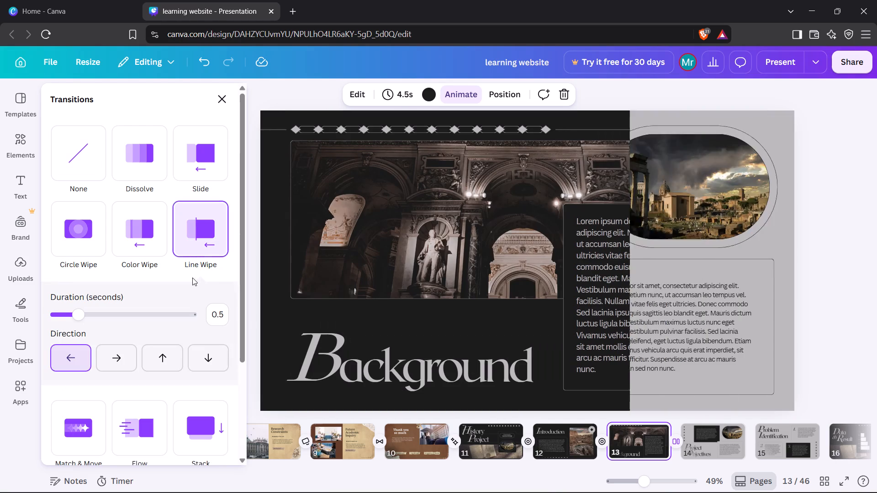
On page 14, Project Objectives, slightly enlarge the paragraph text inside the black box by scaling its text frame.
click(707, 454)
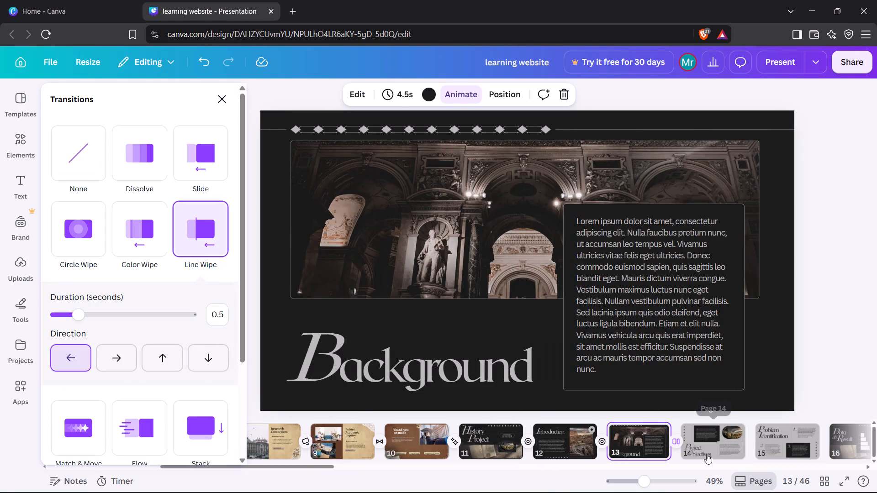
click(340, 231)
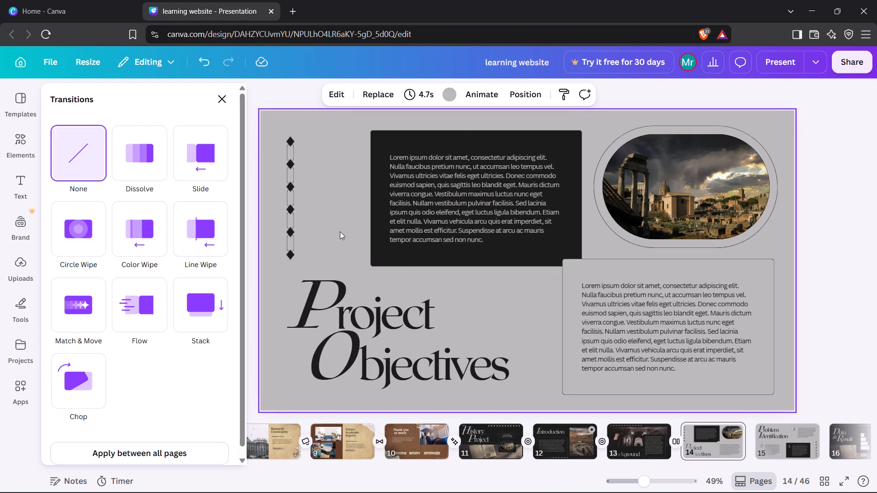
click(422, 218)
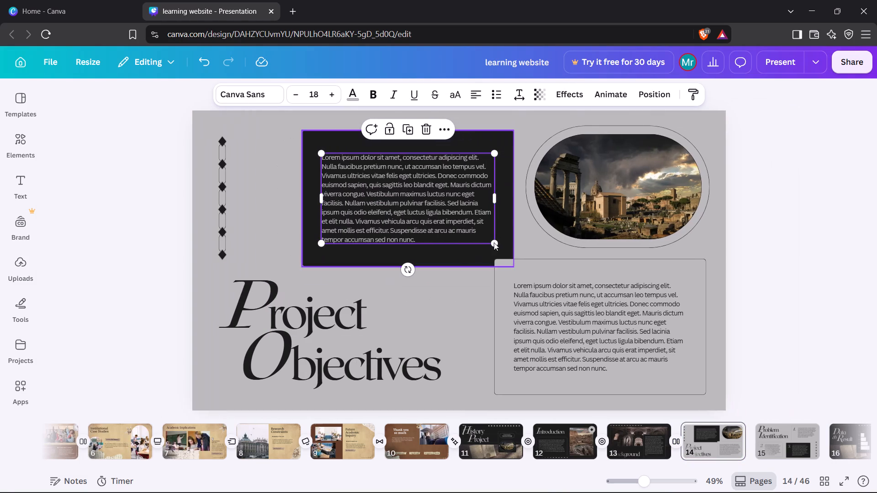
drag(493, 243, 506, 246)
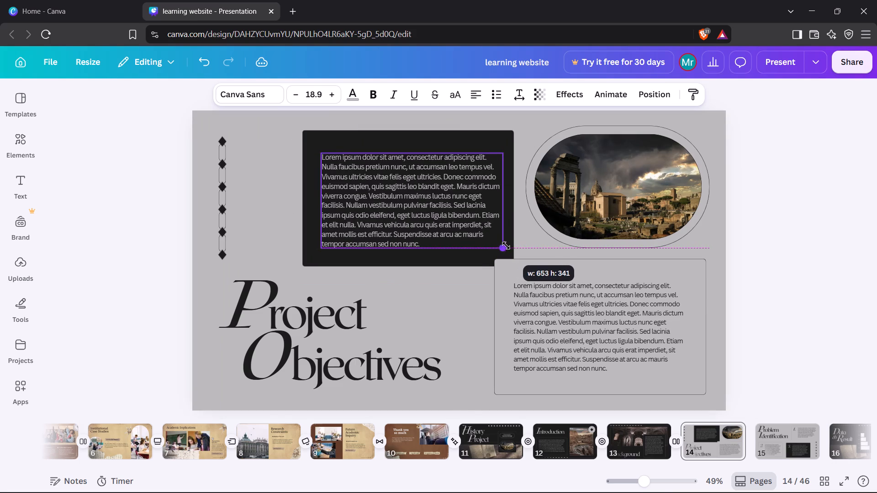
drag(506, 246, 508, 246)
Stretch the thin rounded outline around the Roman ruins photo on page 14 slightly upward and downward.
click(563, 188)
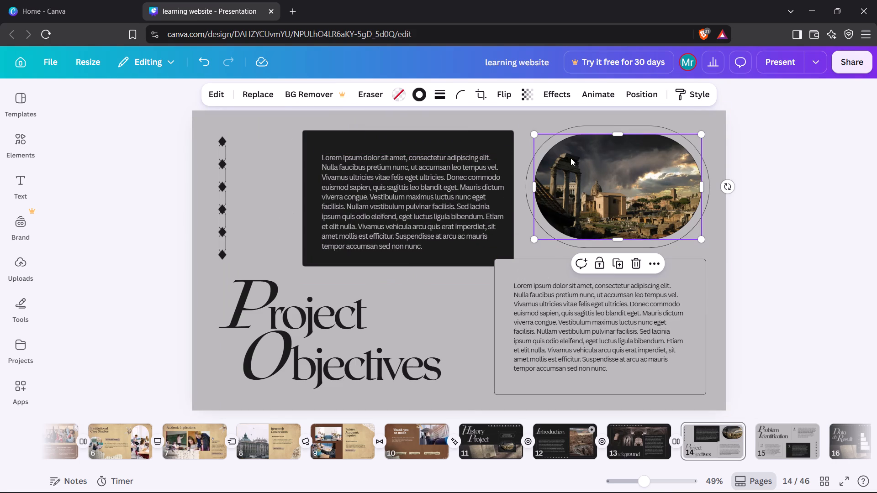
click(620, 127)
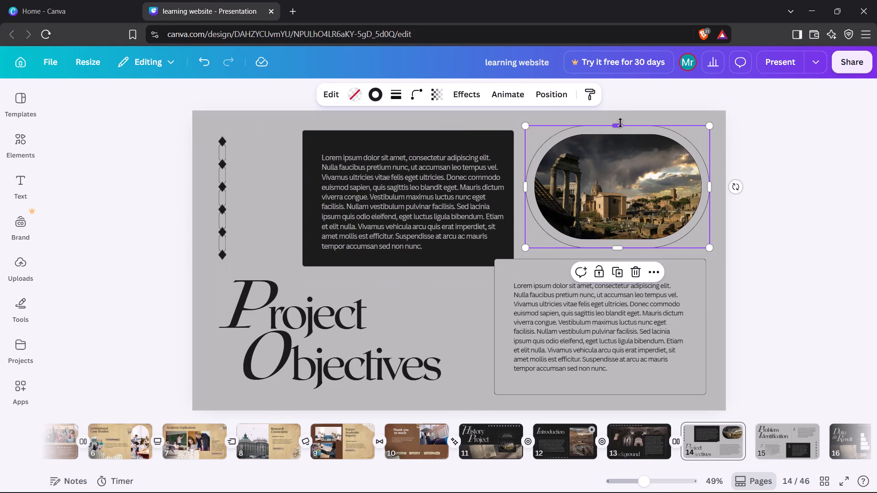
drag(620, 123, 620, 113)
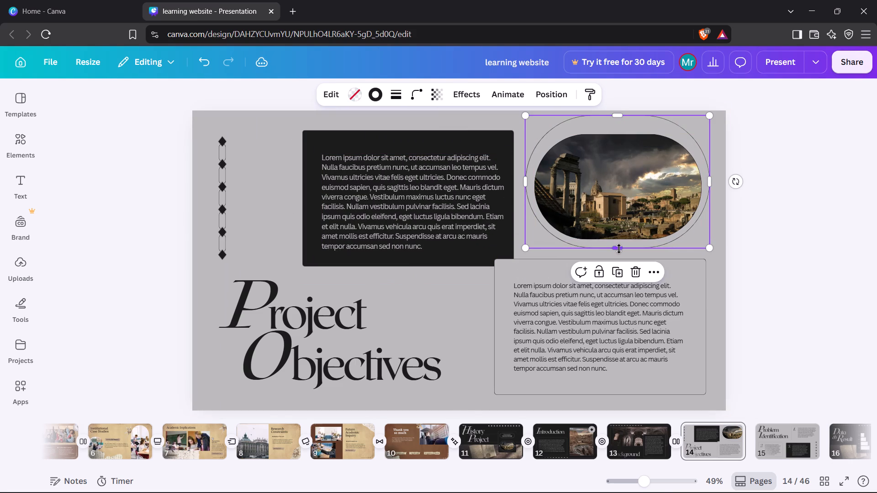
drag(619, 249, 621, 257)
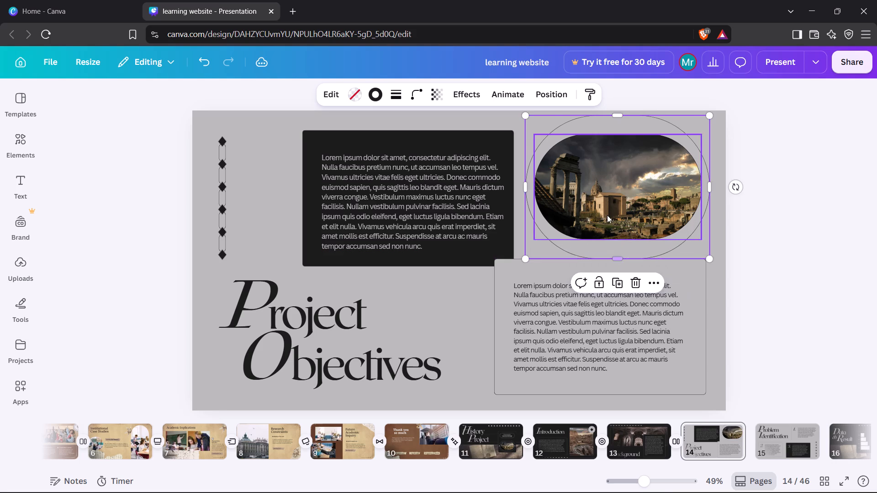
Stretch the Roman ruins photo on page 14 to a height of about 459 and widen it slightly leftward inside its outline.
click(607, 205)
drag(619, 131, 619, 124)
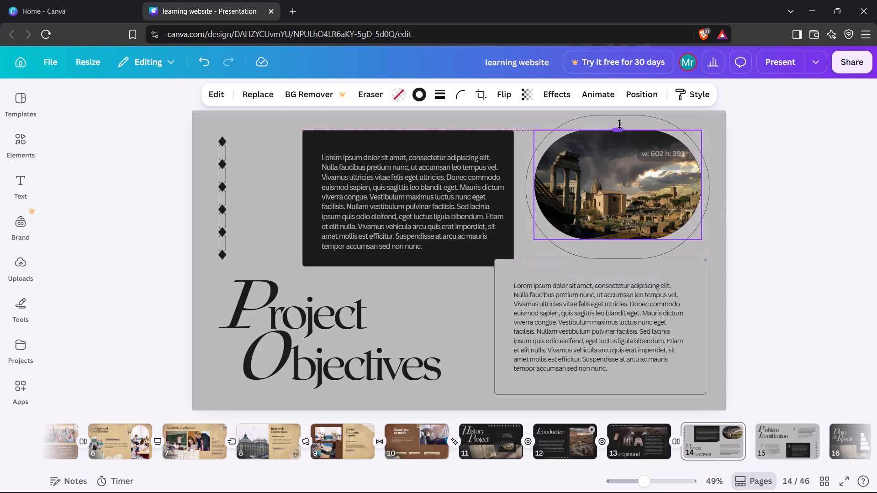
drag(619, 124, 619, 120)
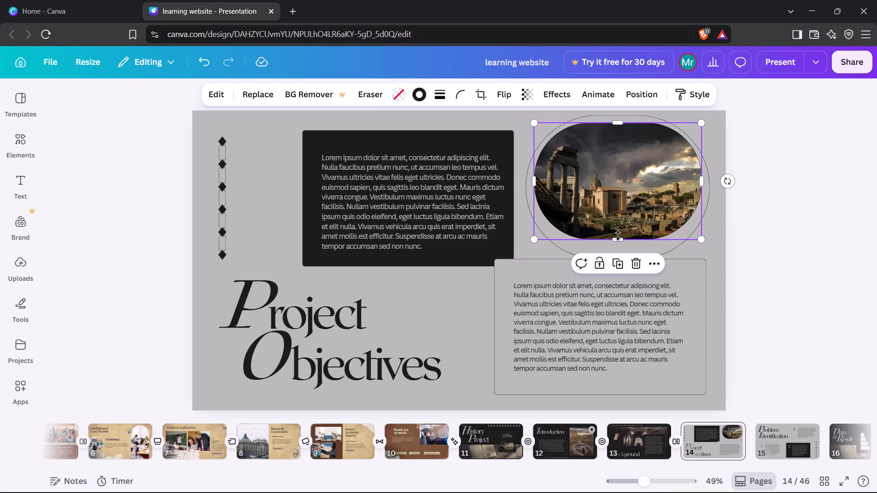
drag(618, 236, 620, 245)
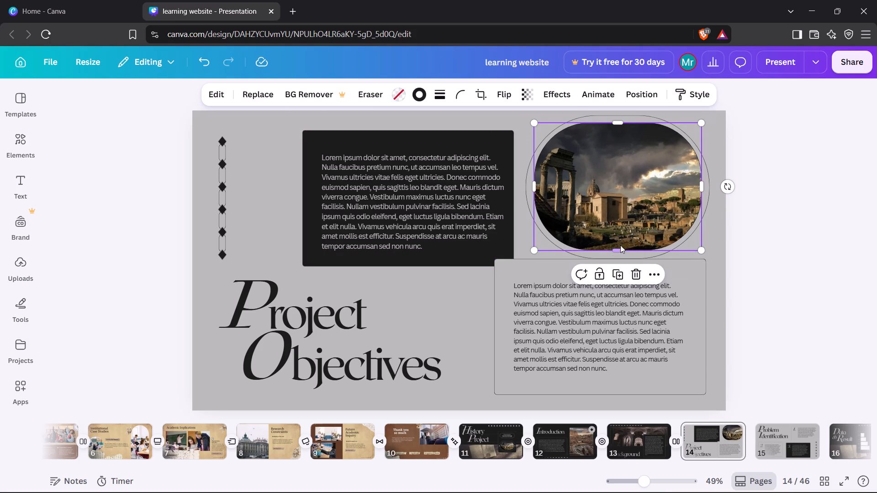
click(534, 186)
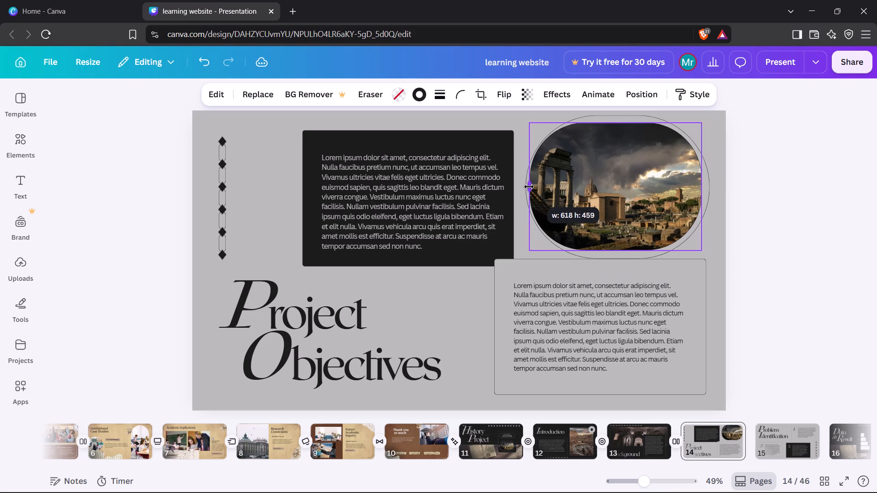
click(516, 136)
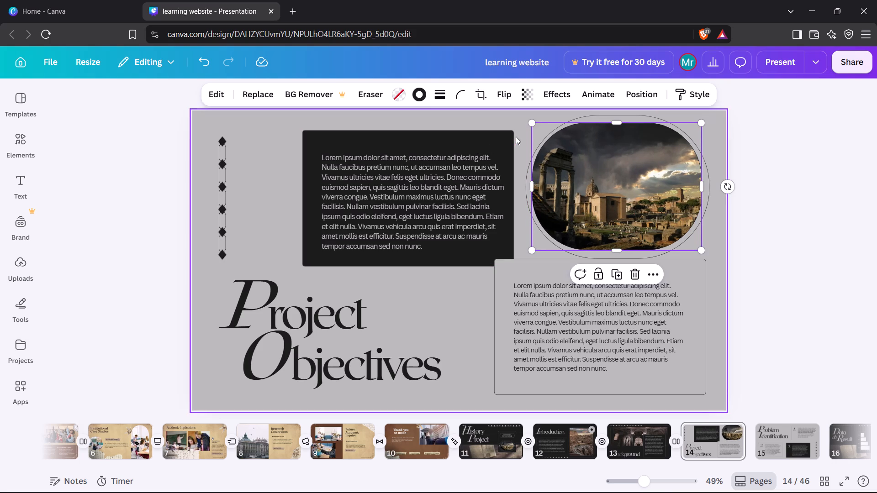
click(617, 230)
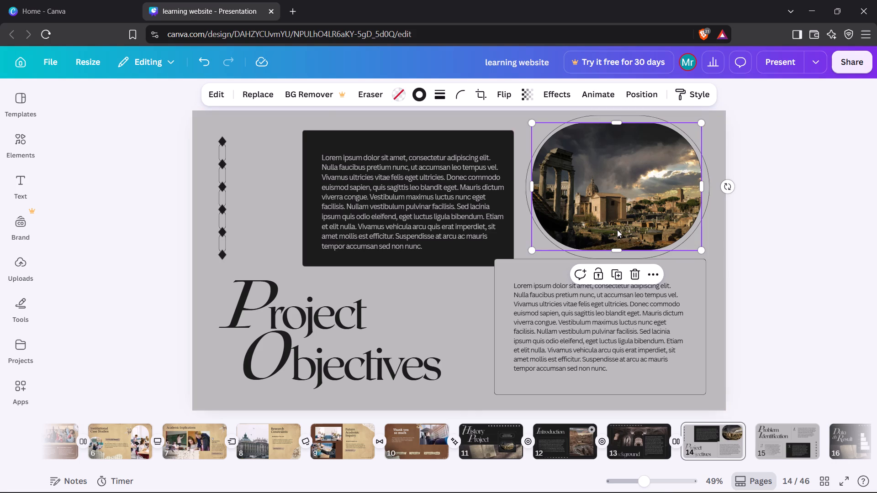
Apply the Sleek page animation to page 14, playing on enter only.
click(720, 222)
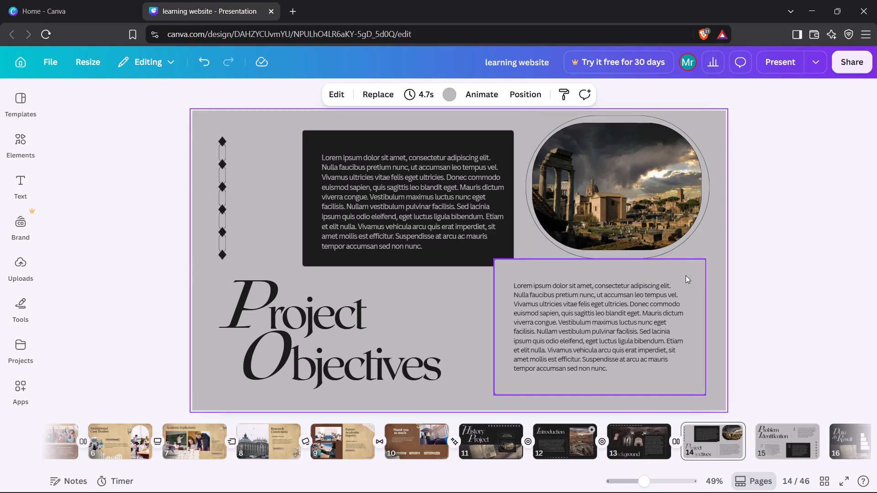
click(459, 307)
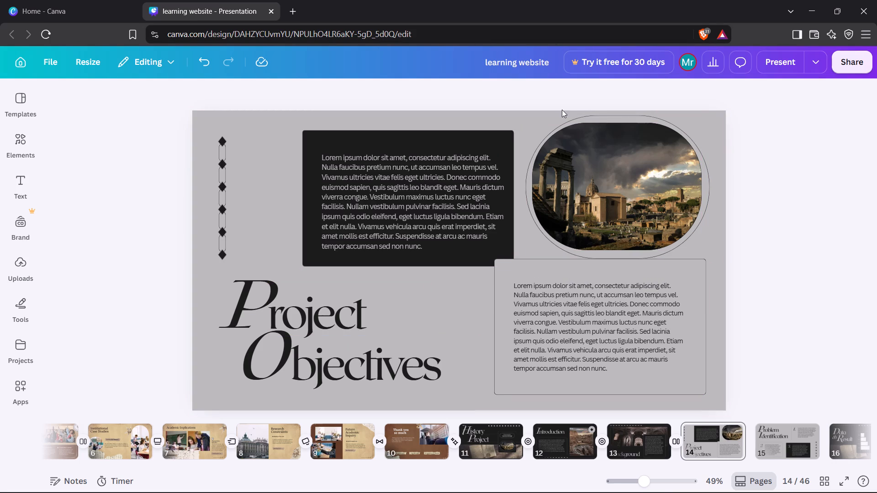
click(465, 289)
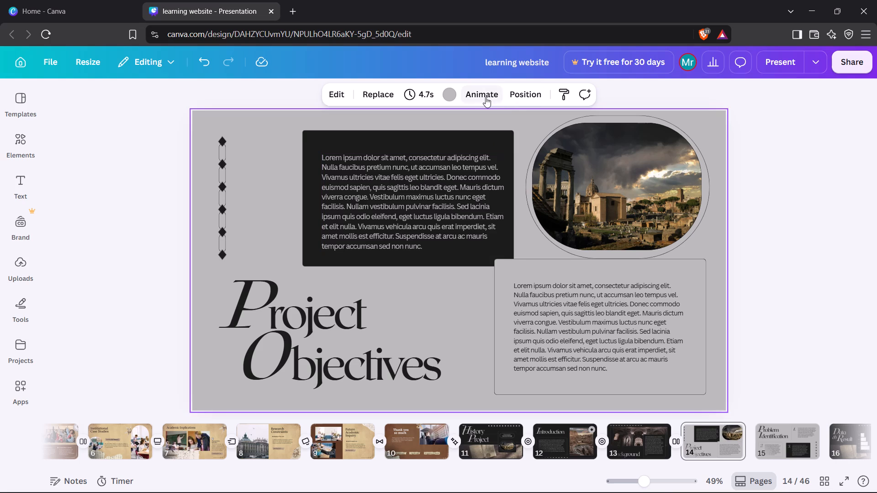
click(485, 98)
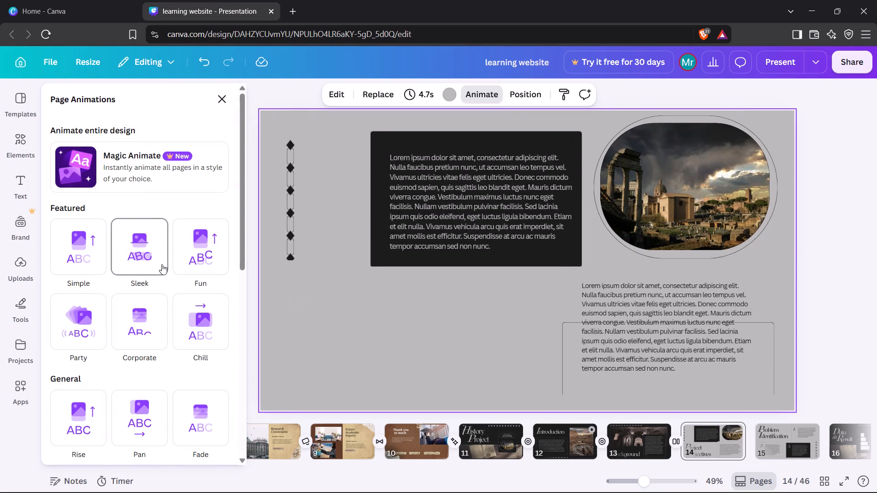
click(162, 264)
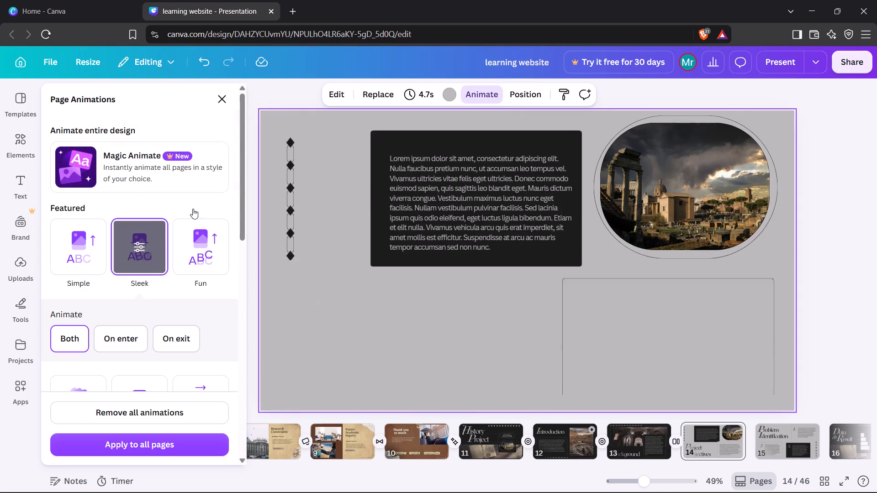
click(172, 337)
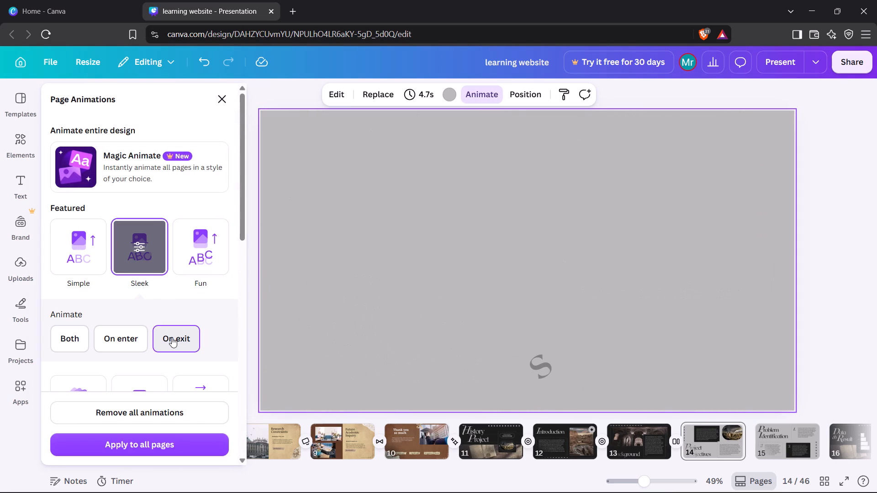
click(139, 339)
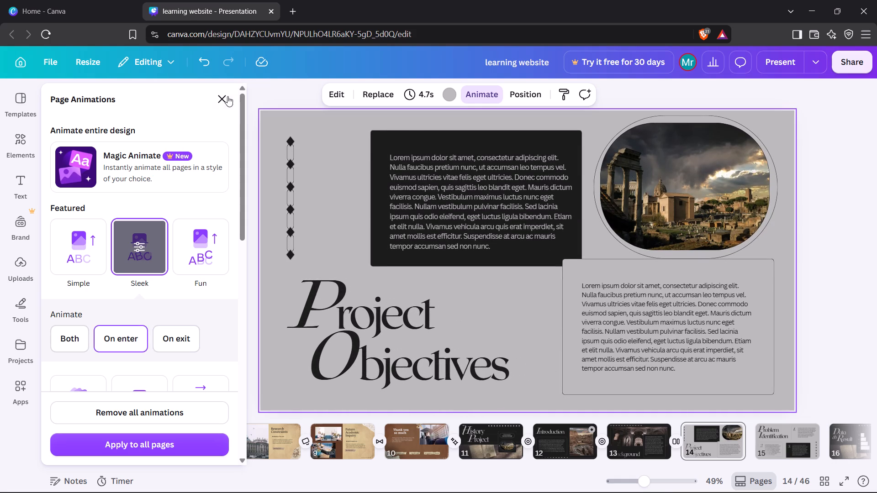
click(227, 96)
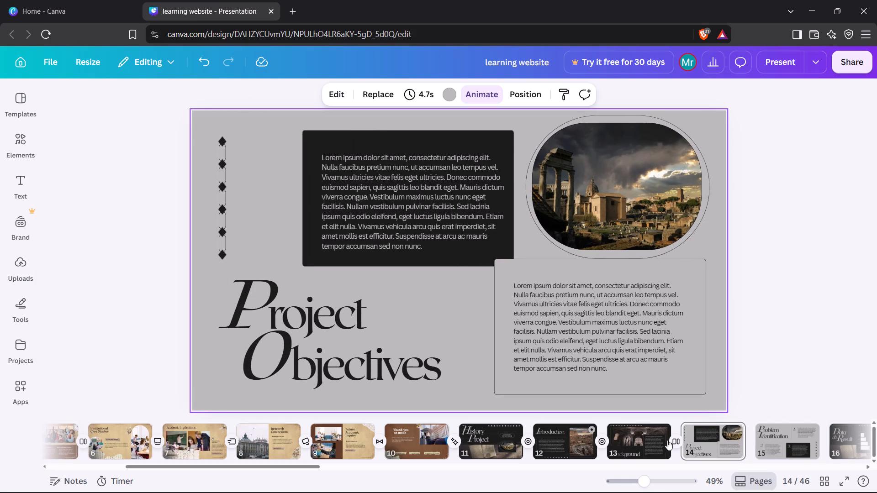
Add a Flow transition between pages 14 and 15 with the direction set leftward.
click(755, 451)
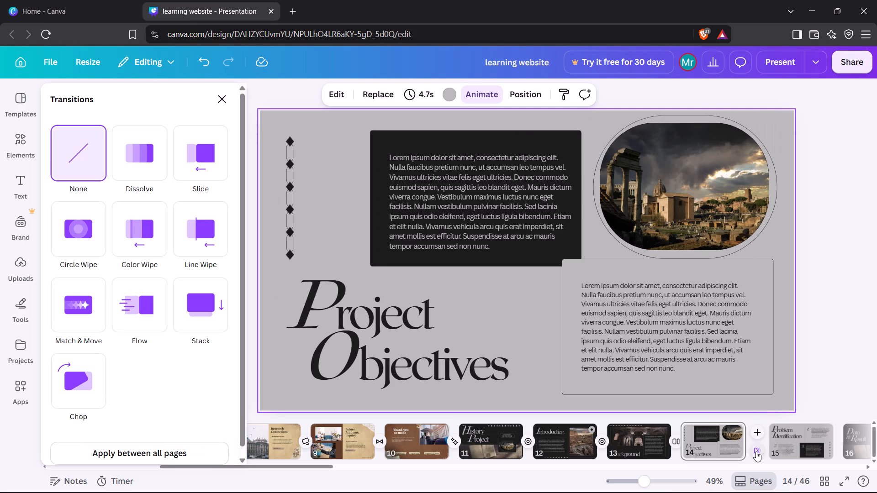
click(756, 450)
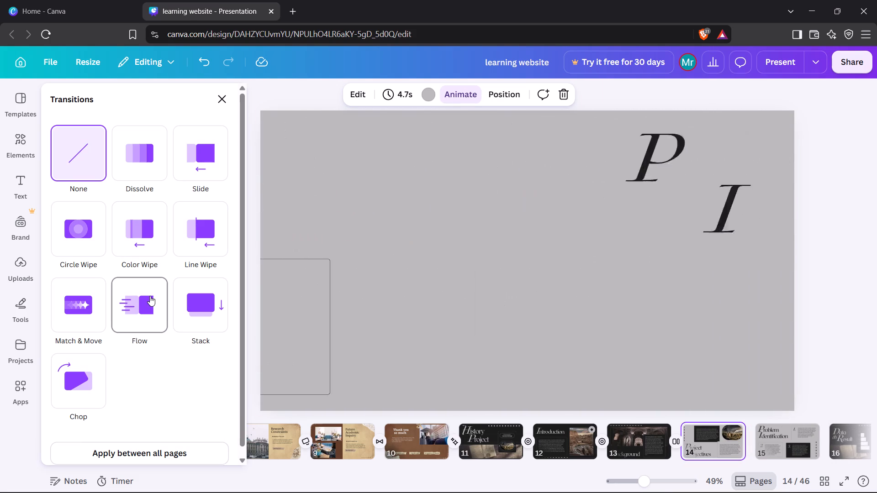
click(150, 296)
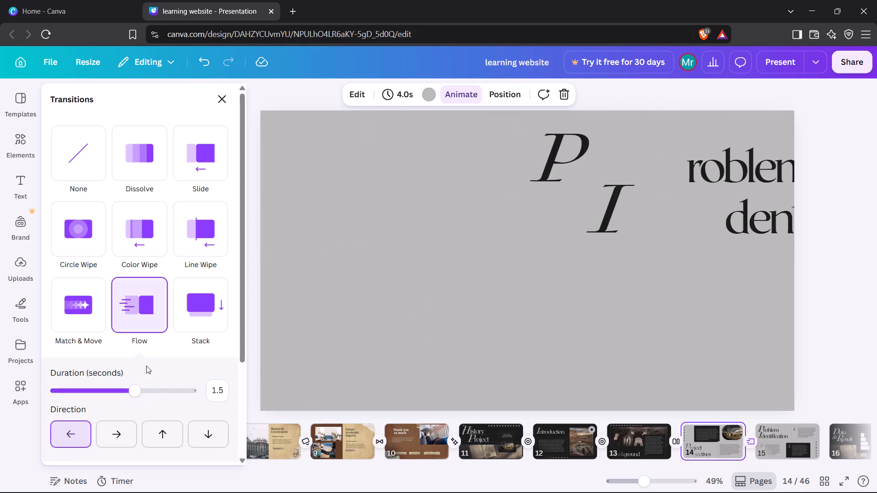
click(167, 437)
click(125, 441)
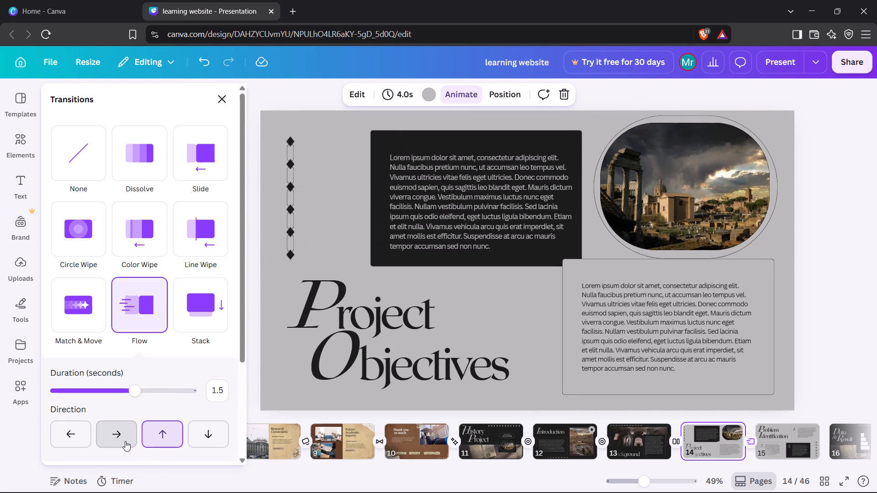
click(87, 437)
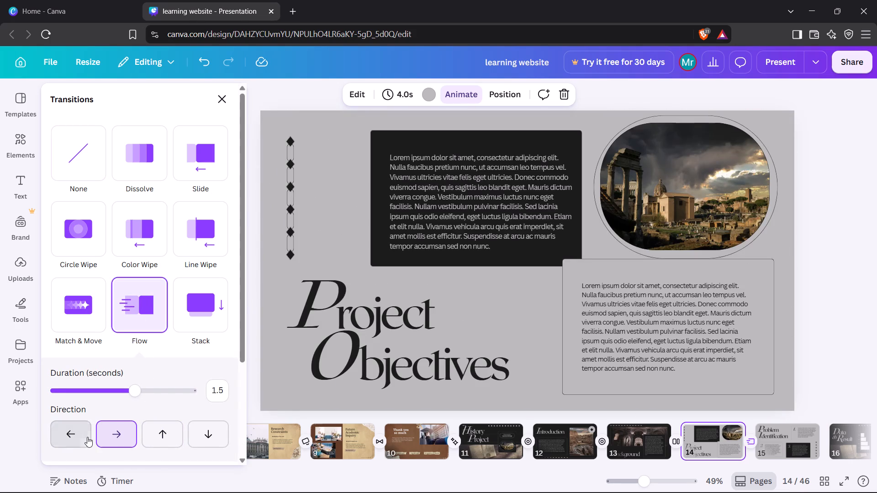
click(227, 103)
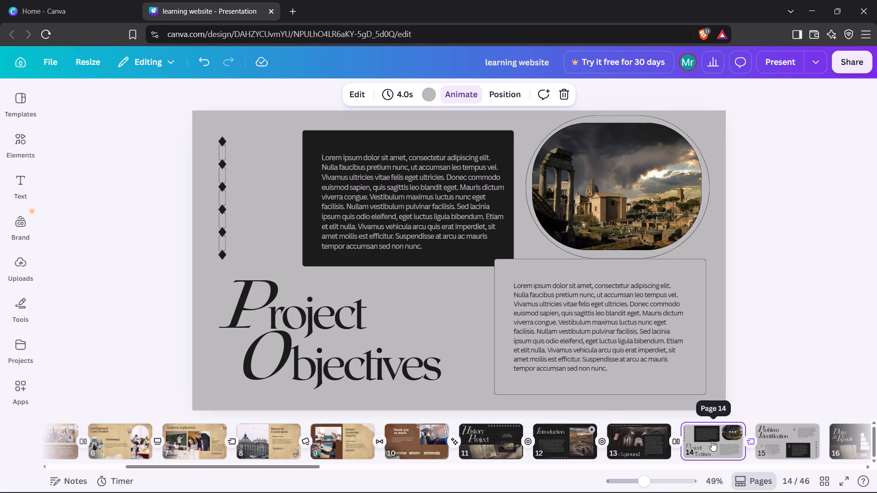
Apply the Fun page animation to page 15, the Problem Identification slide.
click(797, 387)
key(Right)
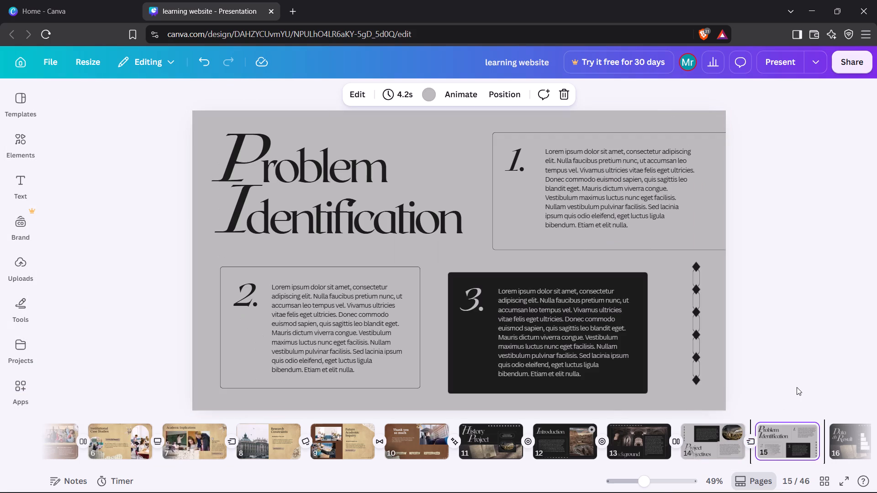
click(509, 320)
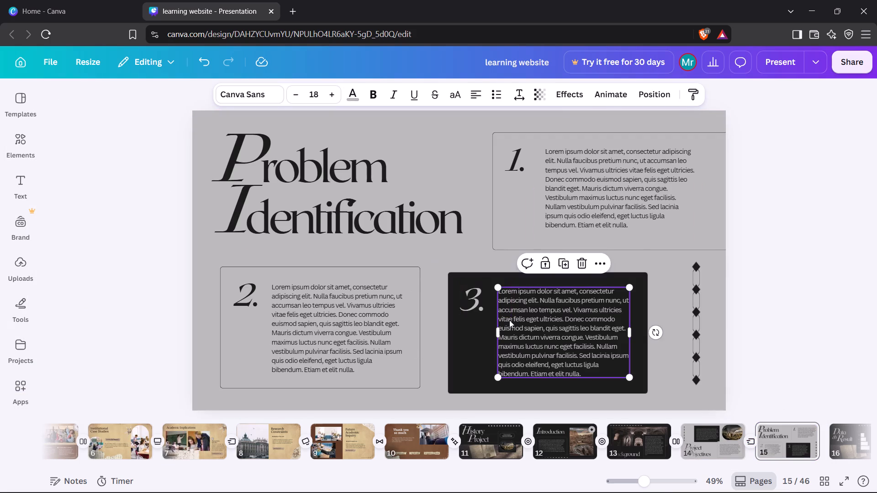
click(468, 323)
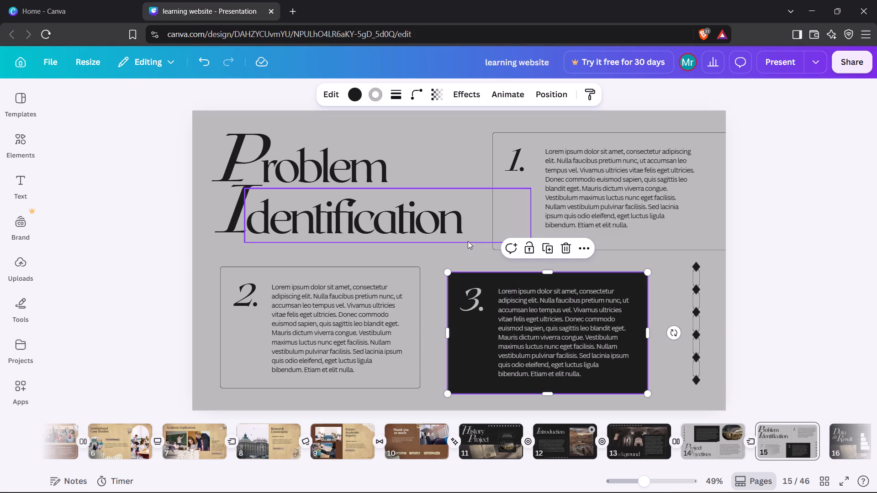
click(456, 234)
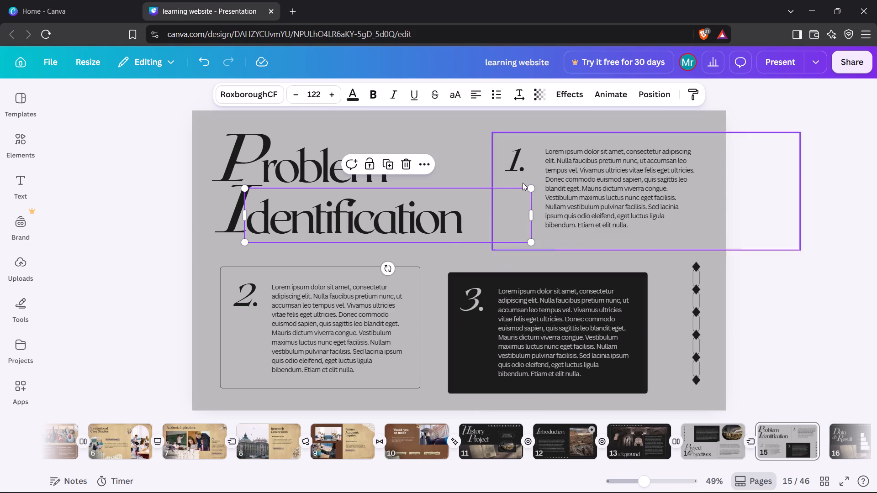
click(445, 126)
click(489, 90)
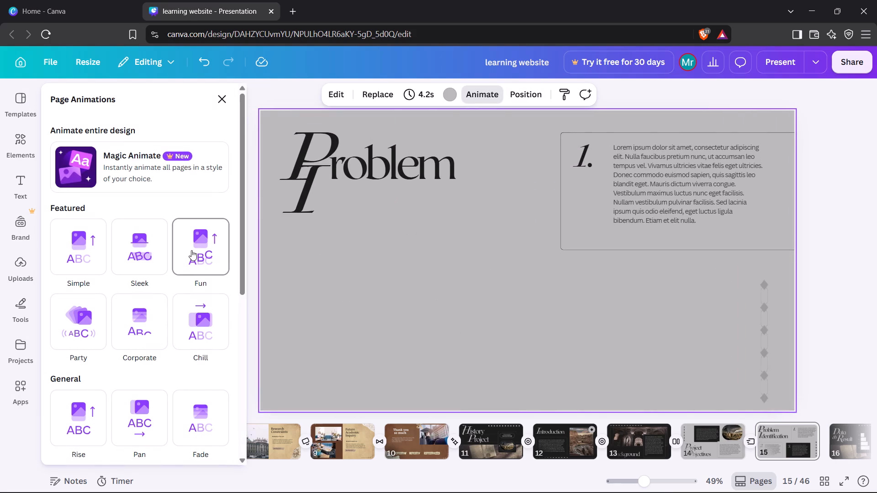
click(191, 250)
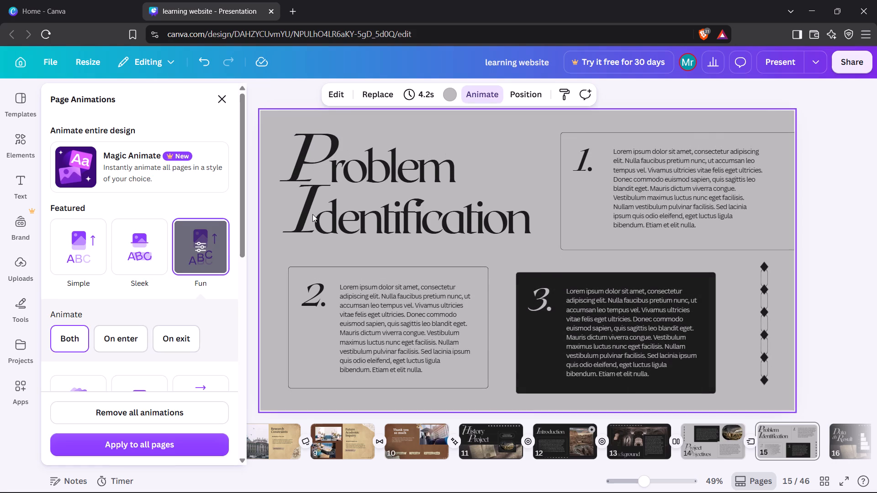
click(211, 250)
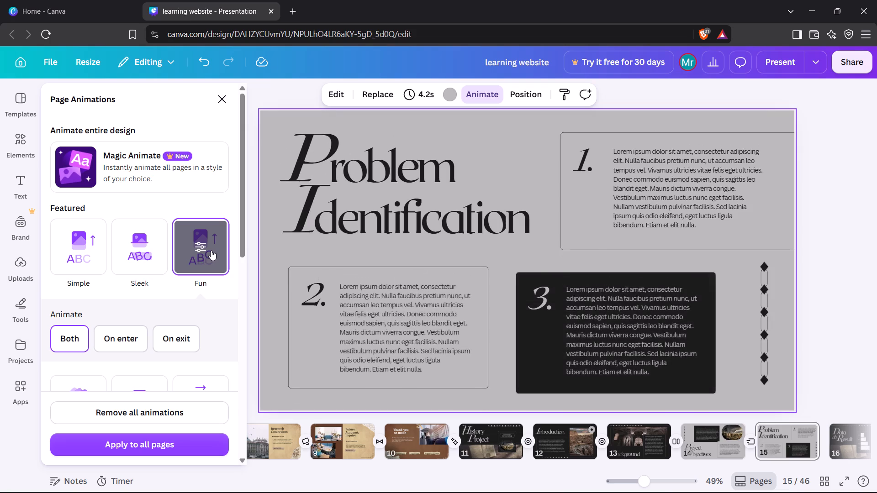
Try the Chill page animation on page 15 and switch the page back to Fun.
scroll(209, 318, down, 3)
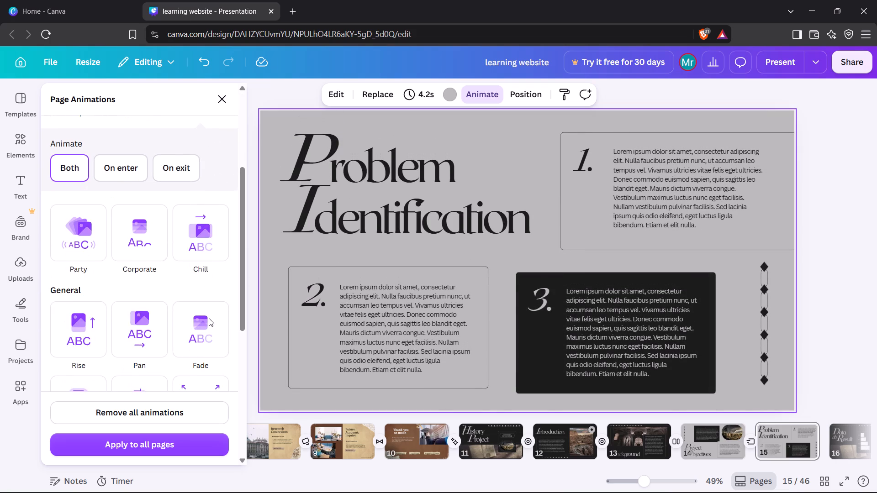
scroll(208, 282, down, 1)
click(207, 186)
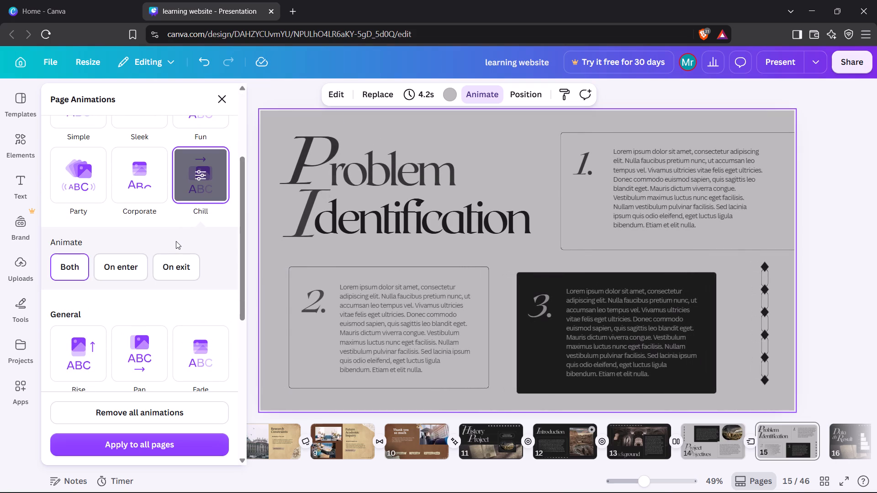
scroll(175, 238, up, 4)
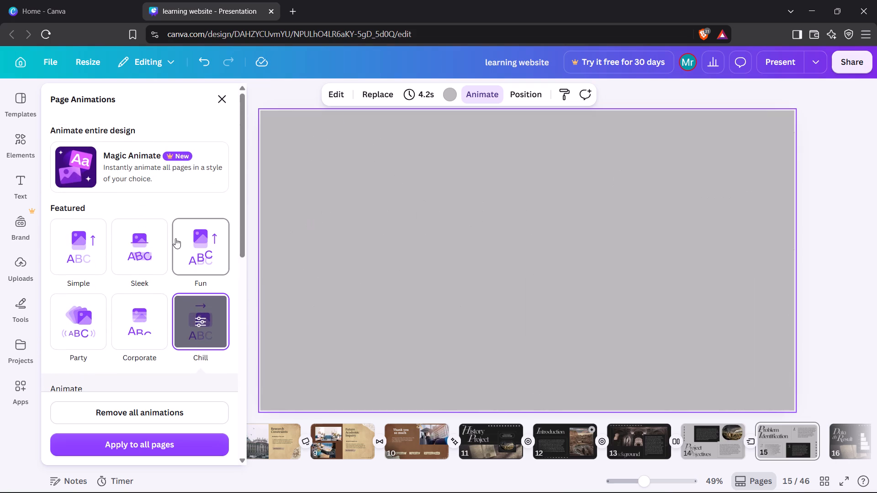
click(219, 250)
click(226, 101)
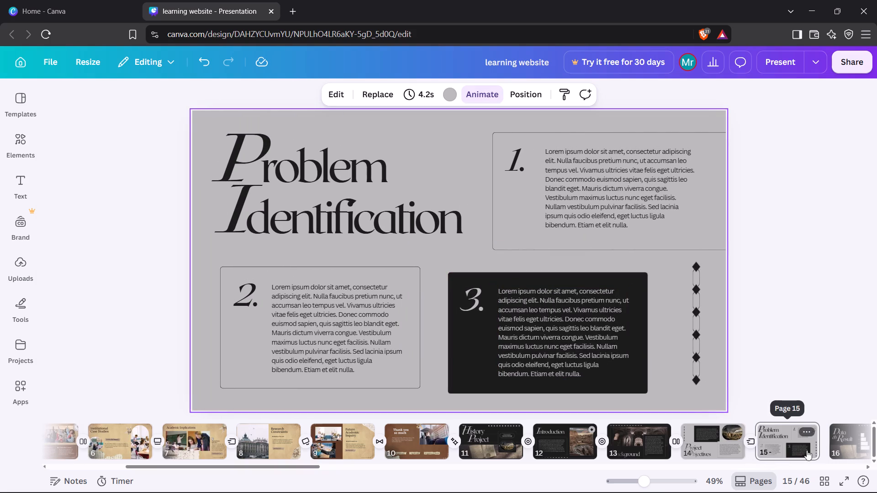
Add a Line Wipe transition between pages 15 and 16 with a duration of 0.9 seconds.
click(830, 450)
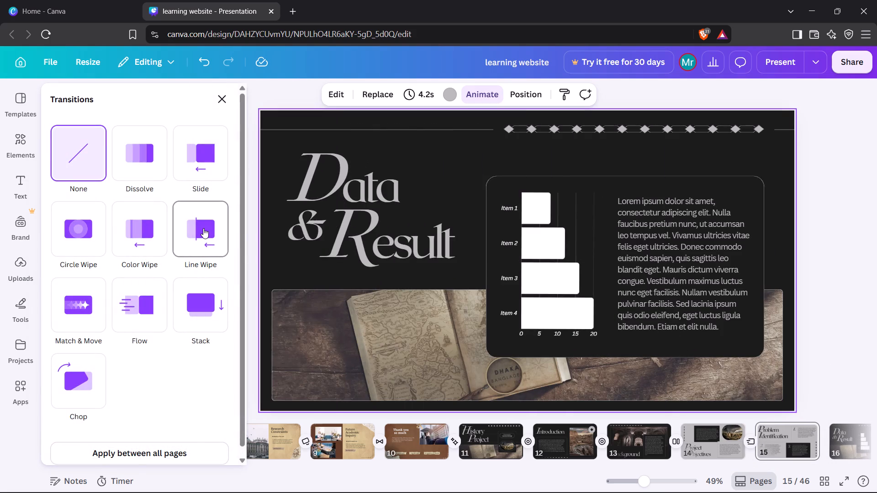
click(203, 228)
click(119, 316)
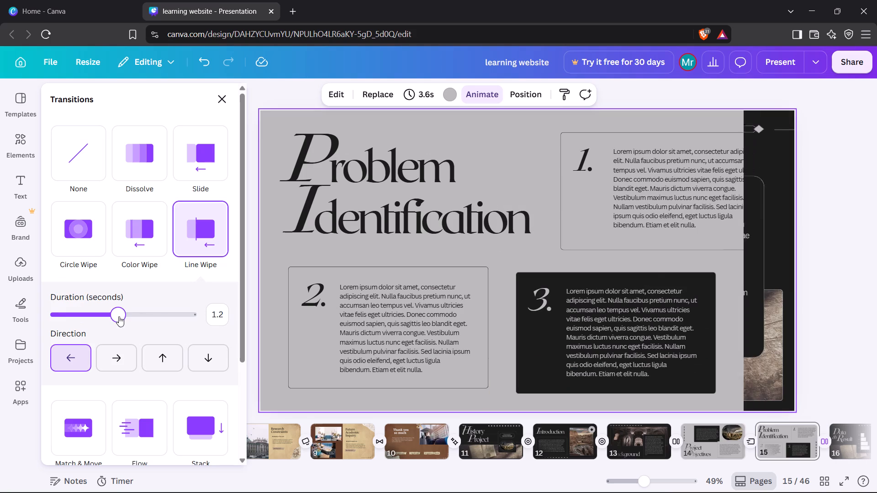
click(101, 313)
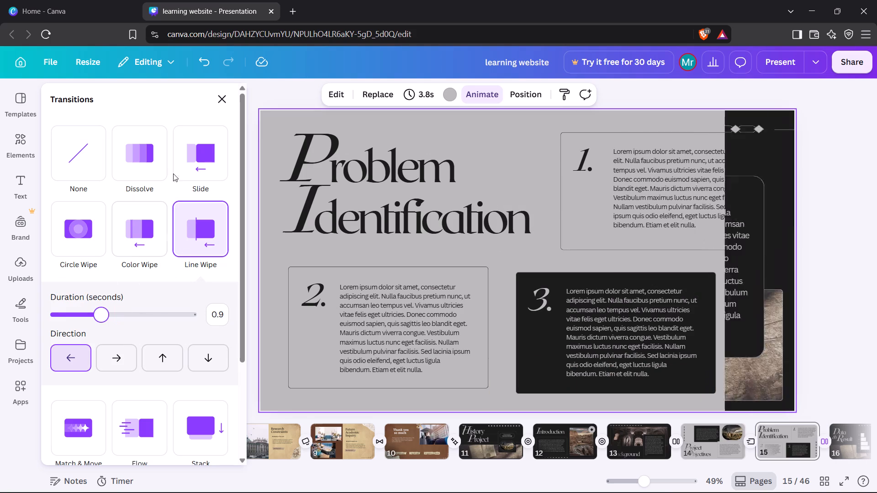
click(219, 102)
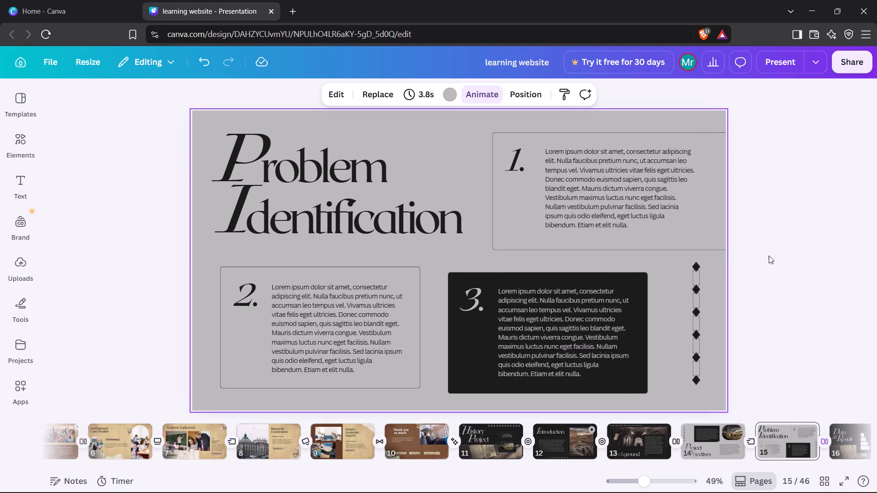
On page 16, Data & Result, move the rounded panel, its bar chart and its paragraph upward, keeping them arranged together.
scroll(743, 351, left, 1)
scroll(760, 426, left, 5)
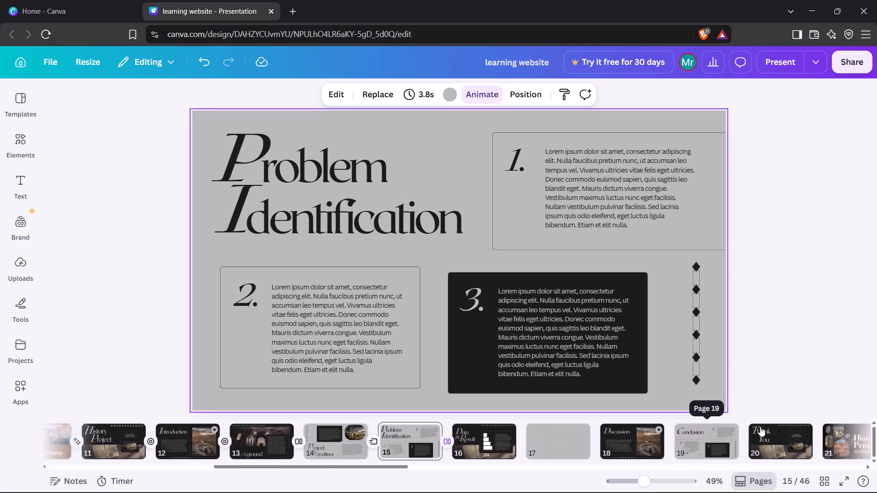
scroll(760, 426, left, 2)
scroll(703, 443, left, 1)
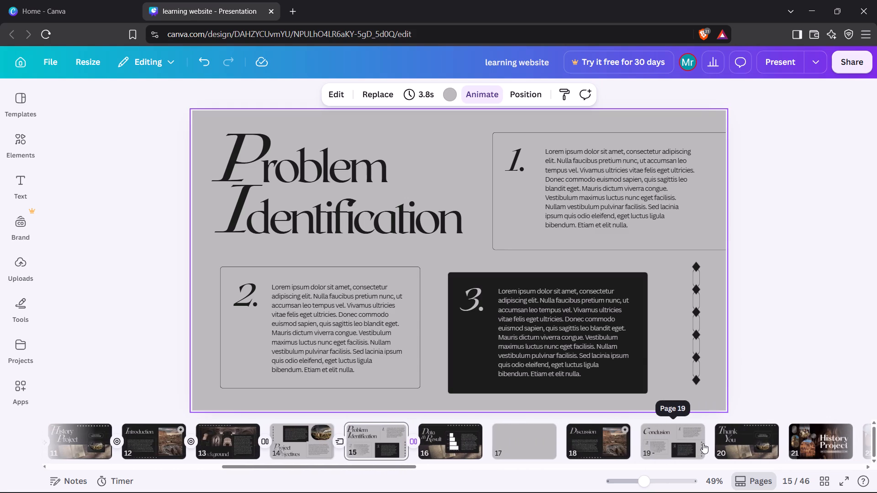
scroll(703, 443, left, 1)
click(438, 439)
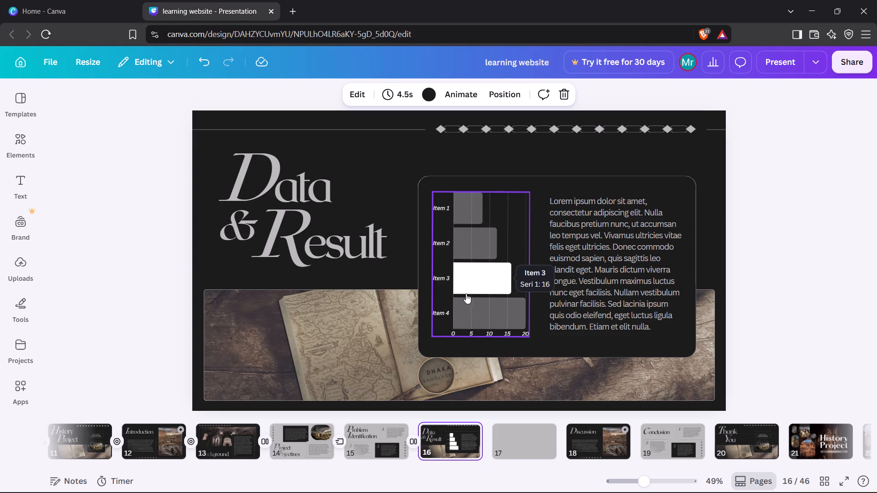
drag(560, 186, 562, 156)
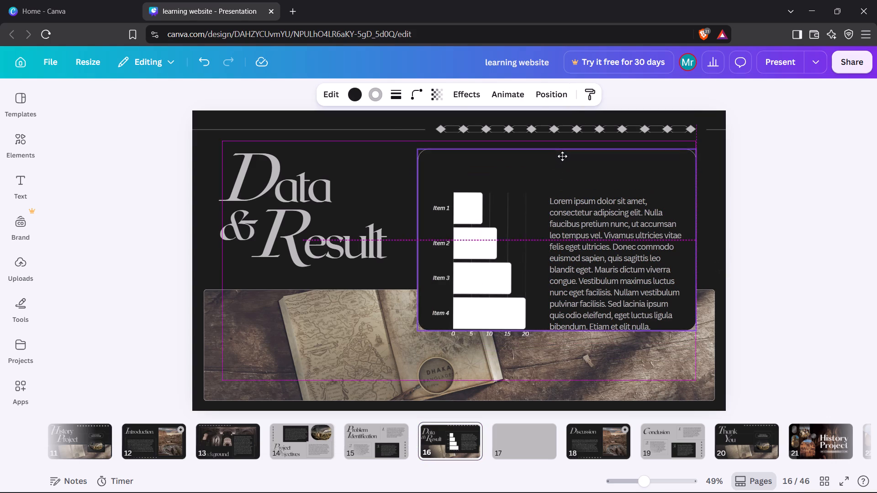
drag(562, 156, 562, 154)
click(491, 233)
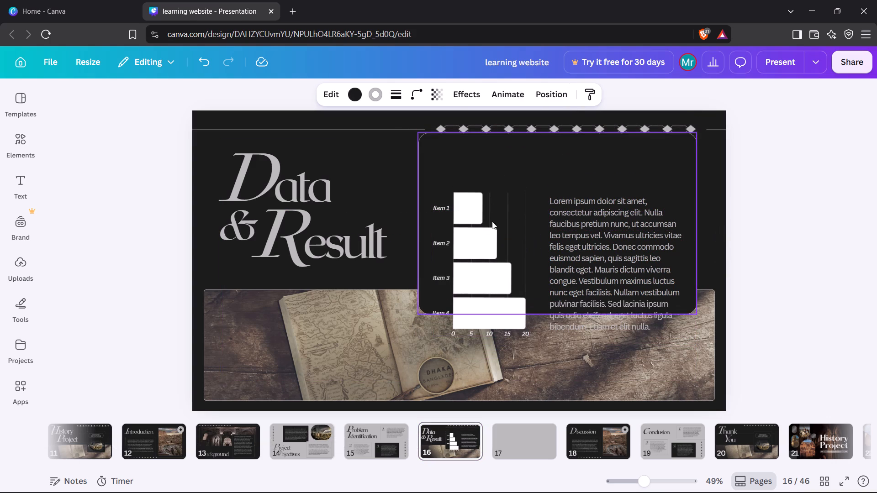
click(492, 231)
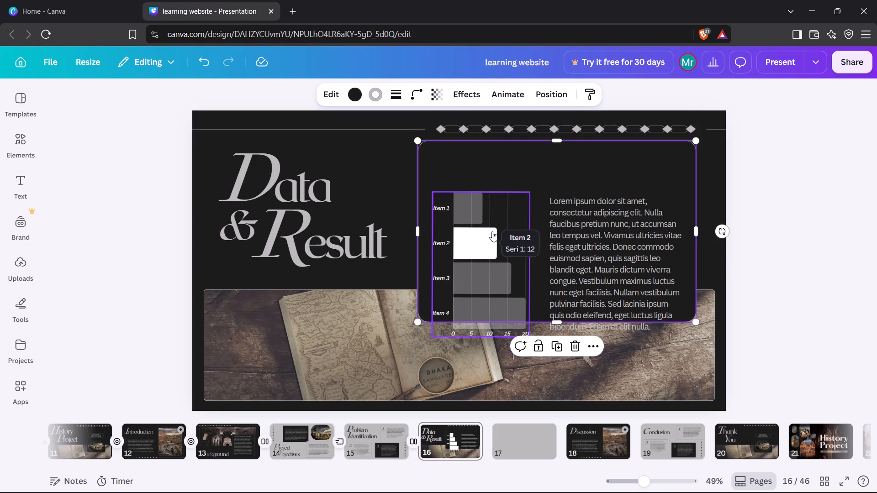
drag(474, 270, 474, 238)
drag(578, 256, 578, 226)
Apply the Corporate page animation to page 16.
click(484, 350)
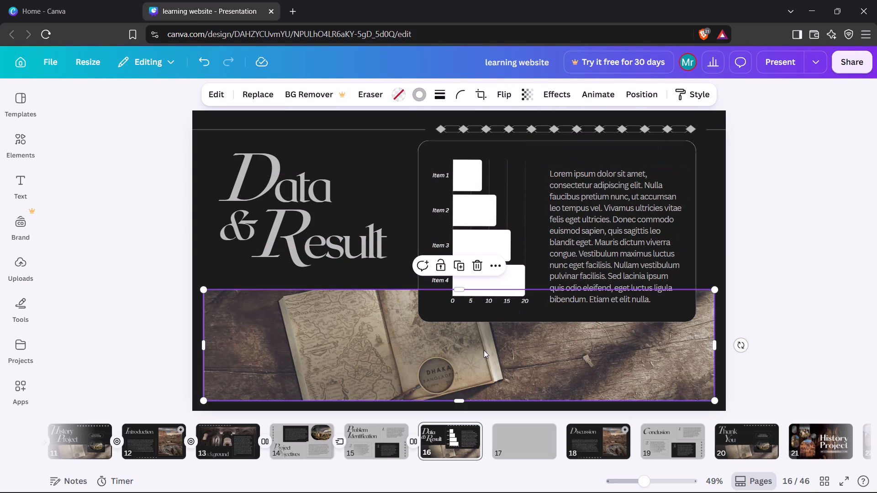
click(327, 249)
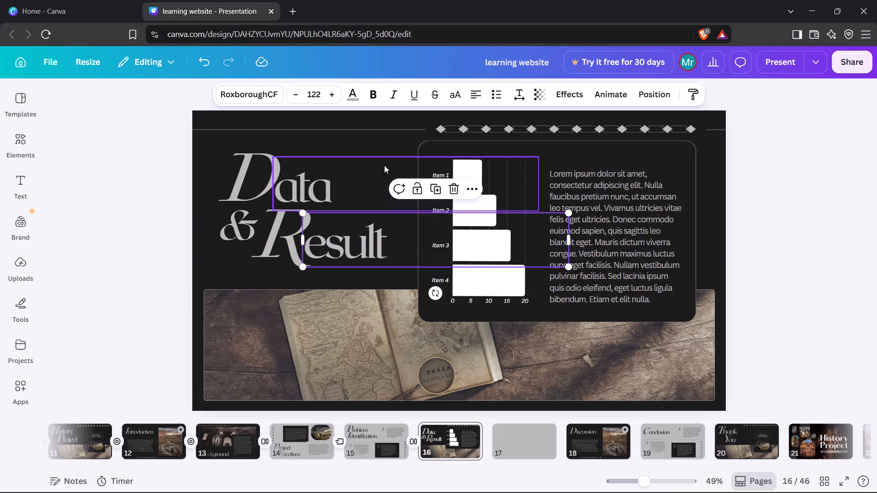
click(384, 165)
click(351, 122)
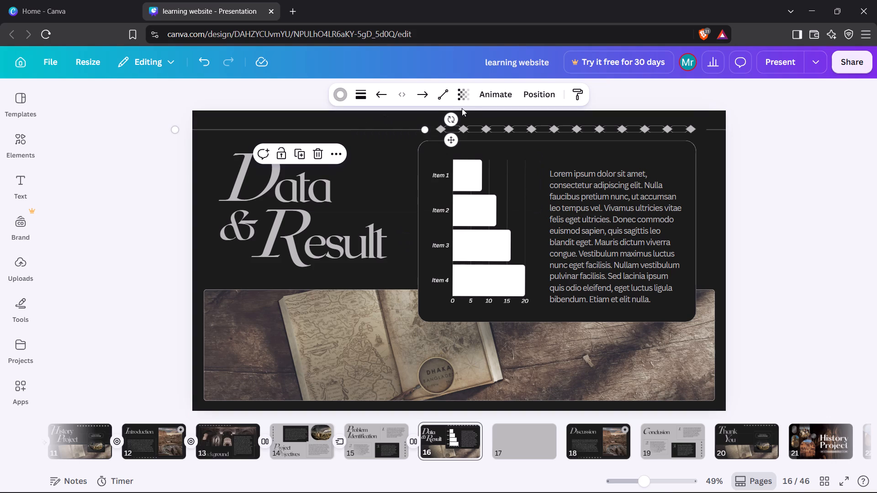
click(476, 98)
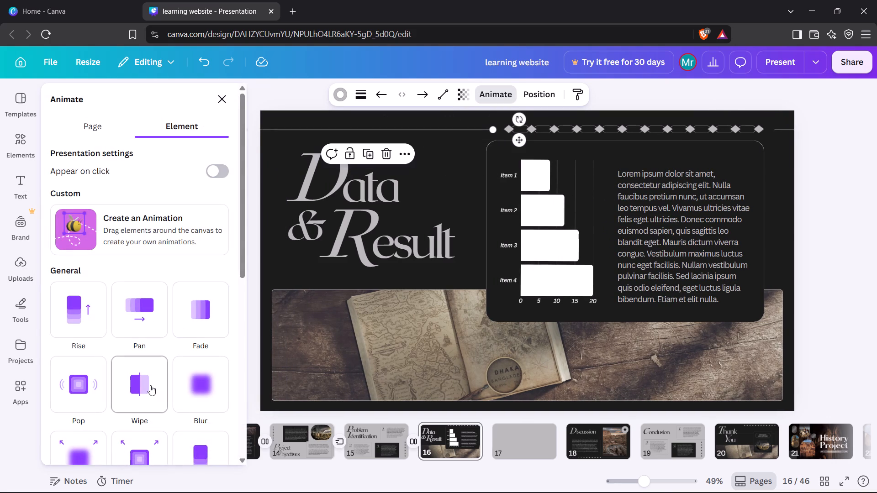
click(444, 125)
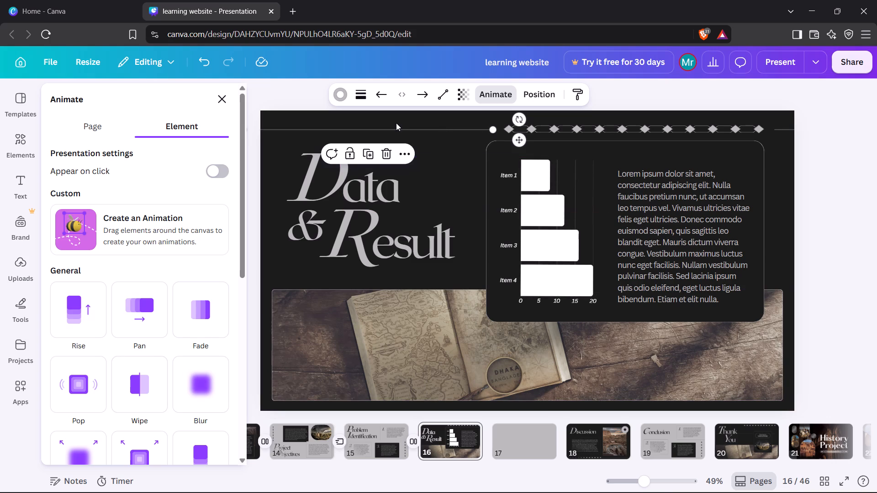
click(305, 118)
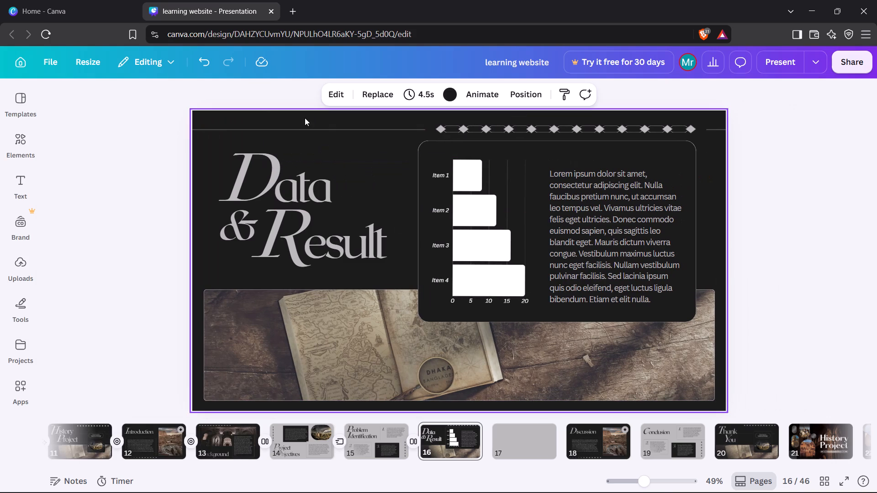
click(475, 92)
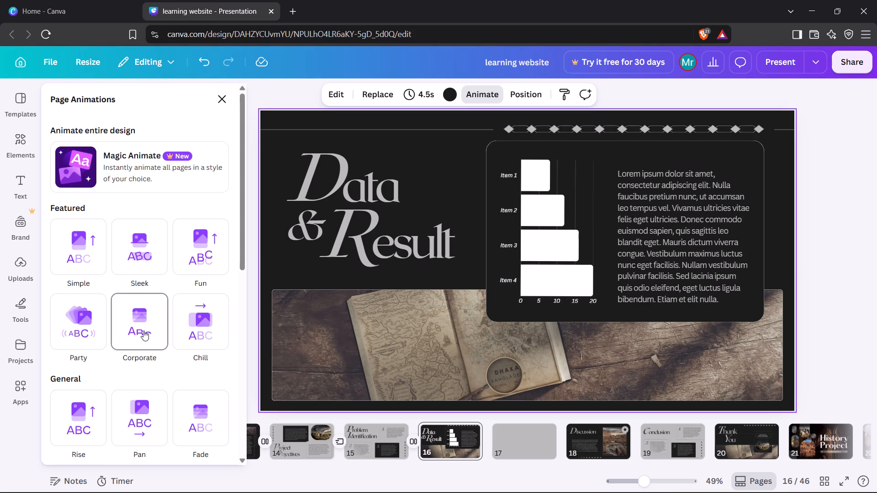
click(225, 100)
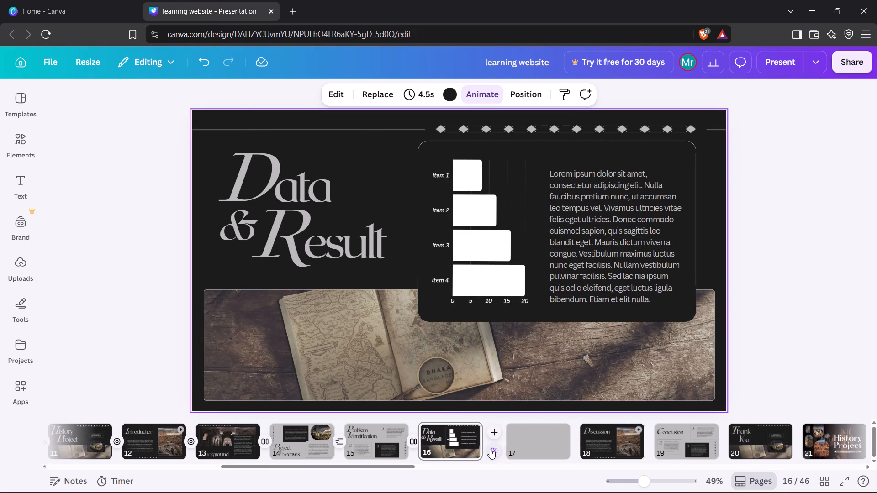
Add a Dissolve transition after page 16.
click(490, 449)
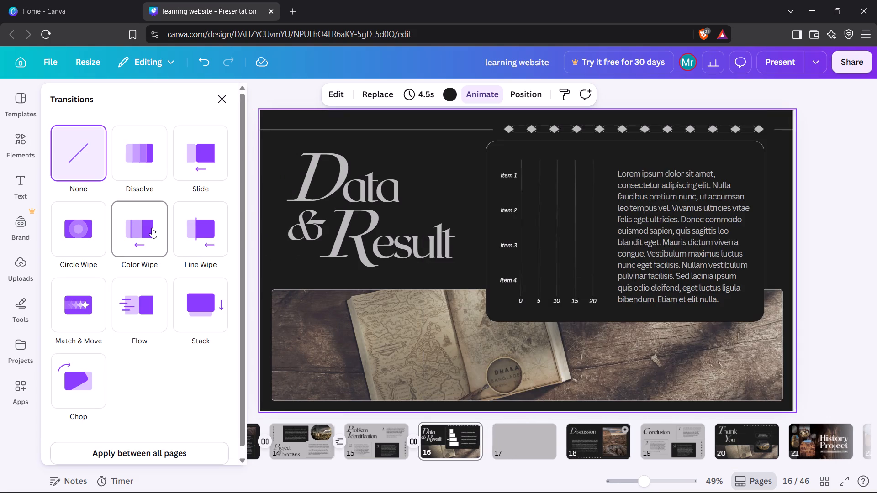
click(151, 170)
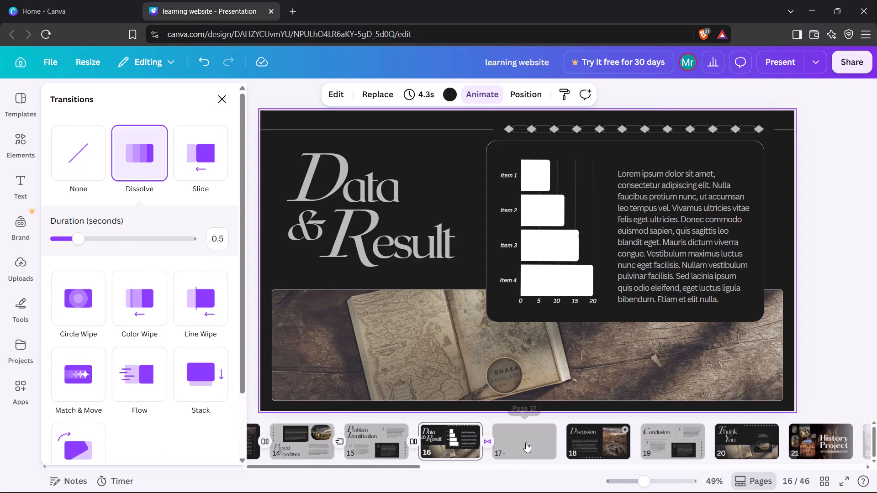
Delete the blank page 17.
click(526, 442)
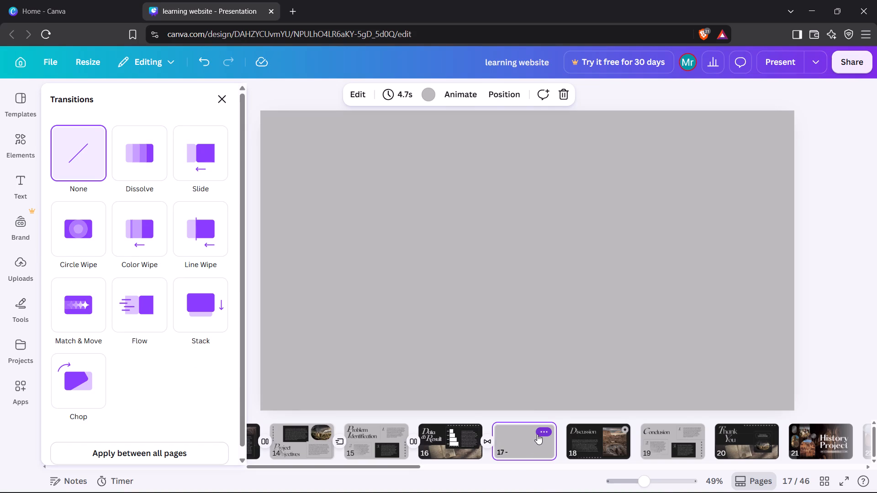
click(540, 432)
click(569, 182)
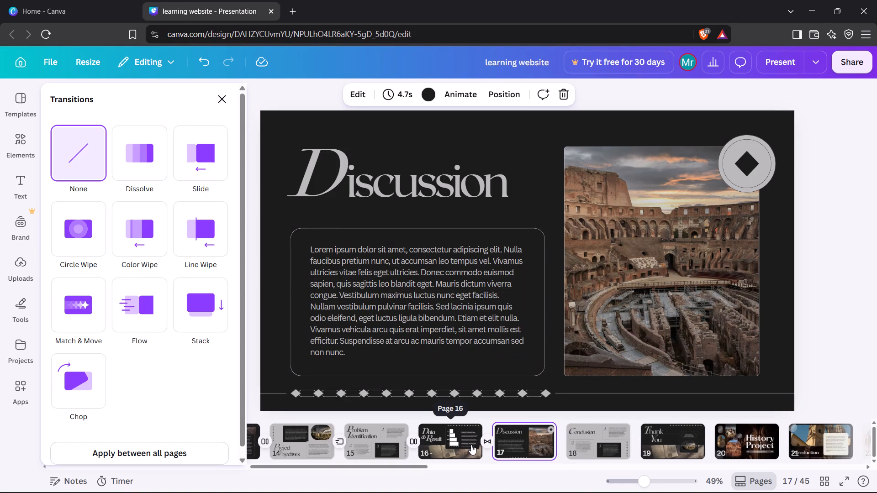
On the Discussion page, shift the "iscussion" part of the title slightly right and up from its large initial D.
click(458, 448)
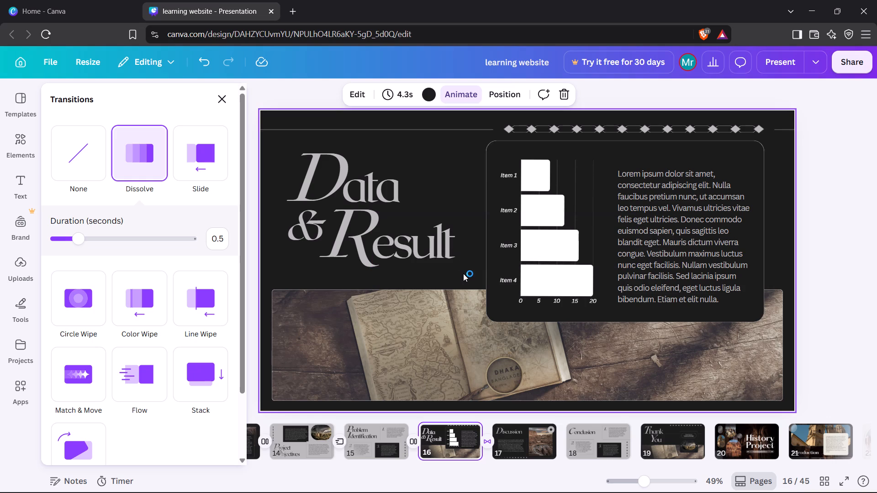
key(Right)
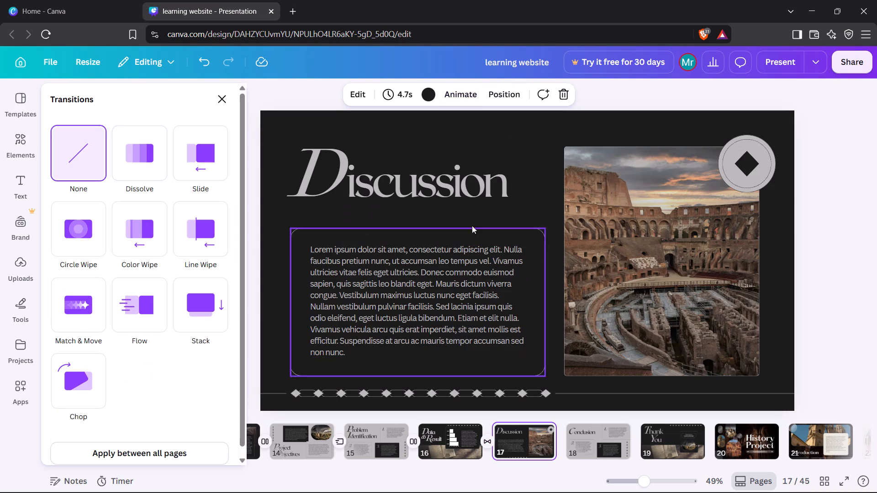
click(448, 190)
drag(357, 191, 354, 184)
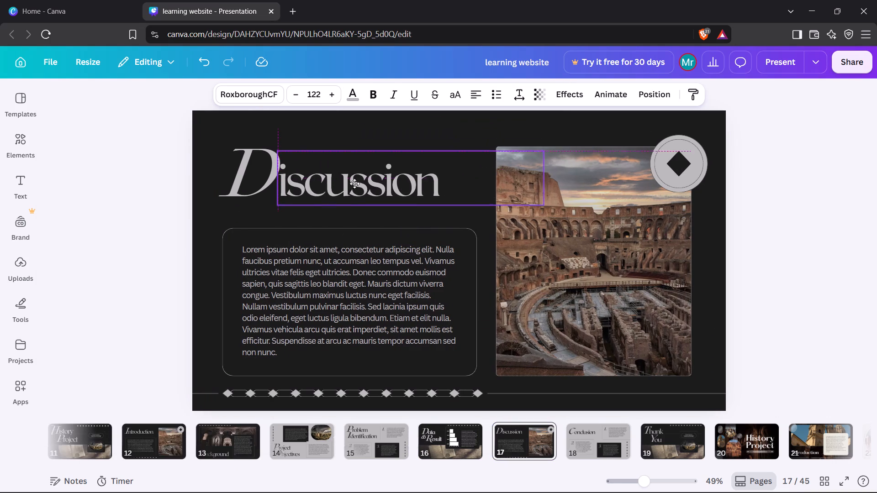
drag(354, 184, 361, 181)
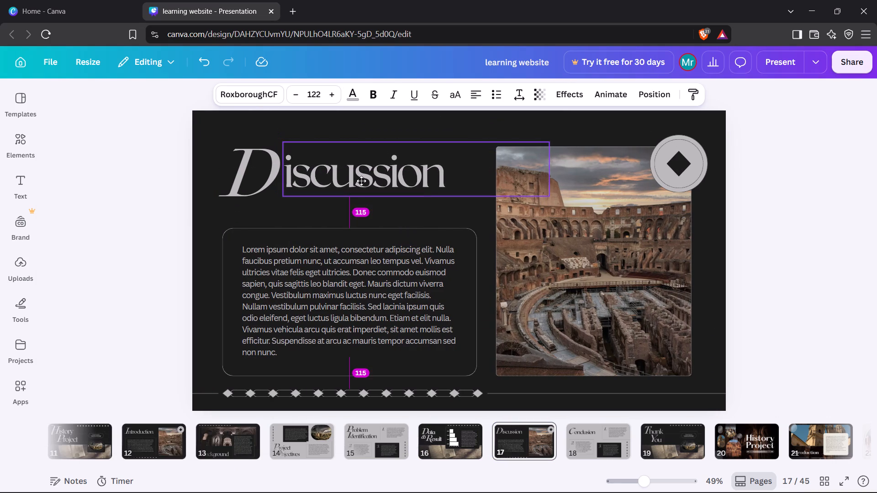
drag(361, 181, 361, 186)
Extend the top edge of the Colosseum photo on the Discussion page slightly upward.
click(542, 247)
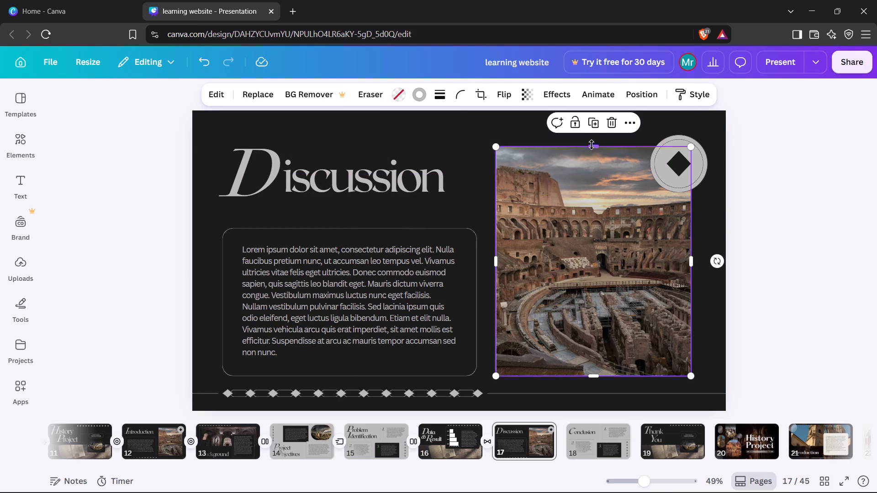
drag(592, 145, 590, 137)
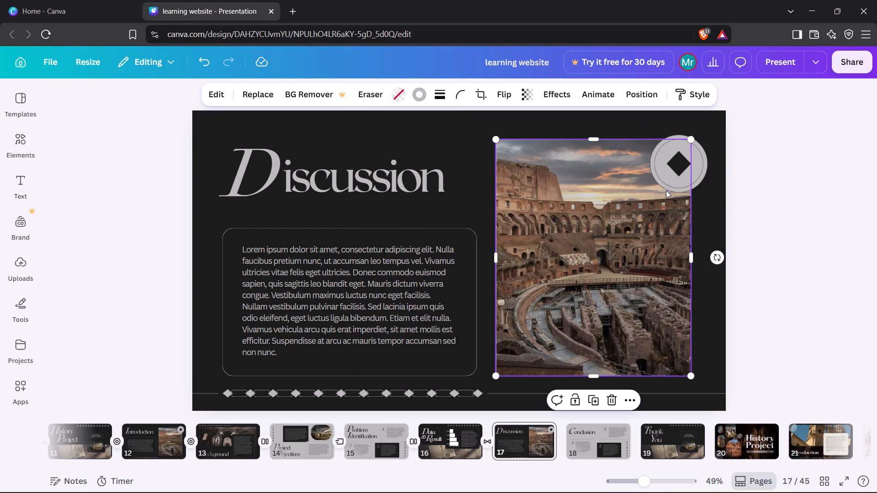
click(666, 188)
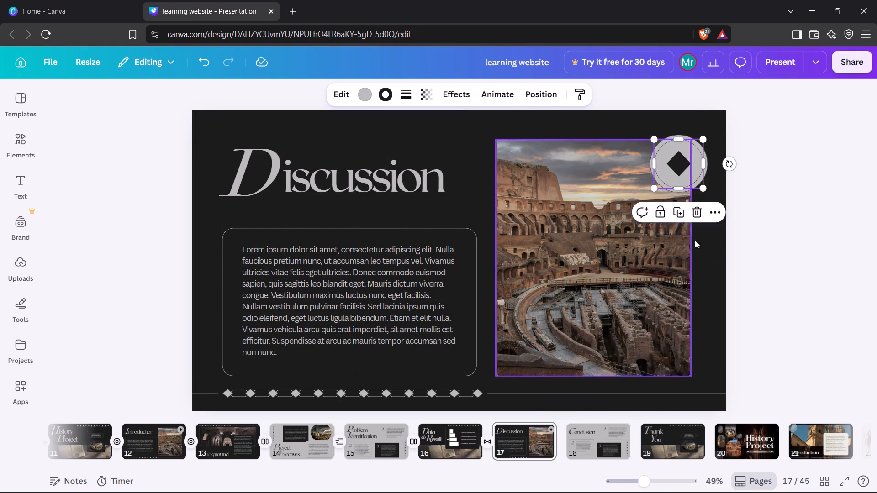
click(704, 290)
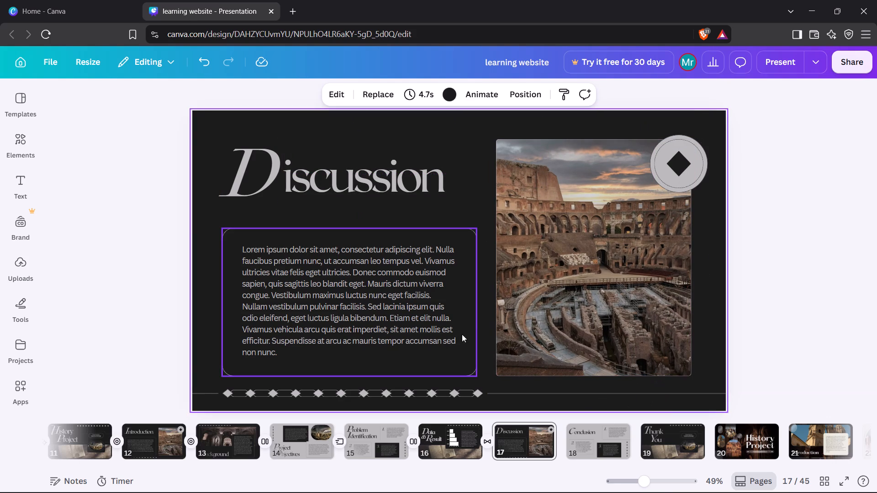
Apply the Sleek page animation to the Discussion page.
click(481, 199)
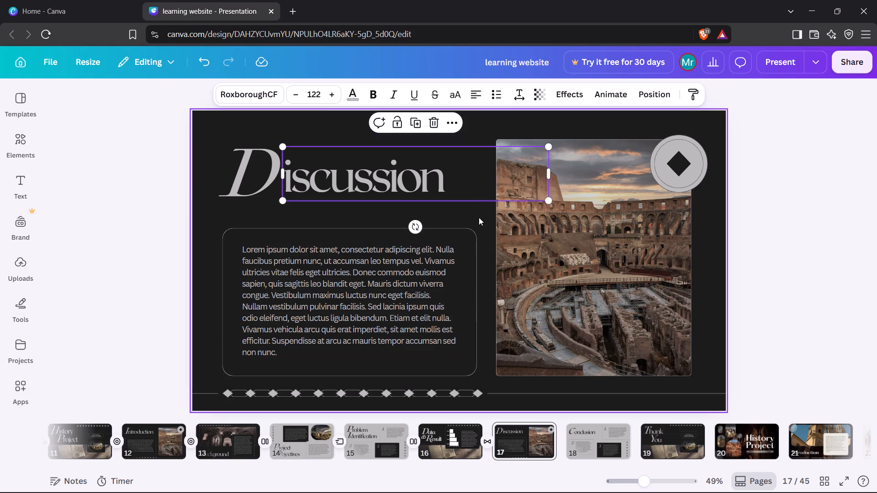
click(479, 226)
click(482, 91)
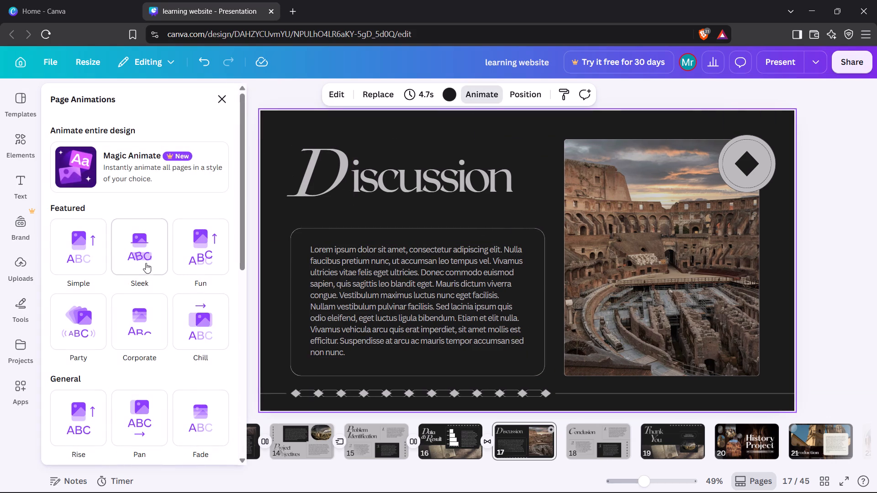
click(147, 264)
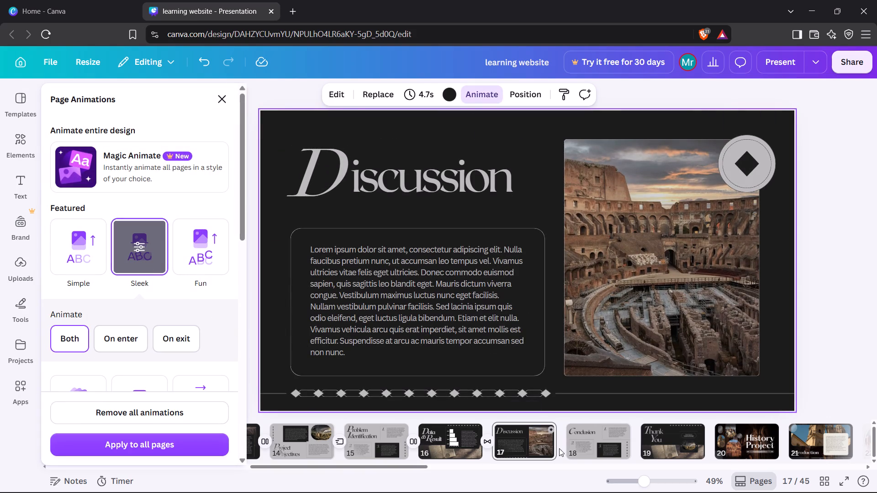
Try Color Wipe, Slide and Dissolve between pages 17 and 18, settling on the Chop transition.
click(565, 450)
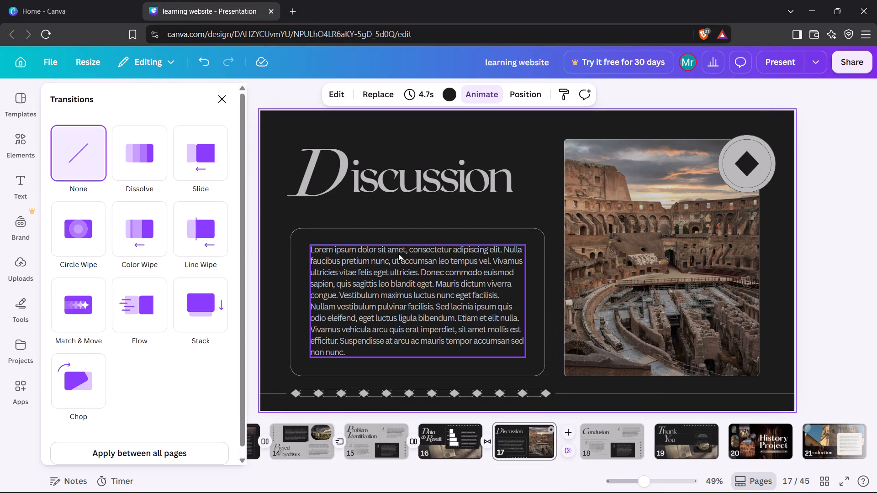
click(569, 448)
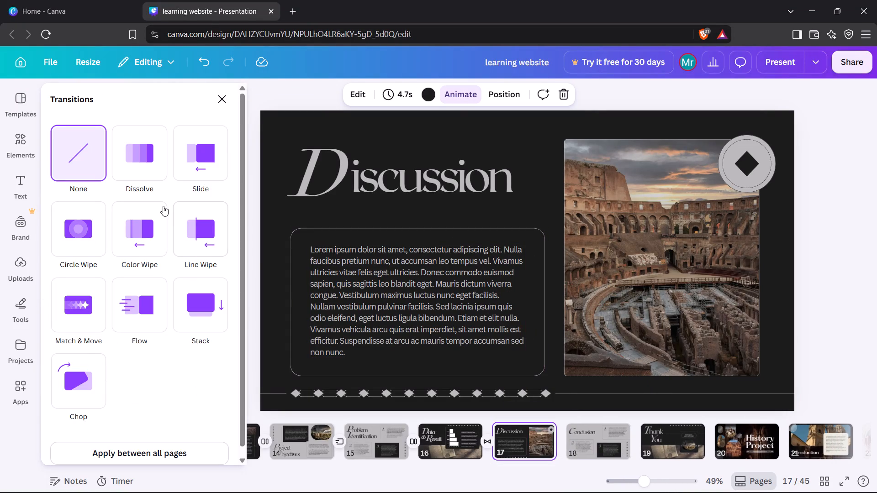
click(162, 205)
click(177, 379)
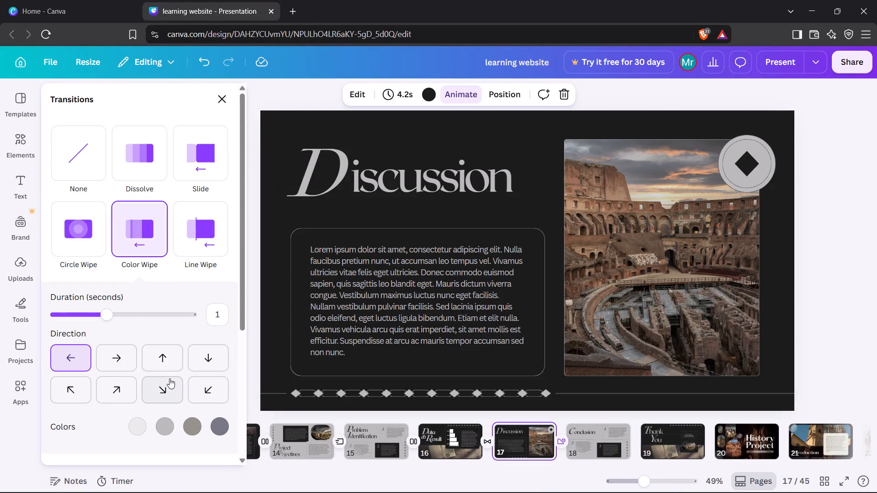
click(191, 167)
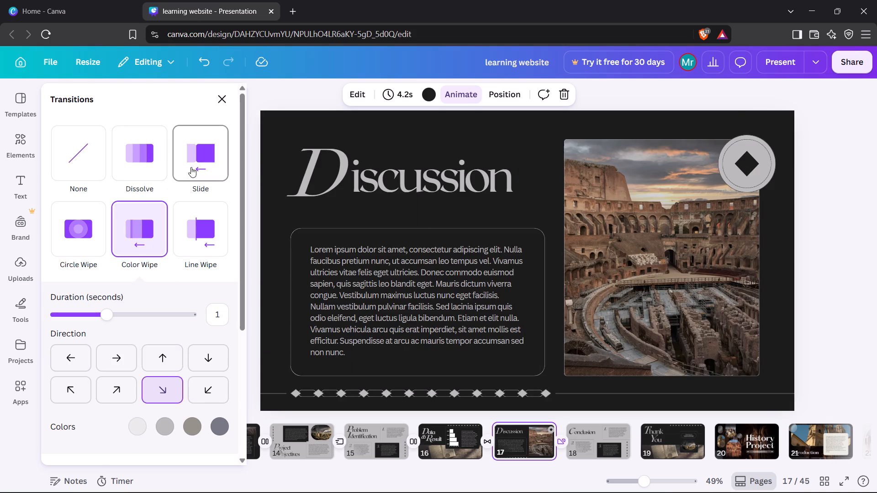
click(130, 169)
scroll(161, 234, down, 3)
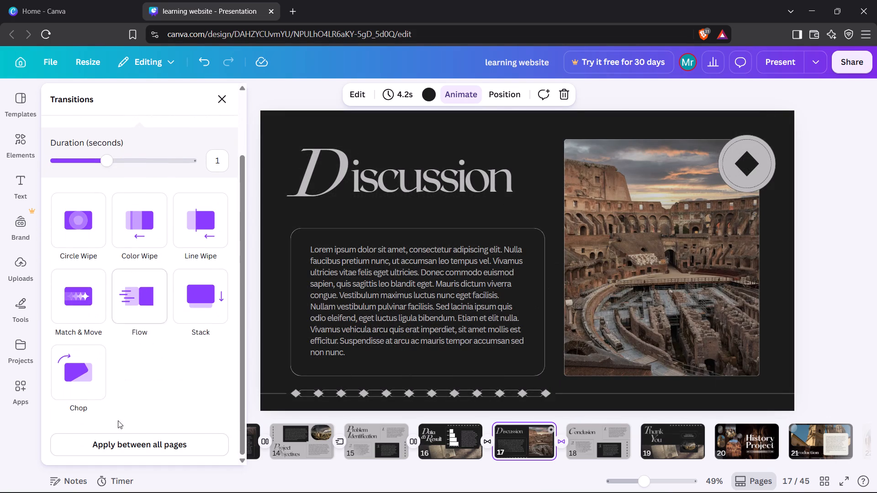
scroll(115, 425, down, 2)
click(105, 390)
click(82, 439)
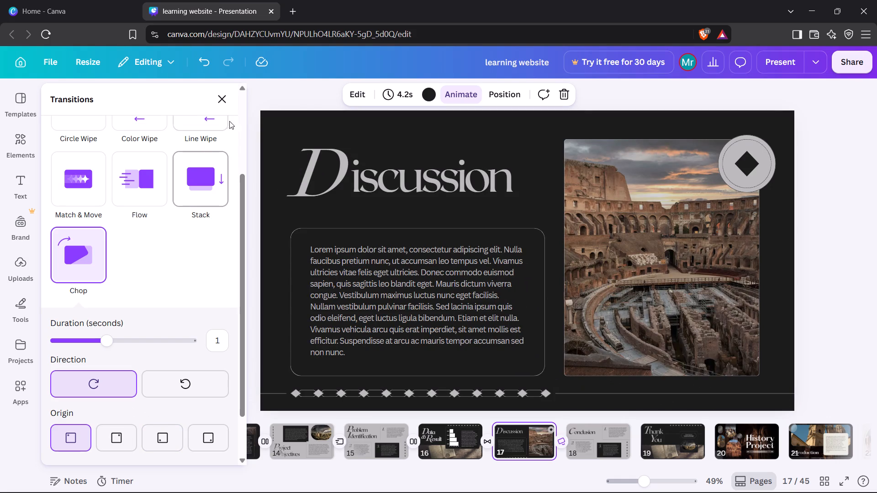
click(222, 106)
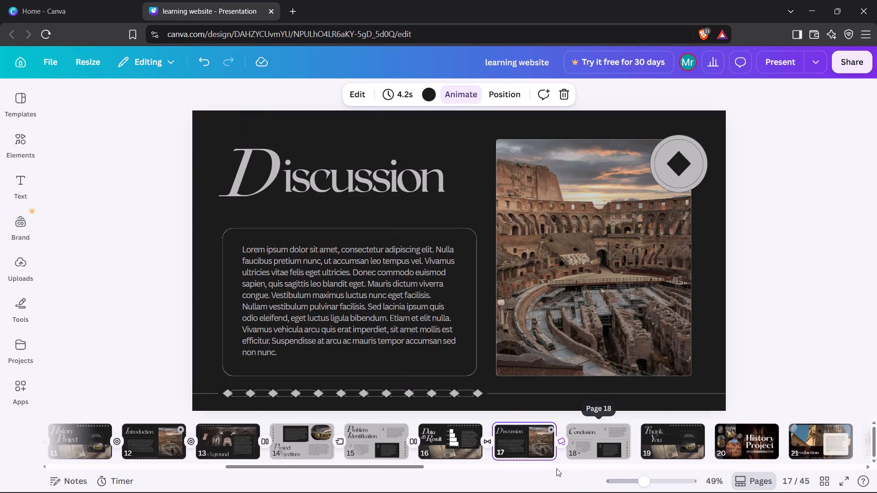
On the Conclusion page (page 18), move the title's large initial C up and slightly left.
click(581, 441)
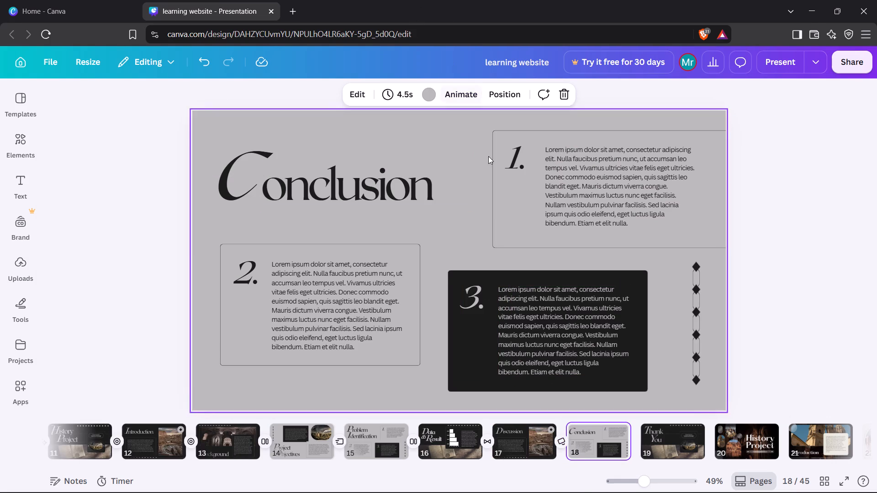
click(367, 183)
click(243, 157)
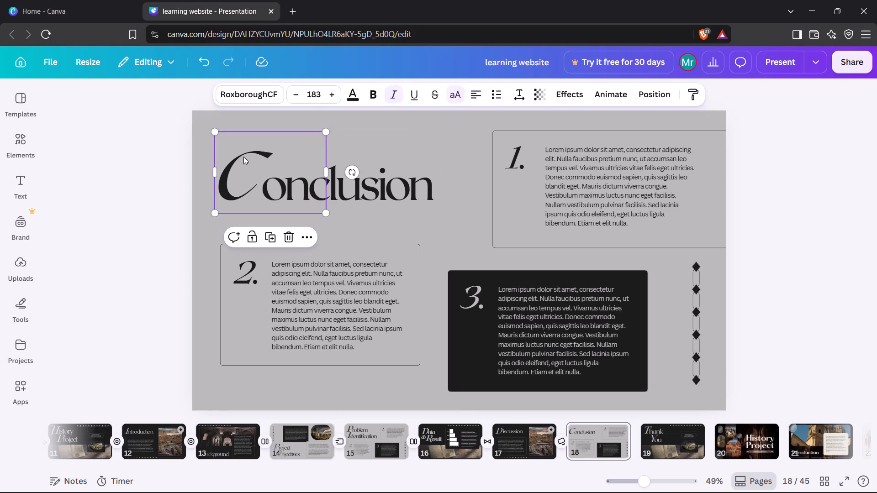
drag(243, 157, 237, 137)
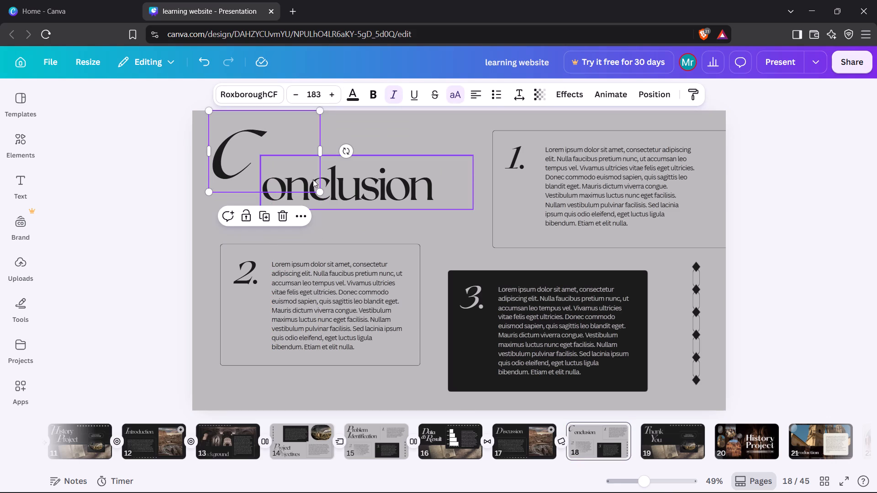
Move the "onclusion" title text up and slightly left so it sits directly beside the large initial C.
click(313, 179)
drag(377, 189, 375, 159)
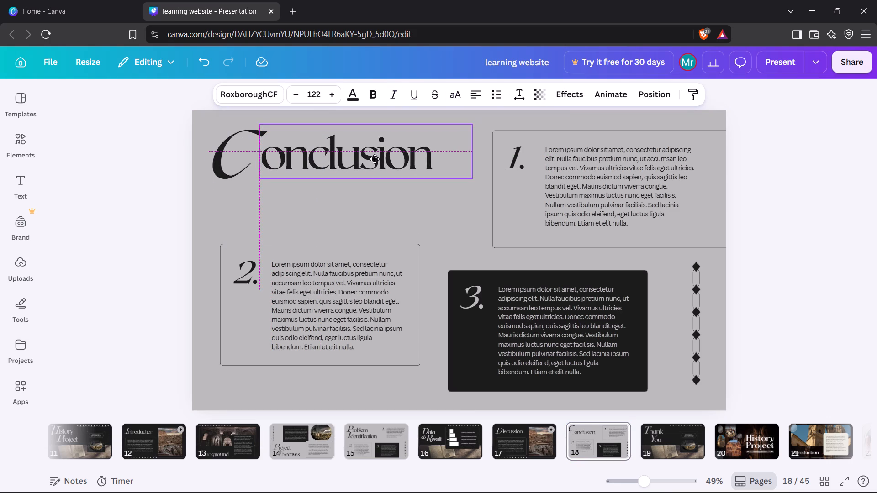
drag(375, 159, 372, 157)
Shift item 1's frame and number up and slightly left, and move its paragraph up on the Conclusion page.
click(648, 187)
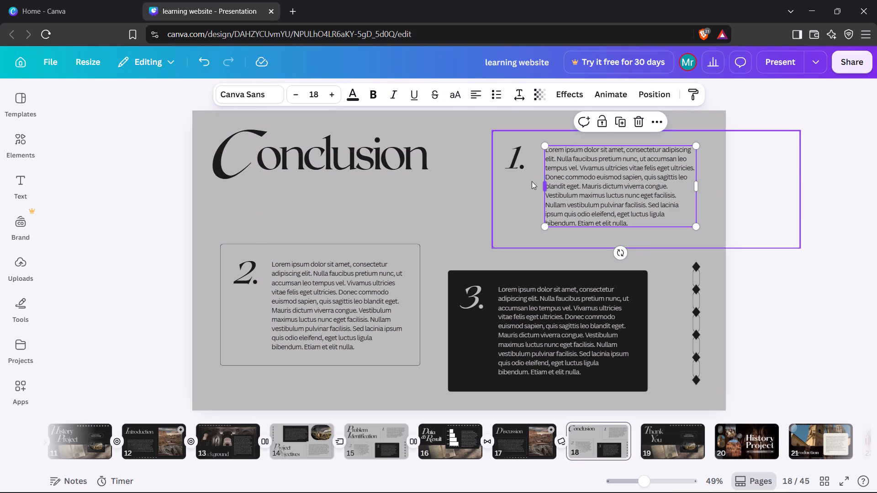
click(530, 182)
drag(530, 182, 521, 173)
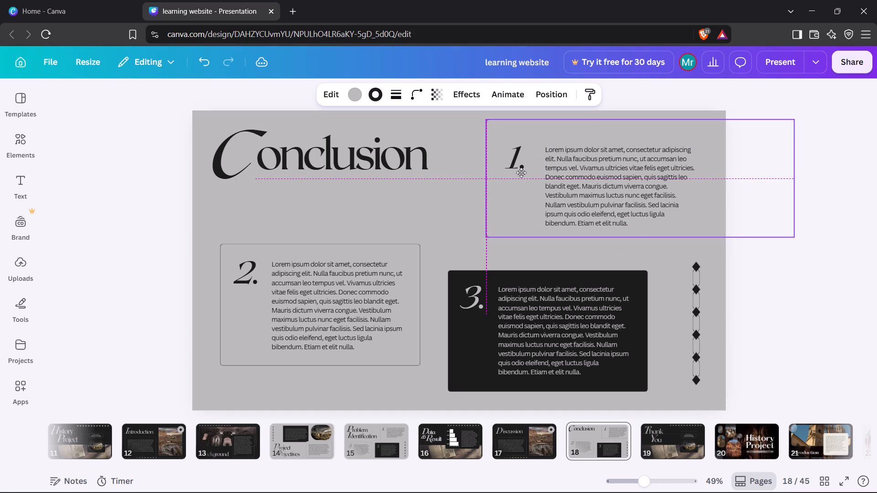
drag(521, 173, 521, 172)
drag(518, 158, 508, 142)
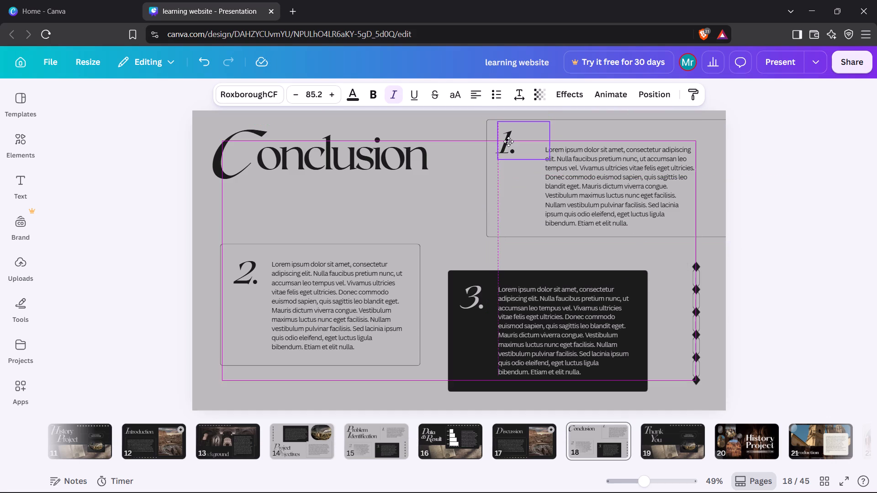
drag(508, 142, 508, 142)
drag(578, 178, 578, 162)
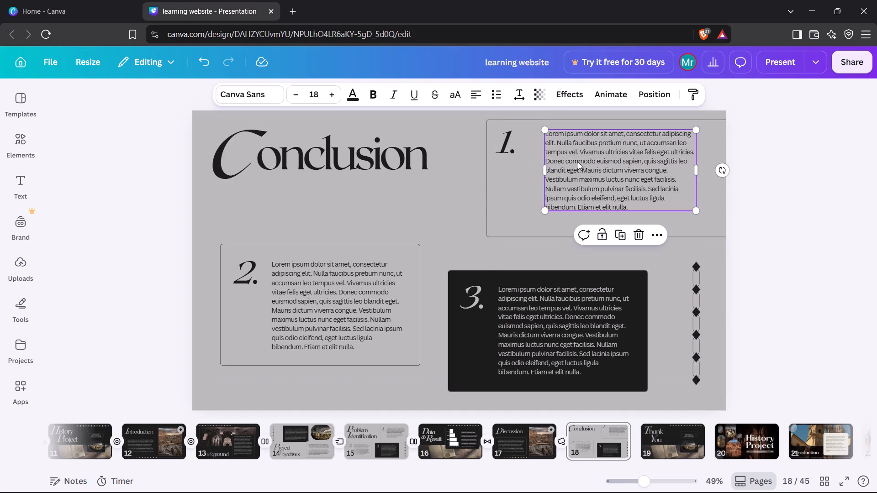
click(467, 187)
Move item 2's frame, number and paragraph up, placing the number near the frame's upper-left corner.
click(389, 262)
click(405, 253)
drag(405, 253, 407, 229)
drag(246, 266, 242, 238)
drag(325, 299, 328, 284)
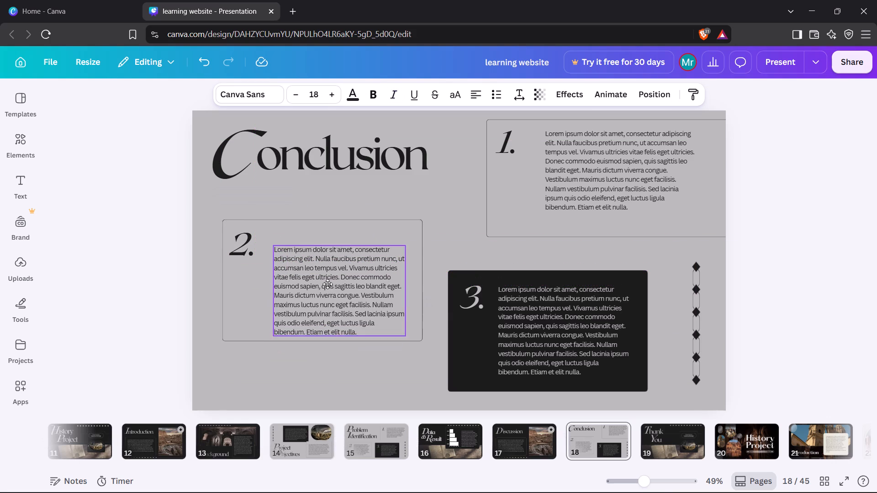
drag(328, 284, 328, 281)
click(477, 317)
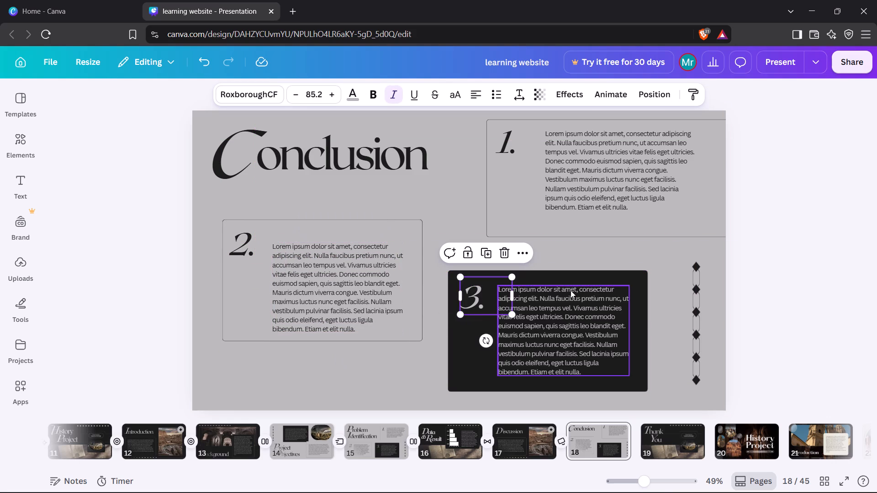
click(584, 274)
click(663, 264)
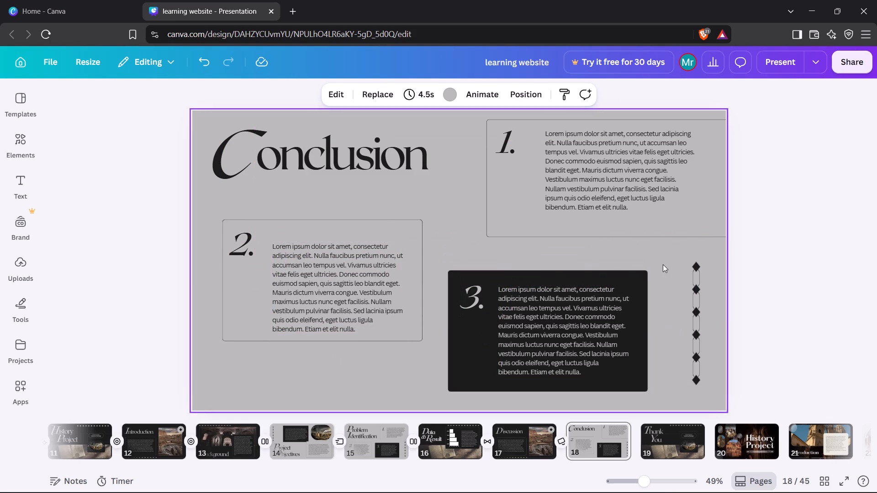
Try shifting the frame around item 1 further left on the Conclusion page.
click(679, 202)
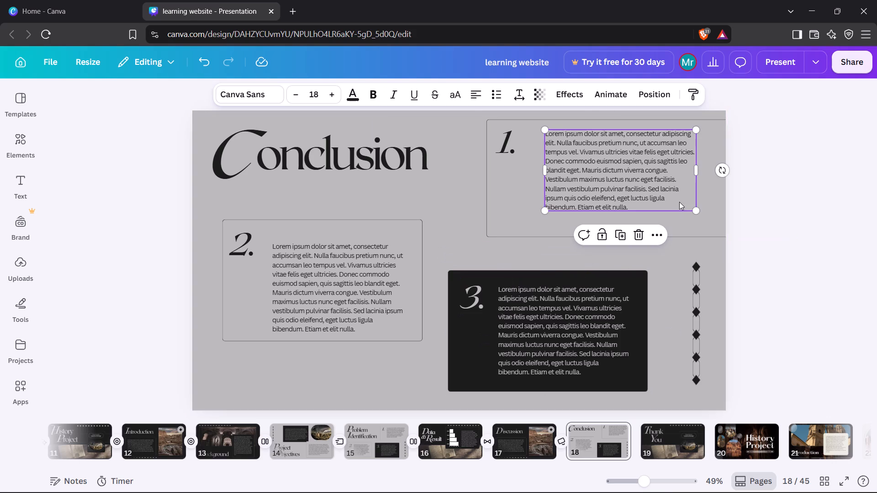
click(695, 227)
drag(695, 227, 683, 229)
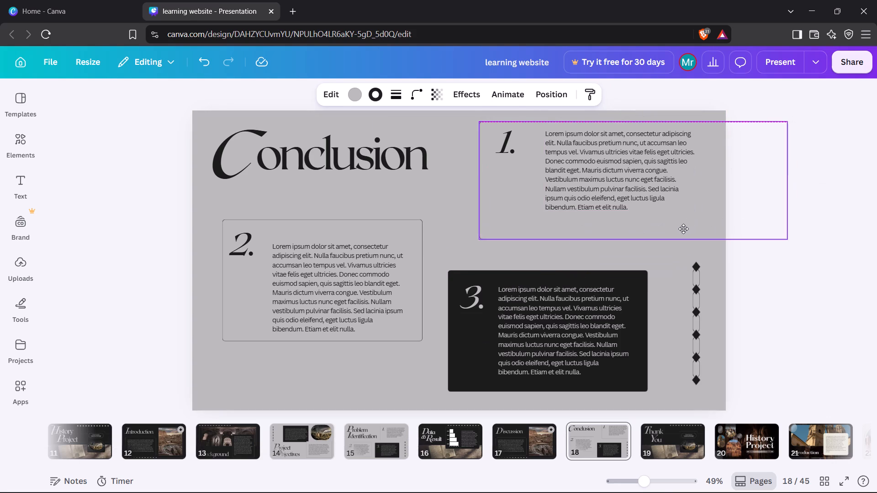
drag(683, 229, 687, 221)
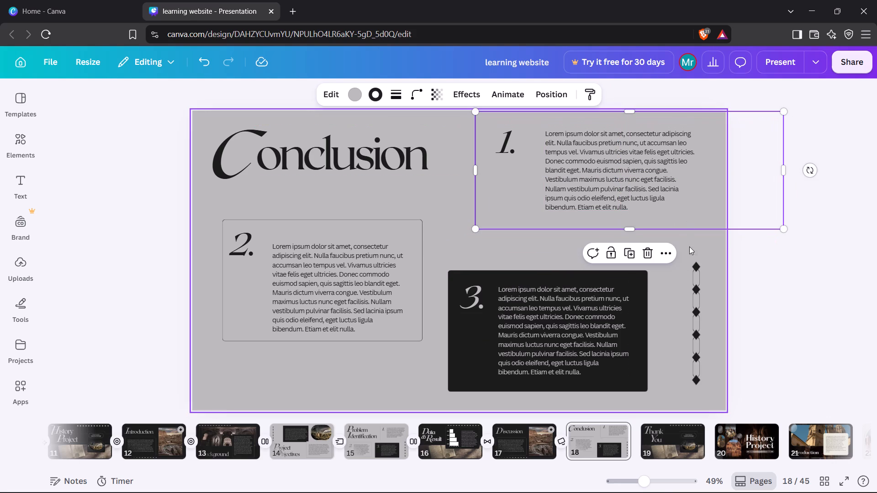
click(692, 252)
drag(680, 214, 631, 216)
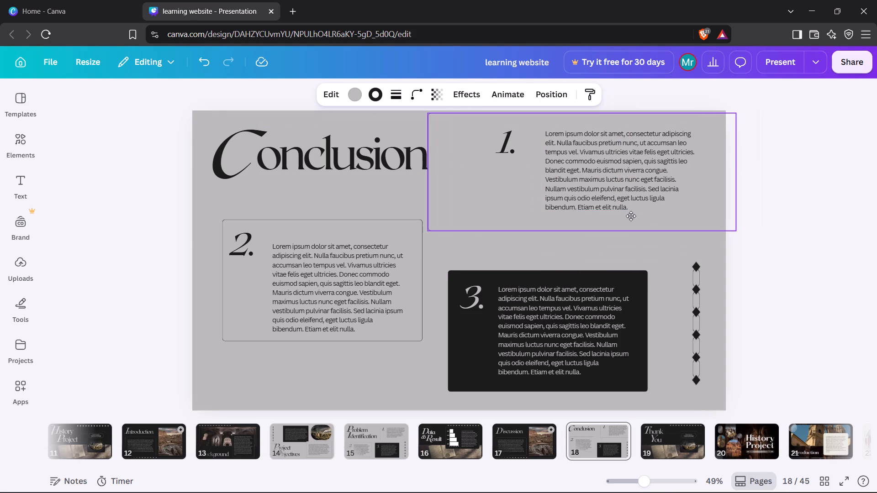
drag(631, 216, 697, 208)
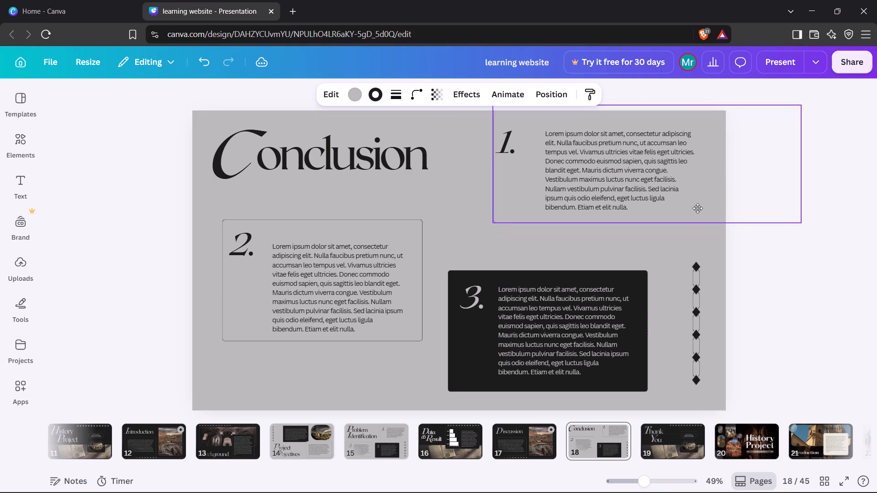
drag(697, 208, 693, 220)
Narrow item 1's frame from its right side so that it ends just inside the page edge.
drag(792, 179, 735, 172)
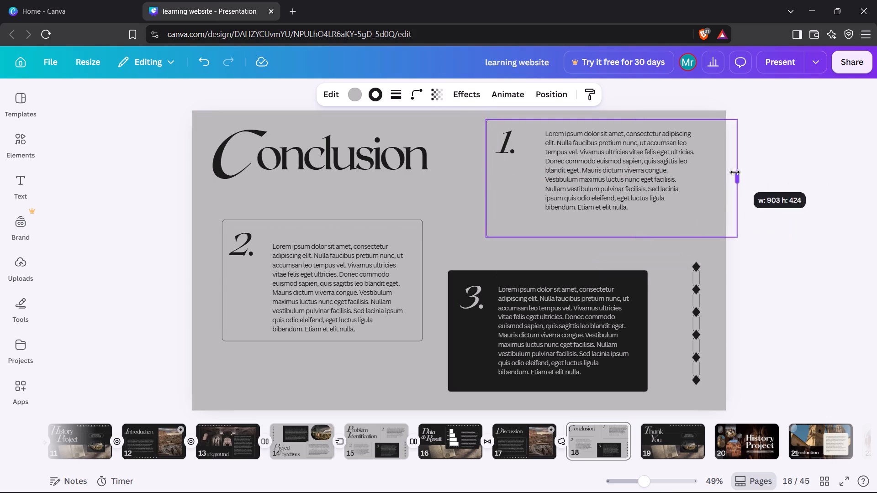
drag(735, 172, 717, 175)
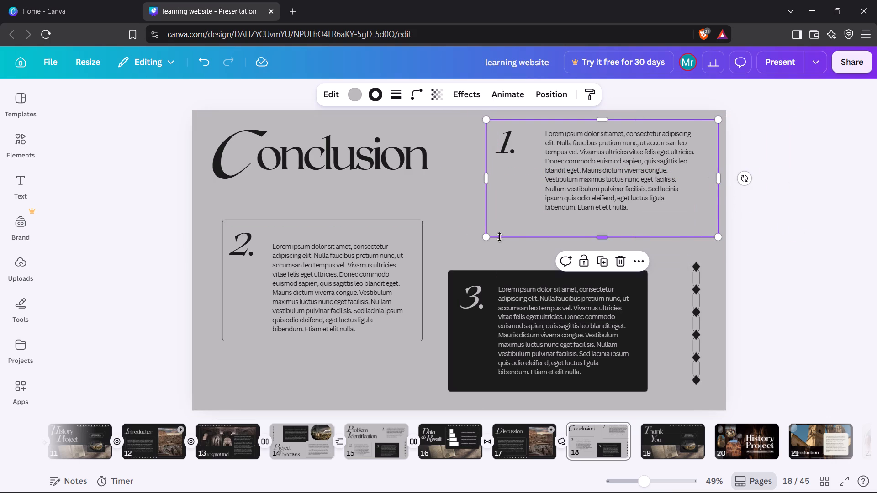
Apply the Party page animation to the Conclusion page.
click(461, 237)
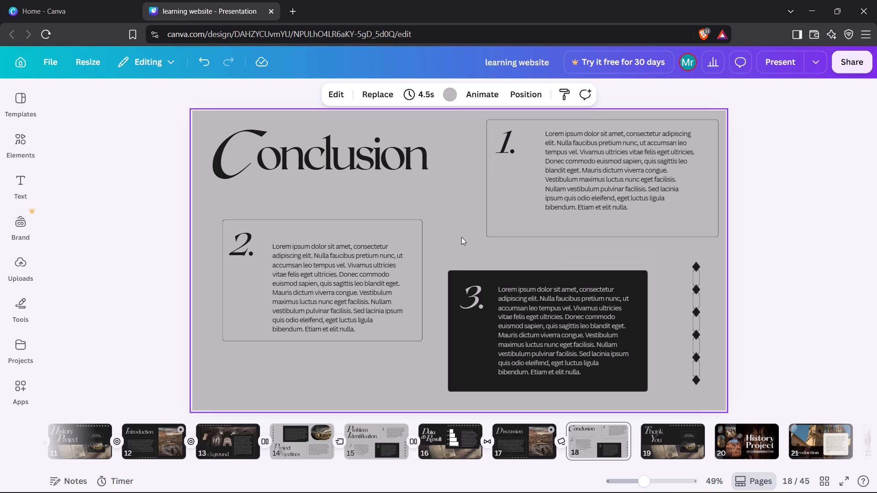
click(488, 89)
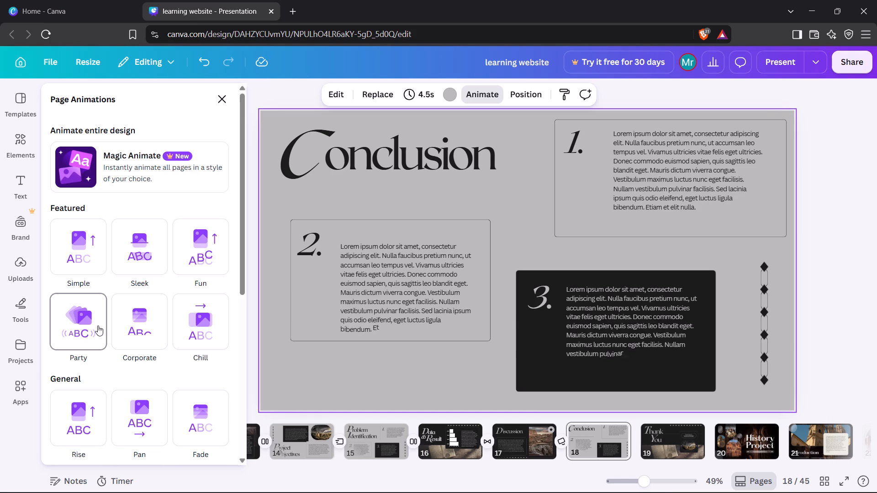
click(223, 96)
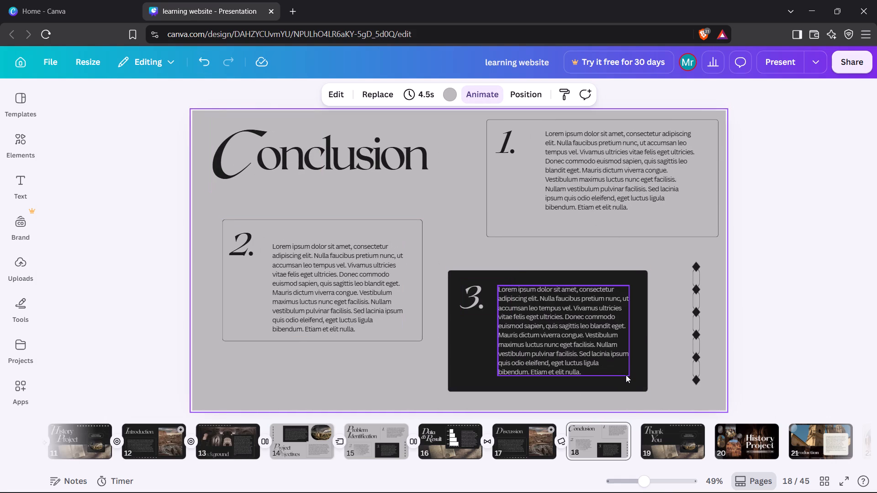
Add a Circle Wipe transition between pages 18 and 19 with direction Out and a 1.2-second duration.
click(641, 450)
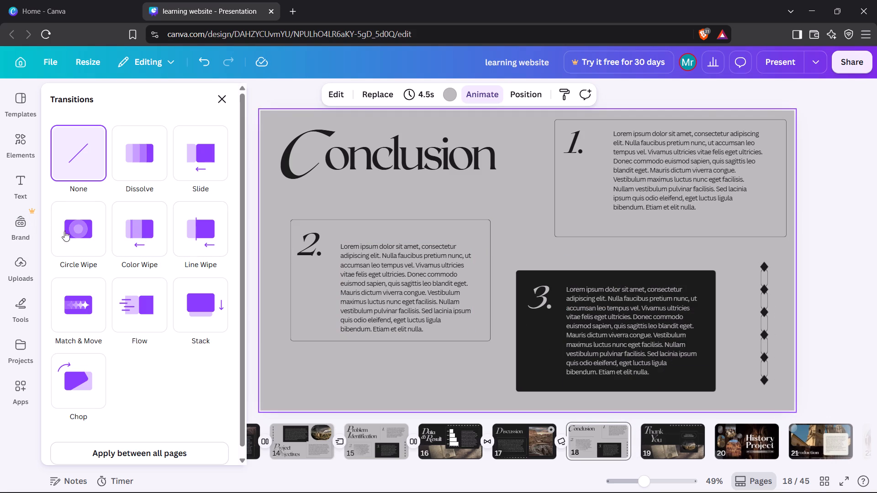
click(82, 226)
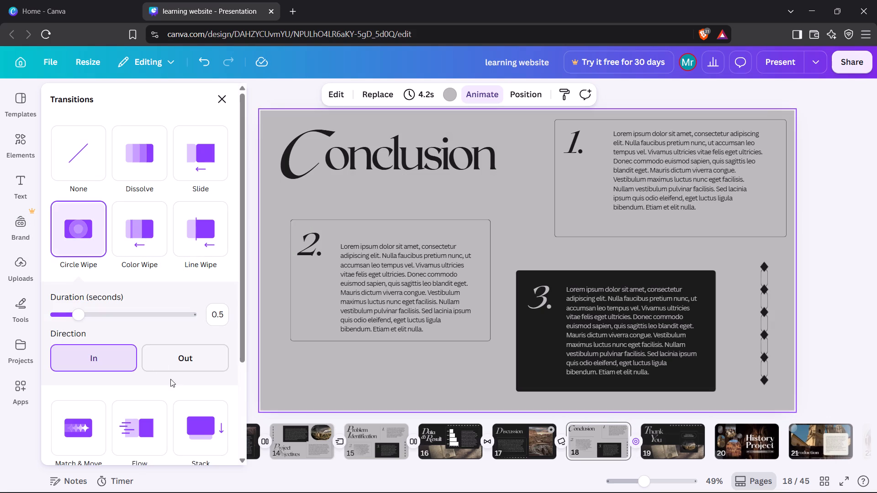
click(180, 357)
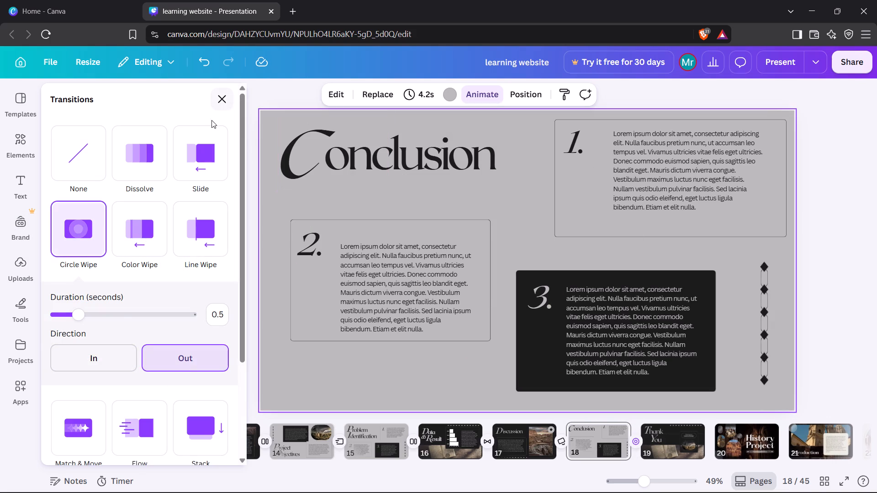
click(119, 319)
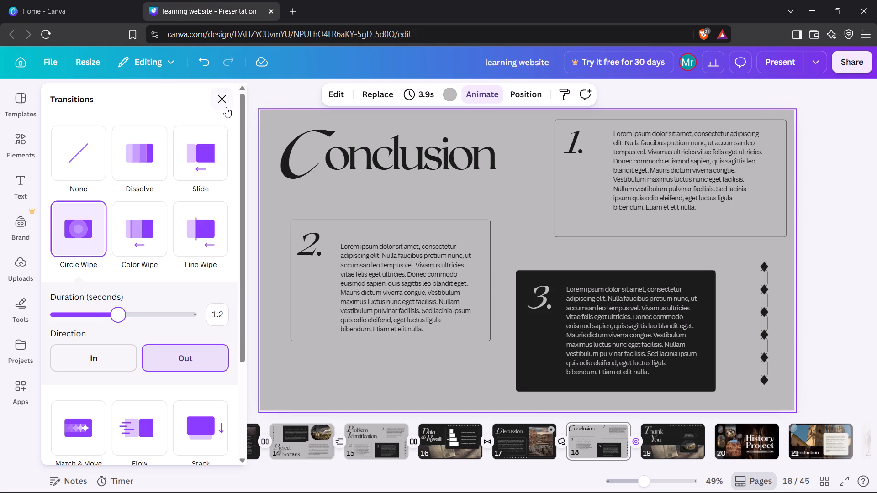
click(226, 107)
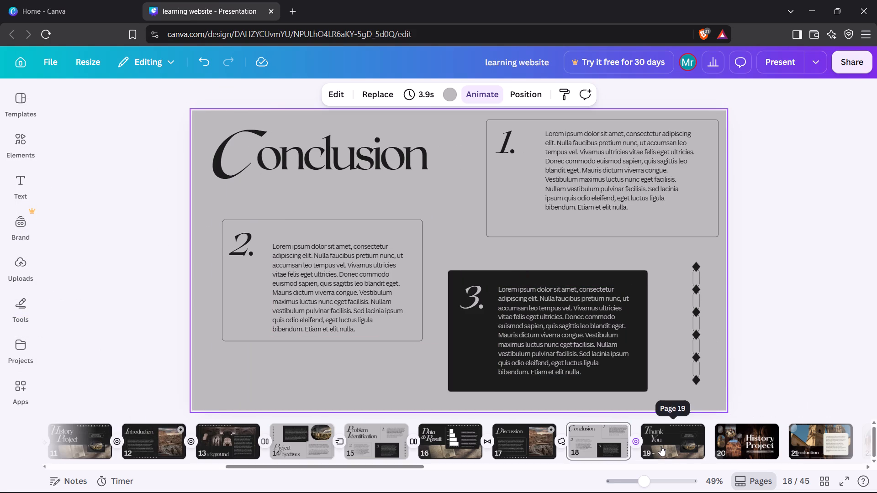
View the Thank You page (page 19), and go back through the preceding pages to page 1.
click(660, 446)
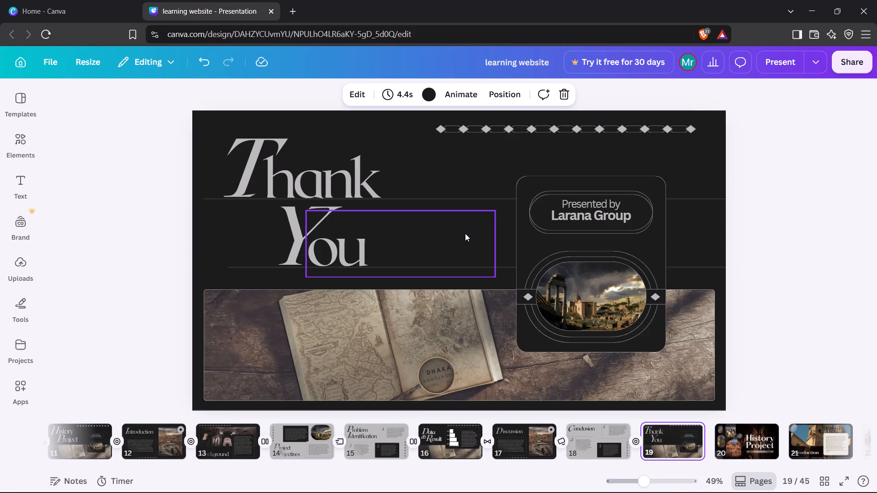
key(Left)
key(Left)
key(Left)
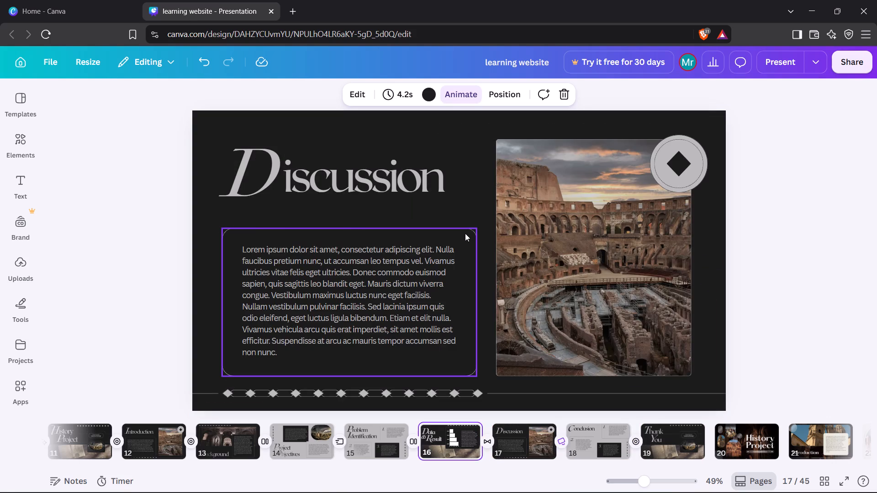
key(Left)
key(Left)
key(Left)
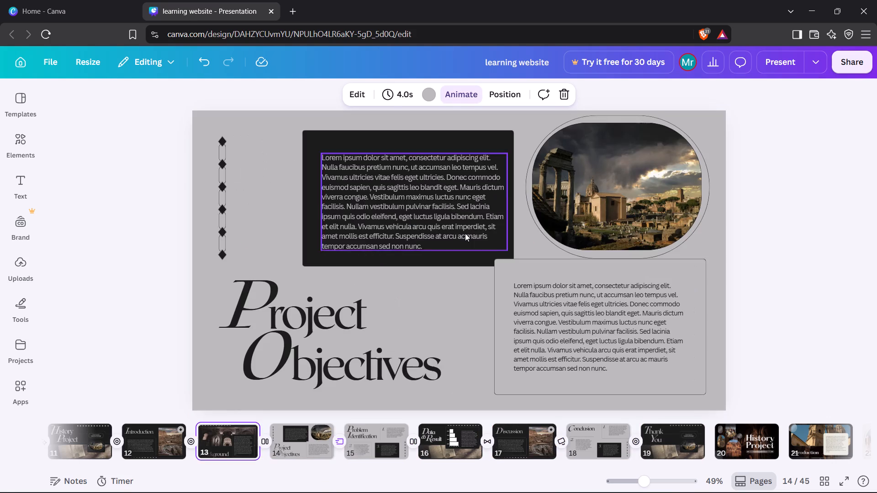
key(Left)
key(Left)
key(Left)
key(Left)
key(Left)
key(Left)
key(Left)
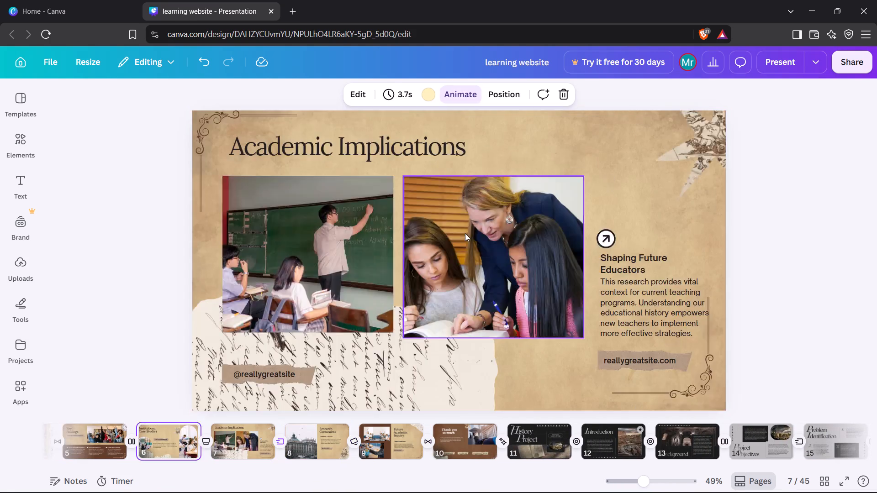
key(Left)
key(Left)
key(Left)
key(Left)
key(Left)
key(Left)
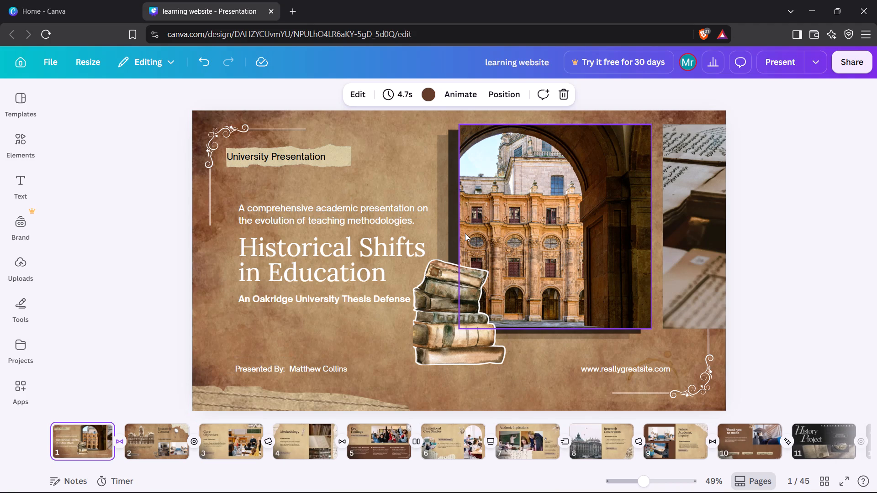
Review the slides in order from page 1 through to the Thank You page (page 19).
click(809, 223)
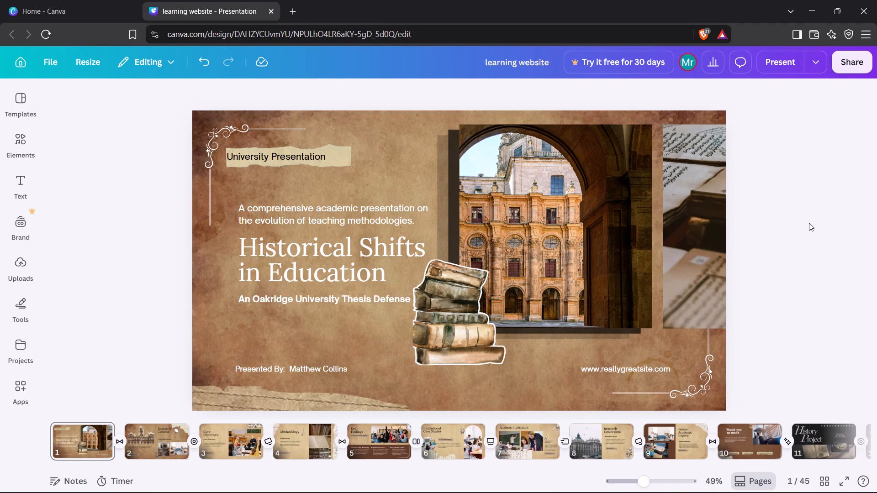
key(Right)
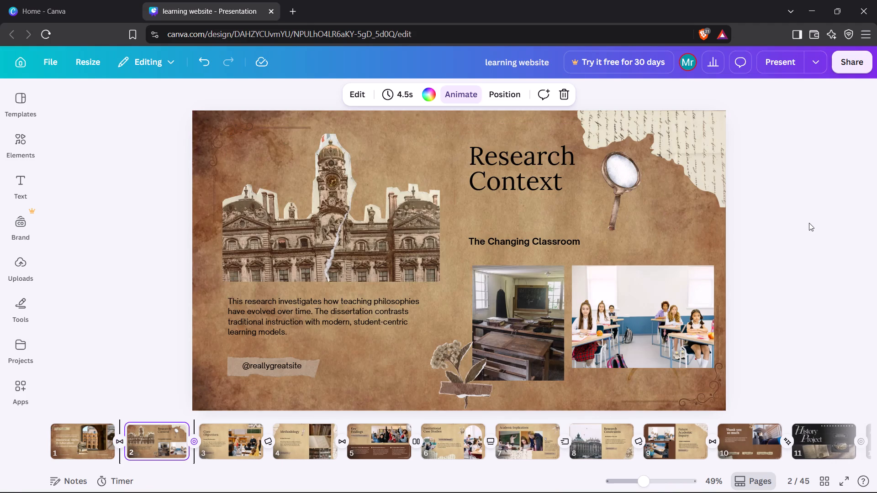
key(Right)
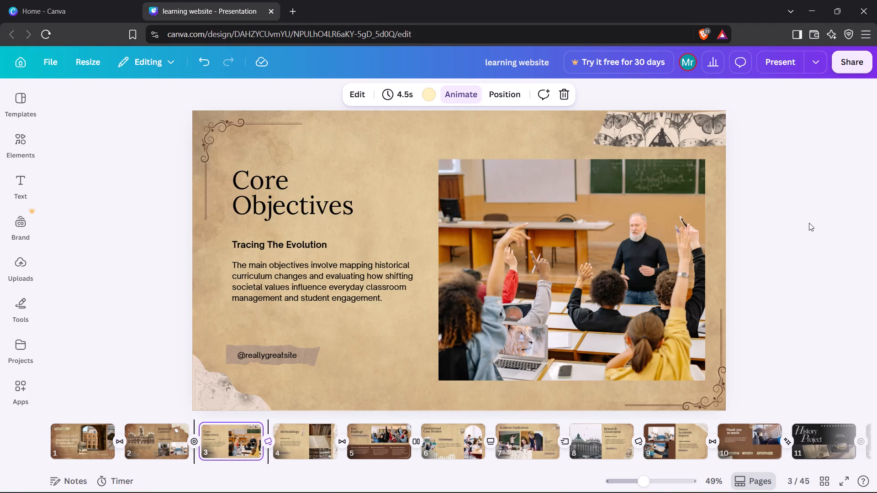
key(Right)
key(Right)
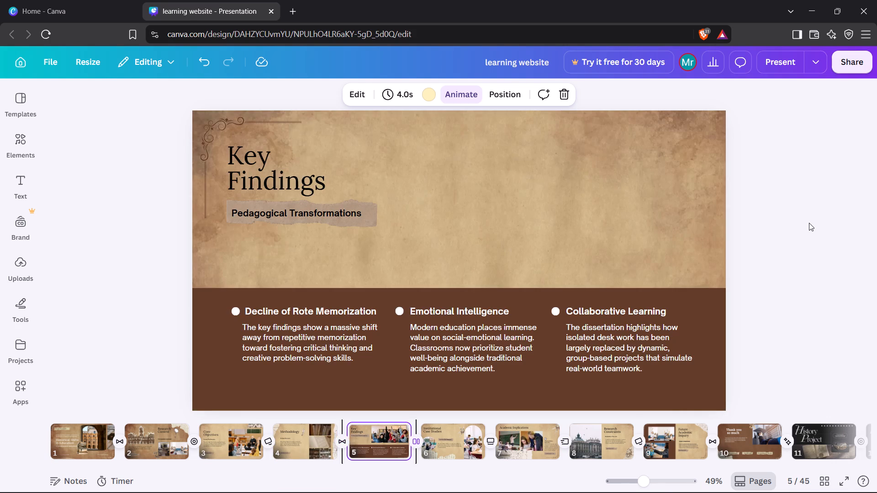
key(Right)
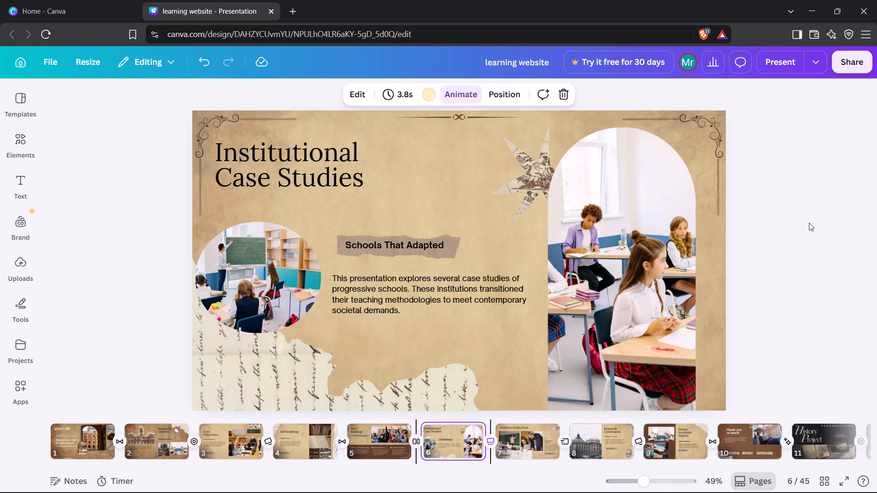
key(Right)
key(Right)
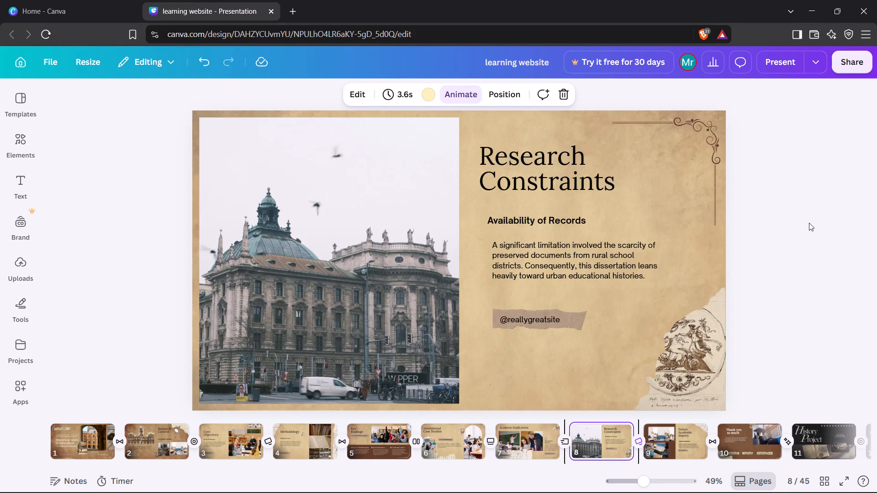
key(Right)
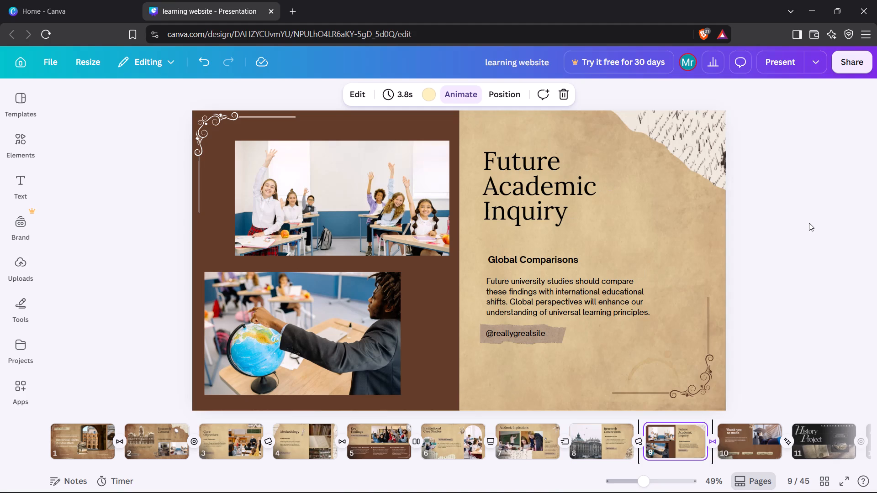
key(Right)
key(Right)
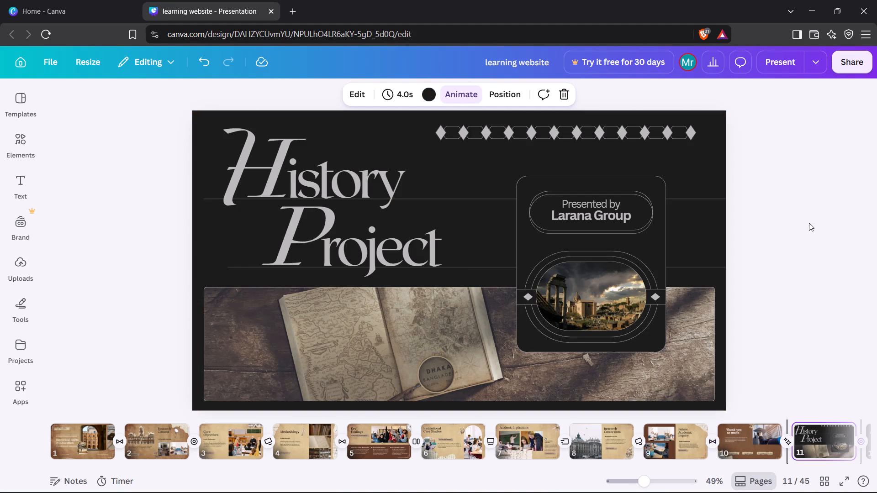
key(Right)
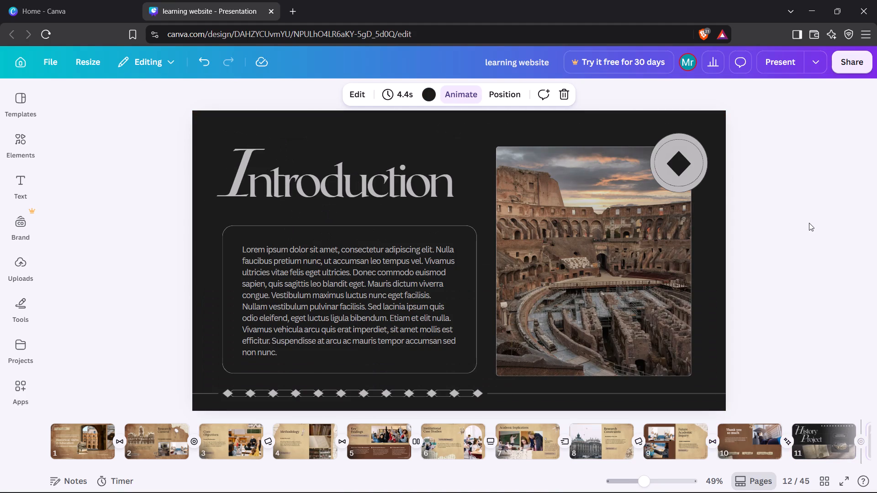
key(Right)
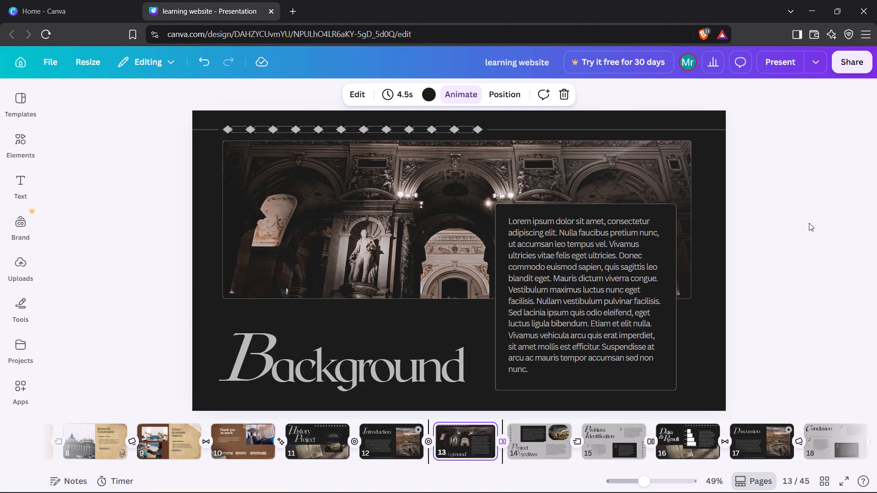
key(Right)
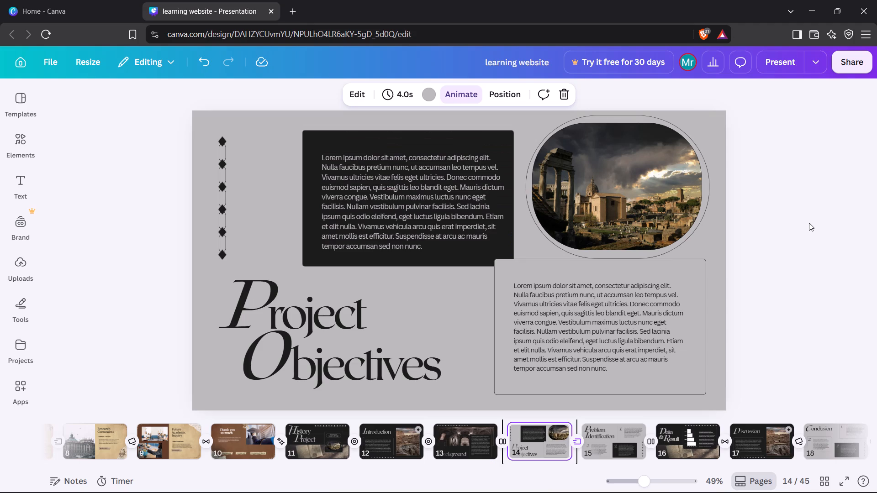
key(Right)
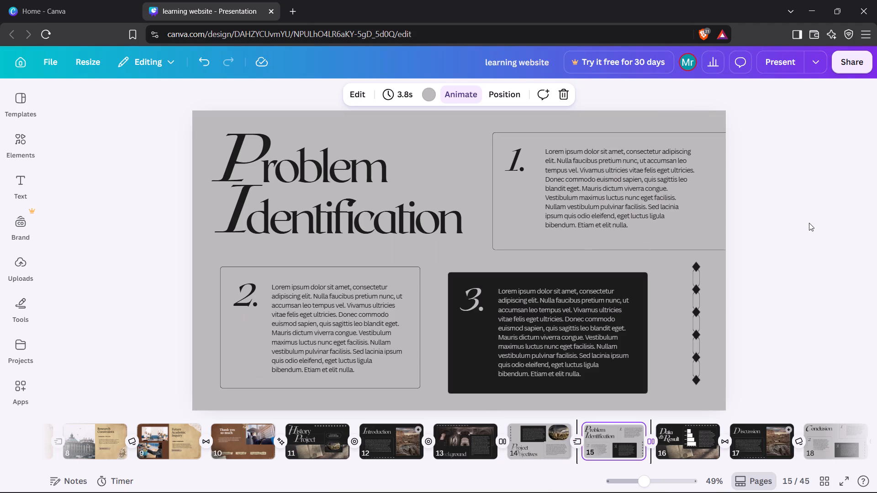
key(Right)
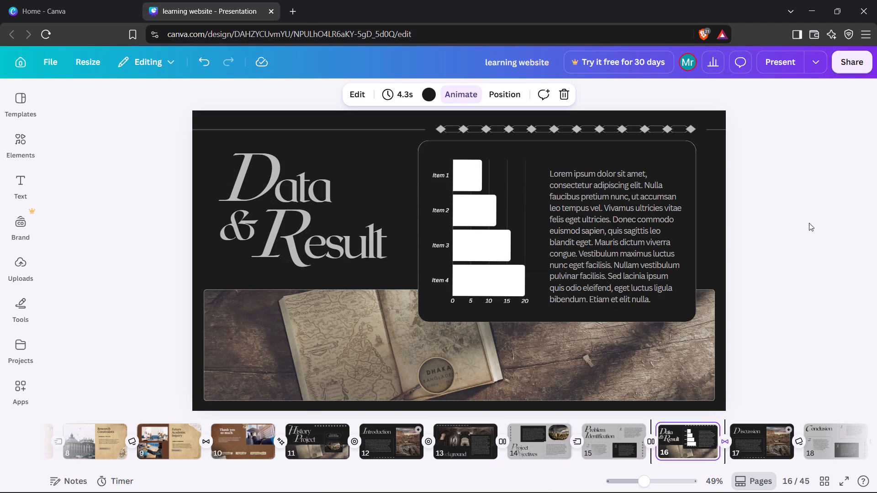
key(Right)
key(Right)
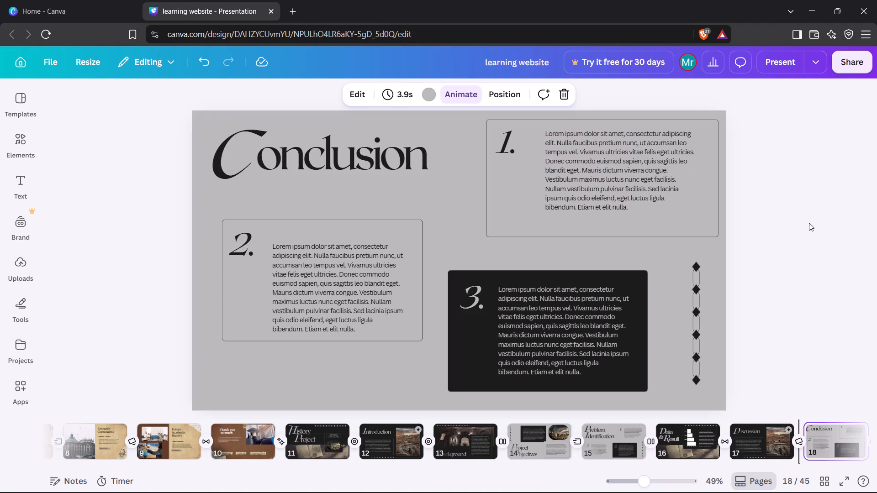
key(Right)
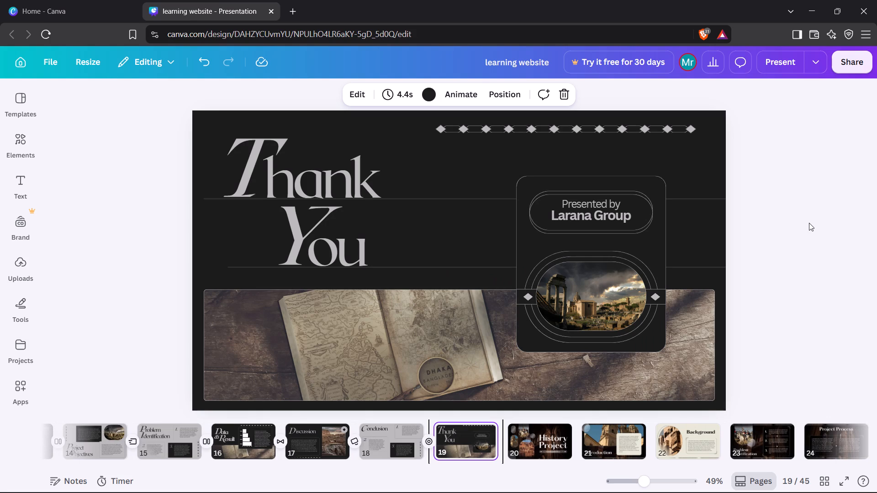
Add a Slide transition between pages 19 and 20.
click(485, 445)
click(502, 450)
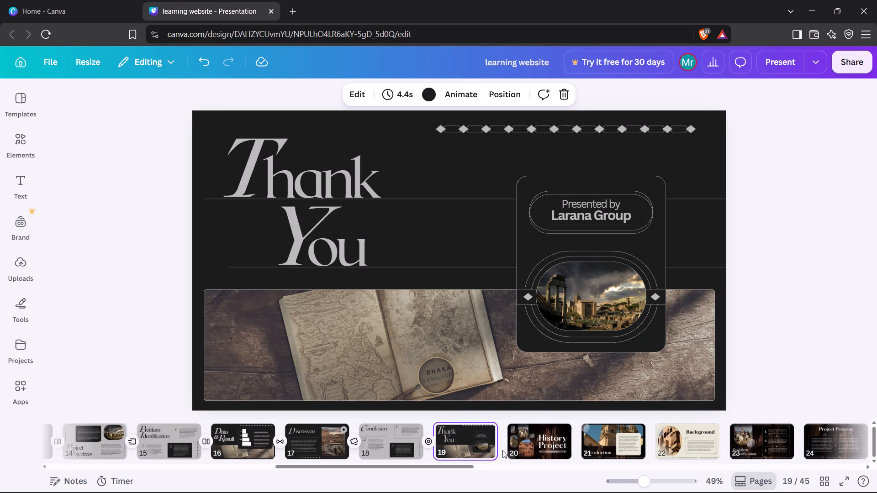
click(511, 452)
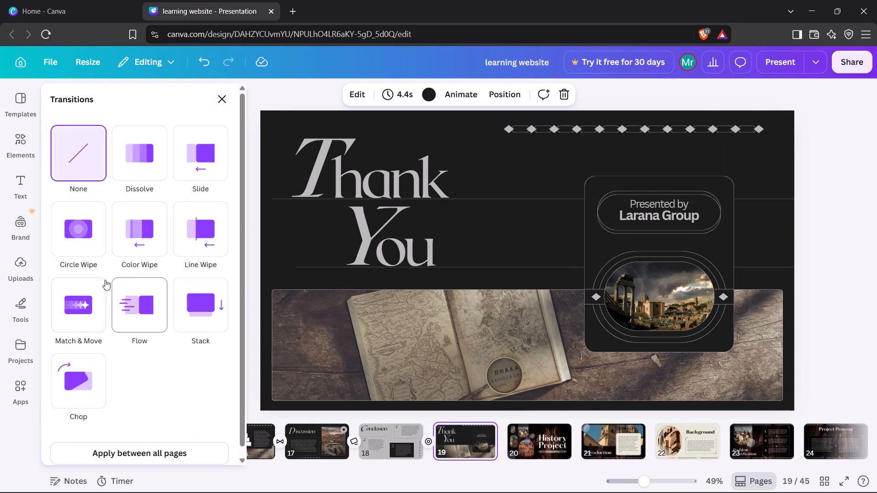
click(197, 161)
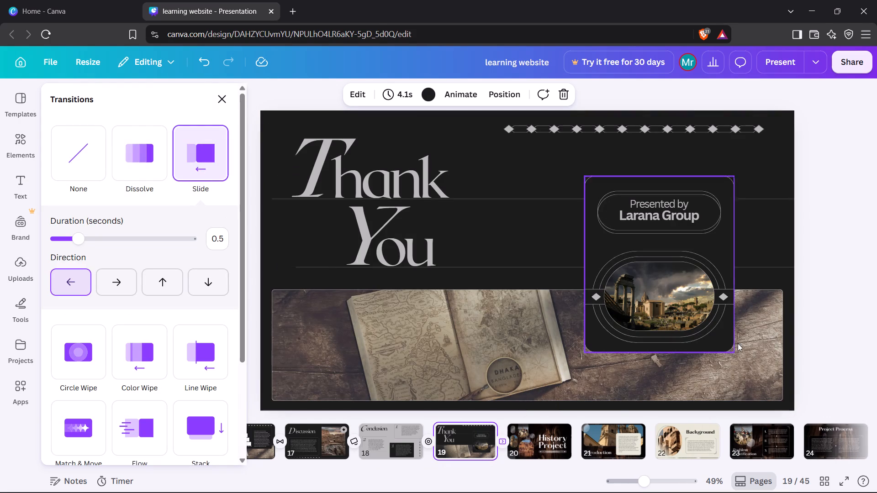
click(819, 308)
On page 20, move the title words "History" and "Project" upward, leaving more space between the two lines.
key(Right)
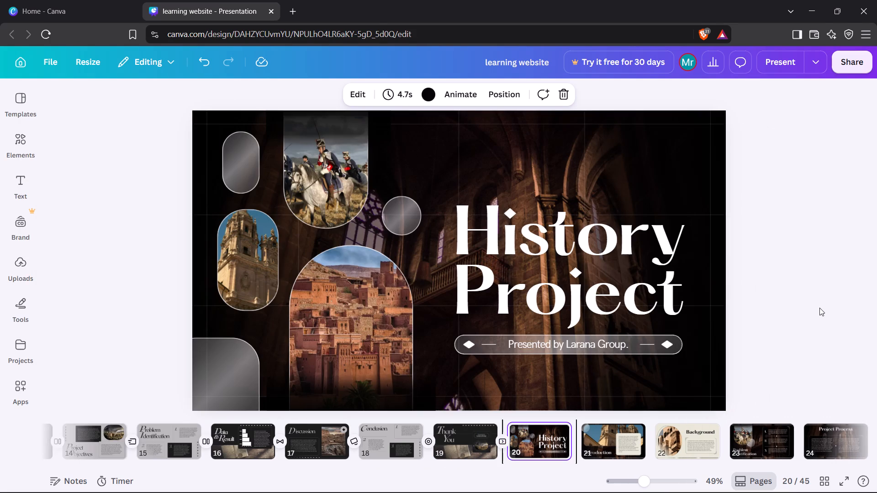
drag(532, 232, 531, 210)
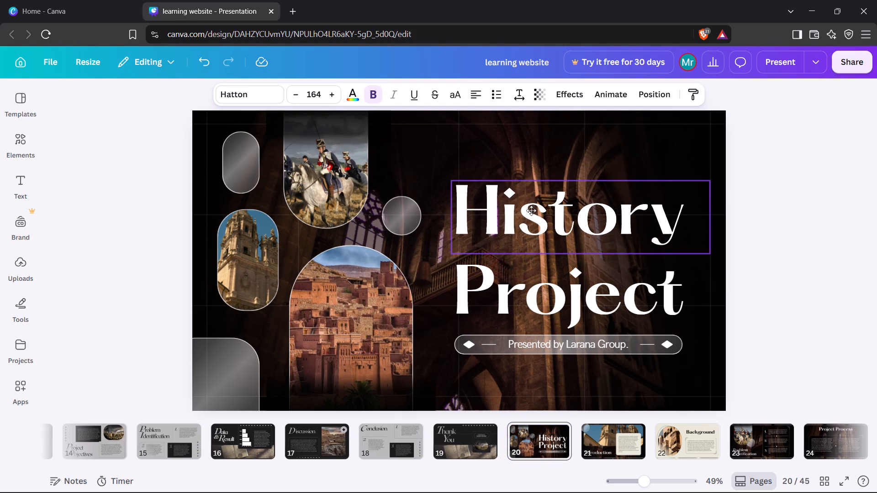
drag(531, 210, 530, 200)
drag(535, 288, 535, 276)
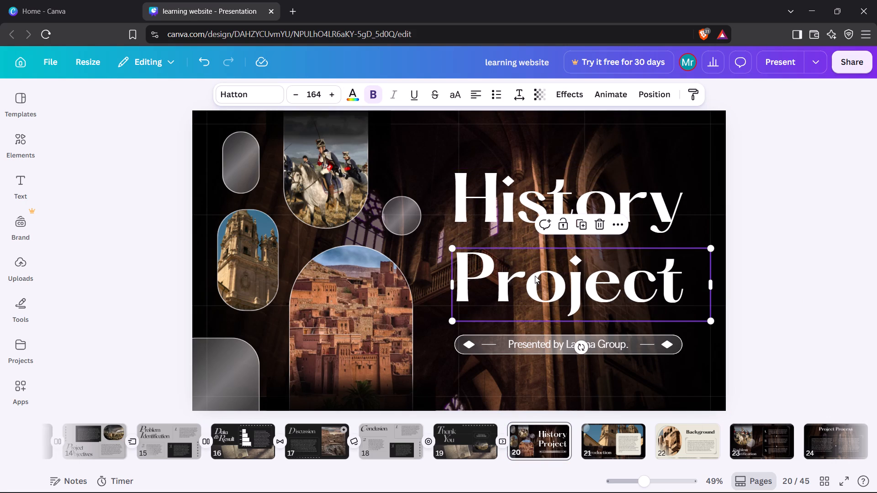
click(515, 134)
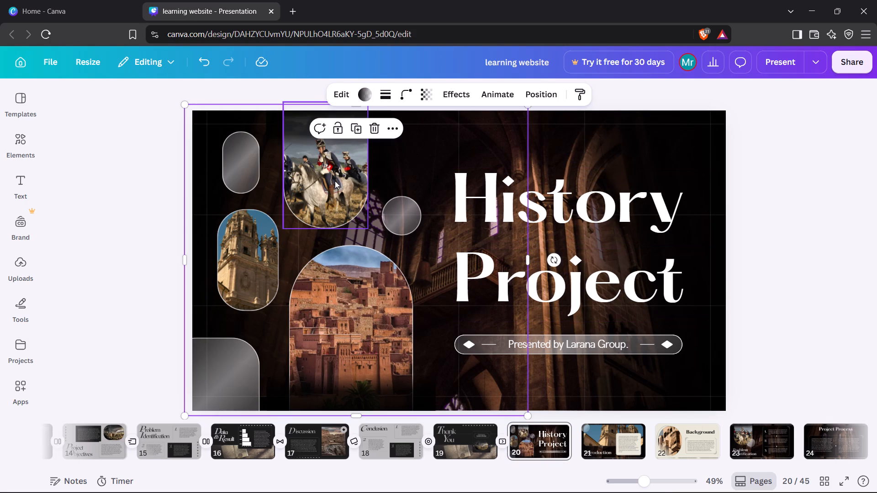
Extend the cavalry photo's frame downward and lower the top edge of the arched town photo beneath it.
click(335, 181)
drag(331, 229, 331, 232)
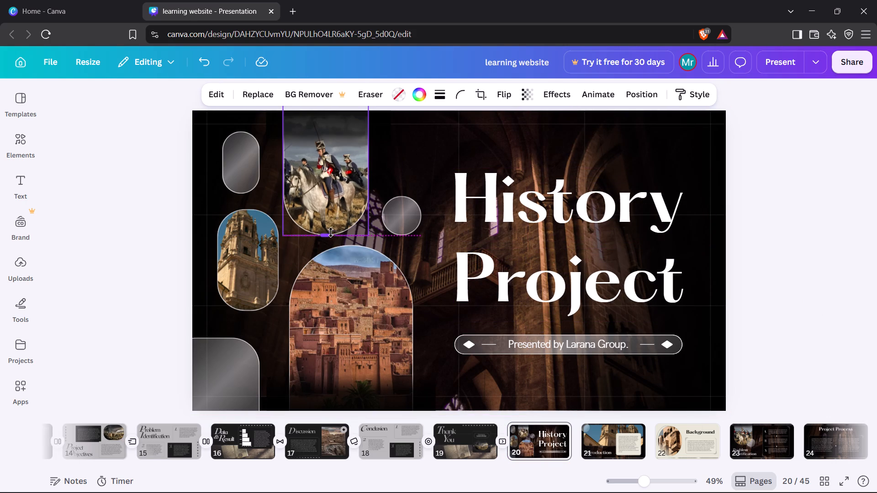
drag(331, 232, 333, 240)
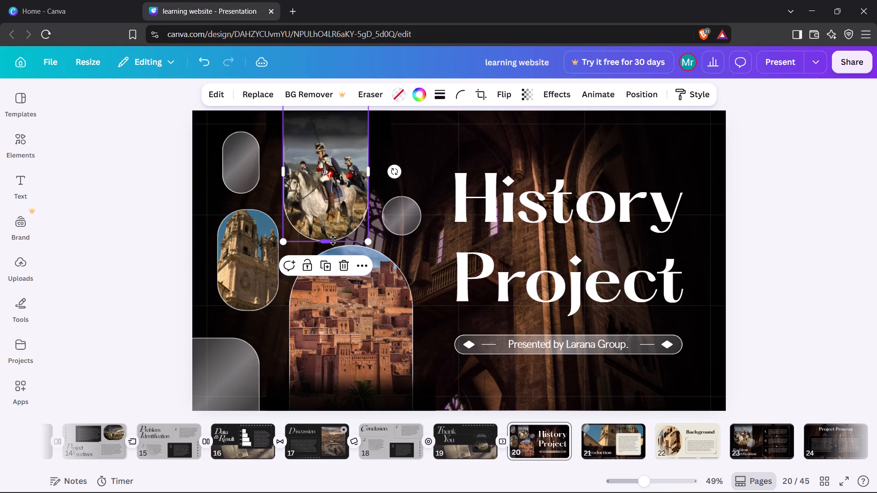
click(377, 253)
drag(353, 246, 355, 257)
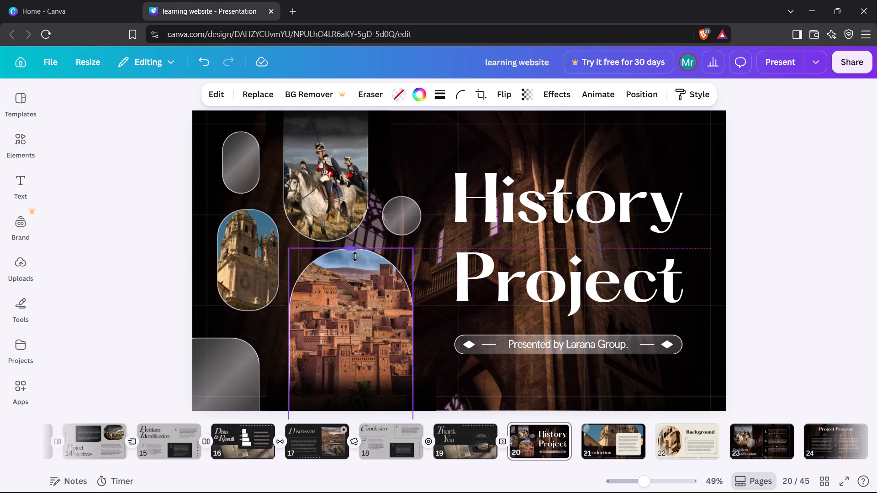
drag(355, 257, 354, 253)
Extend the tower photo's frame slightly upward and move the grey pill shape above it up a little.
click(271, 253)
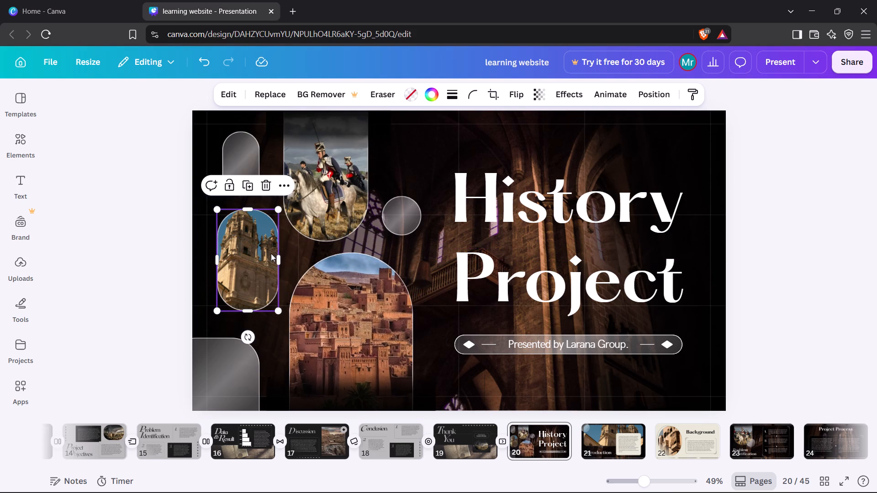
drag(253, 208, 252, 202)
click(238, 157)
drag(238, 149, 240, 146)
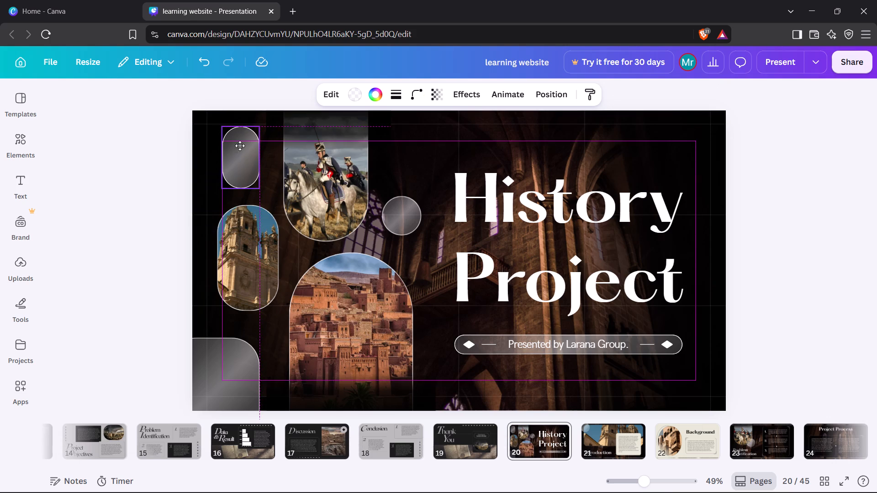
drag(240, 146, 240, 145)
Move the small grey circle slightly down and shift the grey rounded shape in the page's bottom corner up and inward.
drag(390, 211, 394, 211)
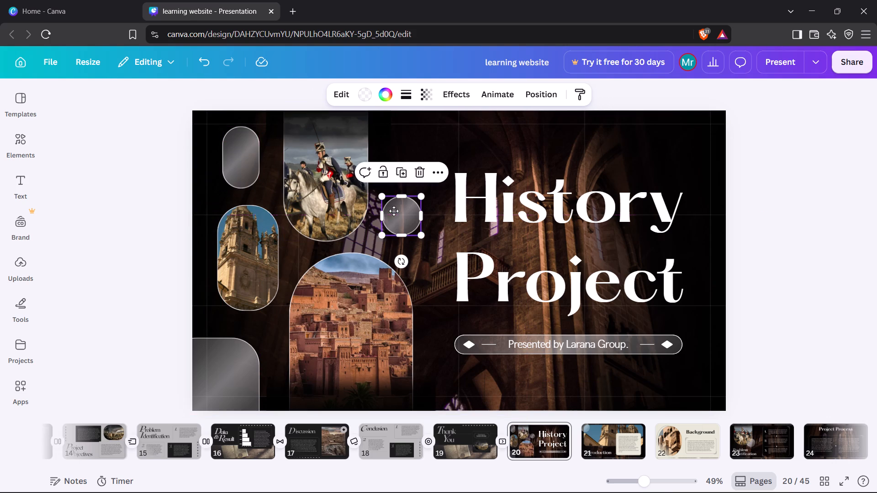
drag(394, 211, 392, 219)
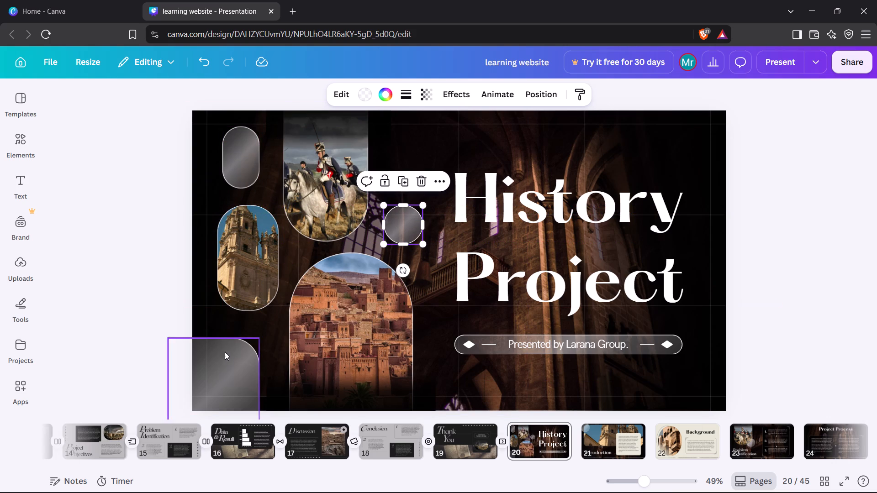
drag(226, 356, 237, 345)
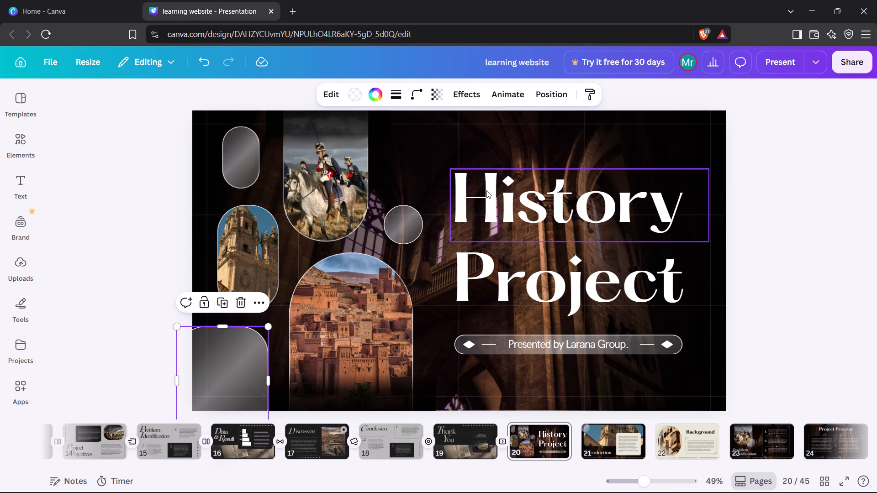
click(491, 151)
click(415, 144)
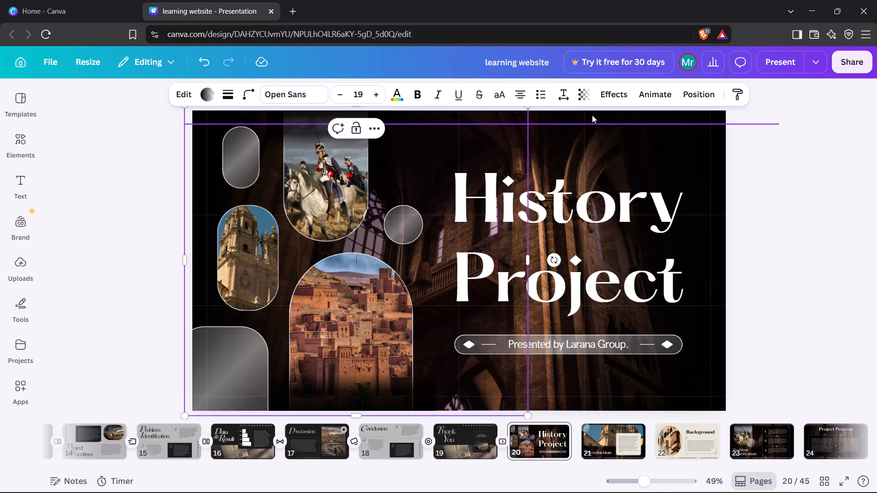
Animate the thin horizontal line near the top of page 20, trying Fade and then choosing Pan.
click(452, 150)
click(430, 152)
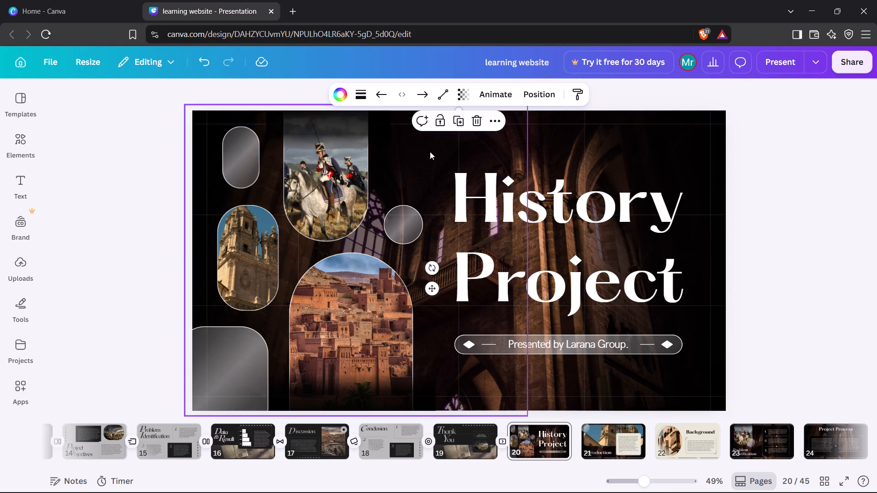
click(480, 119)
click(491, 100)
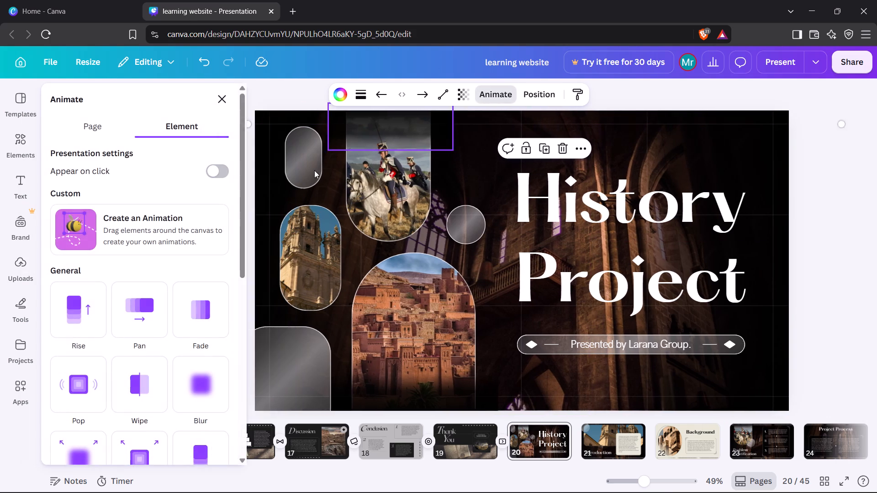
click(201, 313)
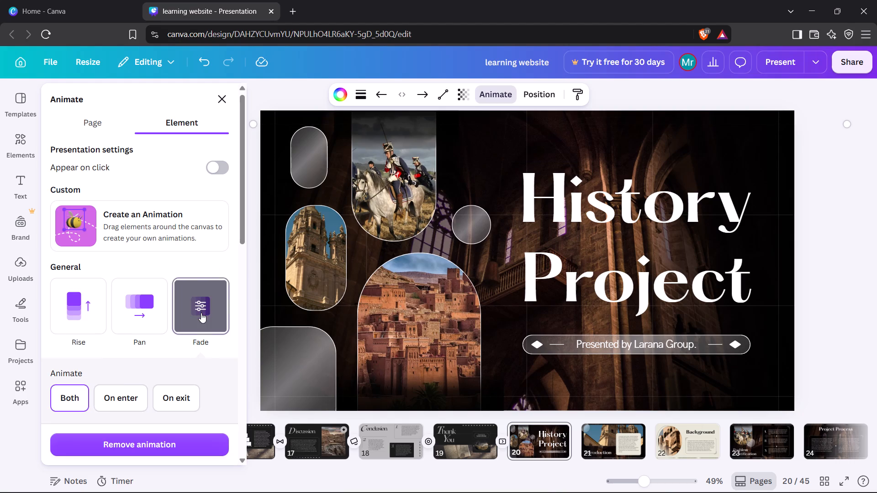
click(157, 309)
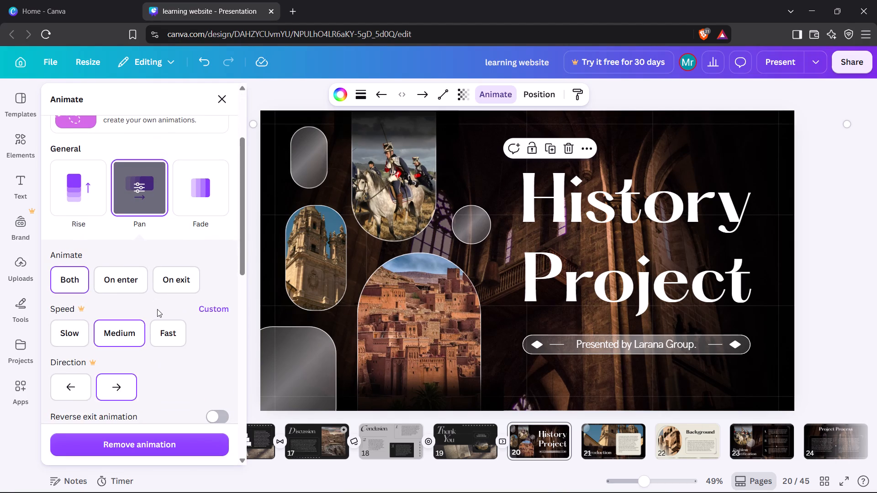
Change the thin horizontal line's animation, trying Breathe and Wipe and then choosing Rise.
scroll(157, 309, down, 5)
click(139, 271)
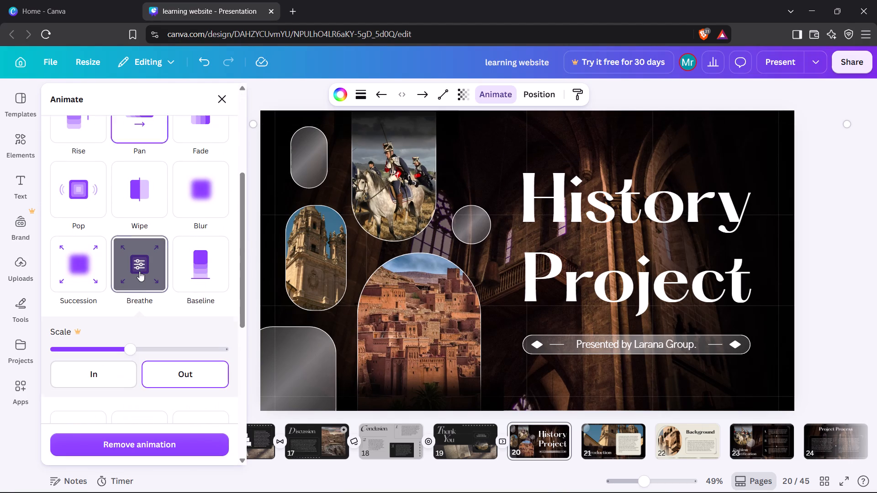
click(148, 192)
scroll(148, 192, up, 4)
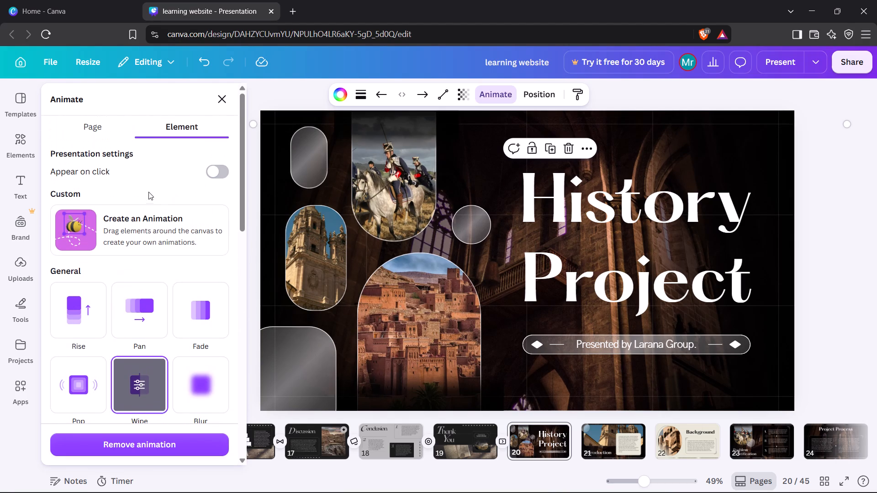
scroll(116, 263, down, 1)
click(84, 251)
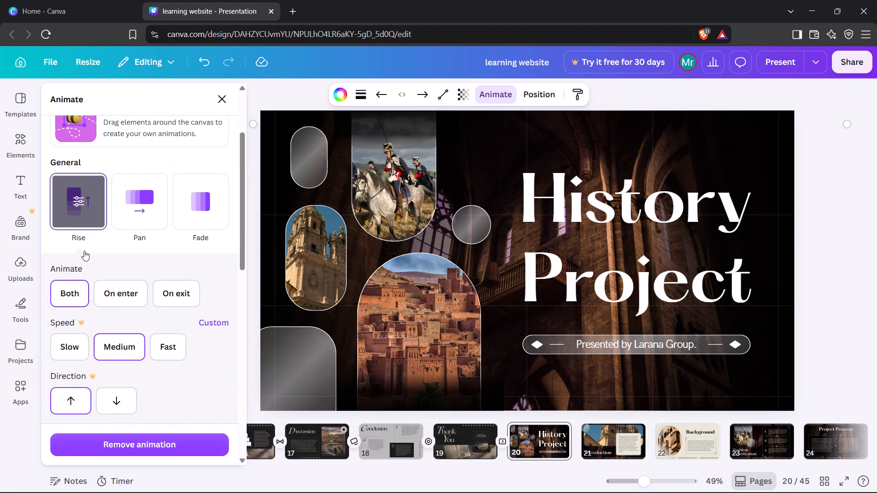
Apply the Pan animation to the large dark gradient shape behind the photos on page 20.
triple_click(478, 178)
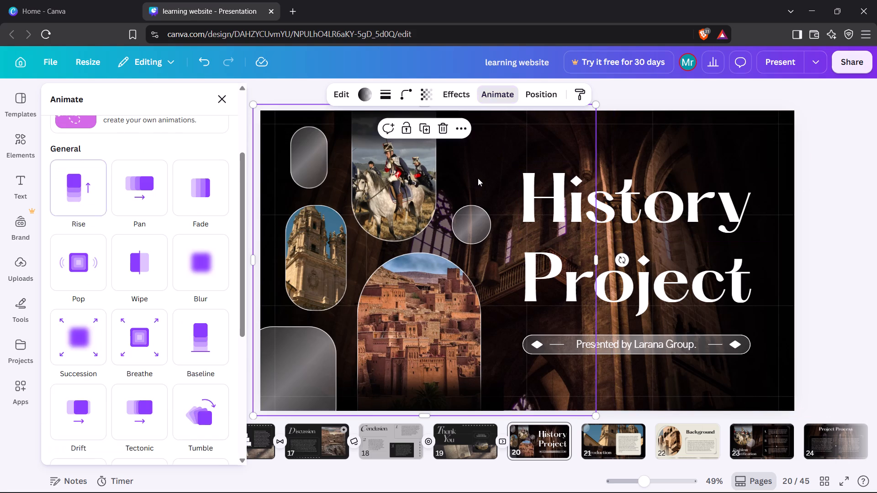
click(478, 178)
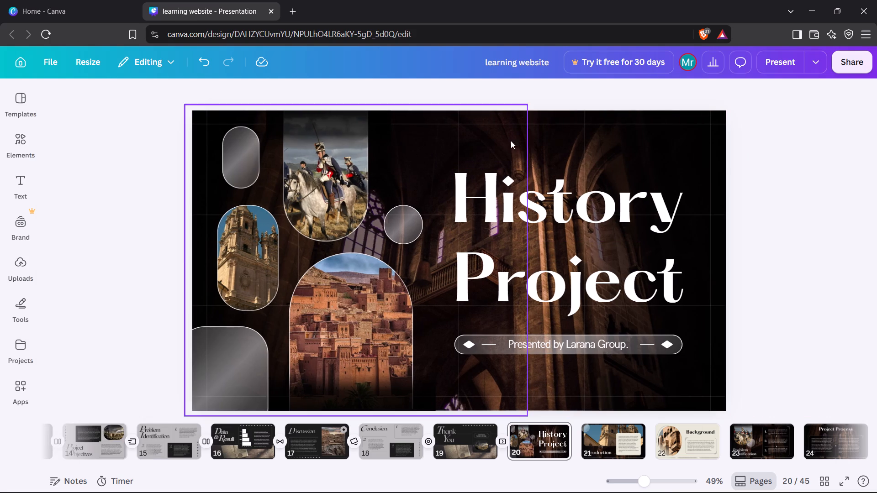
click(503, 142)
click(491, 93)
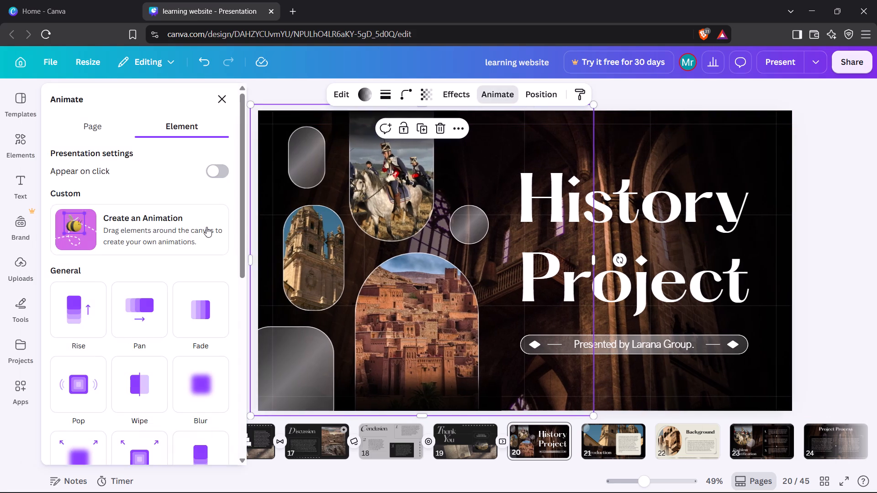
click(131, 328)
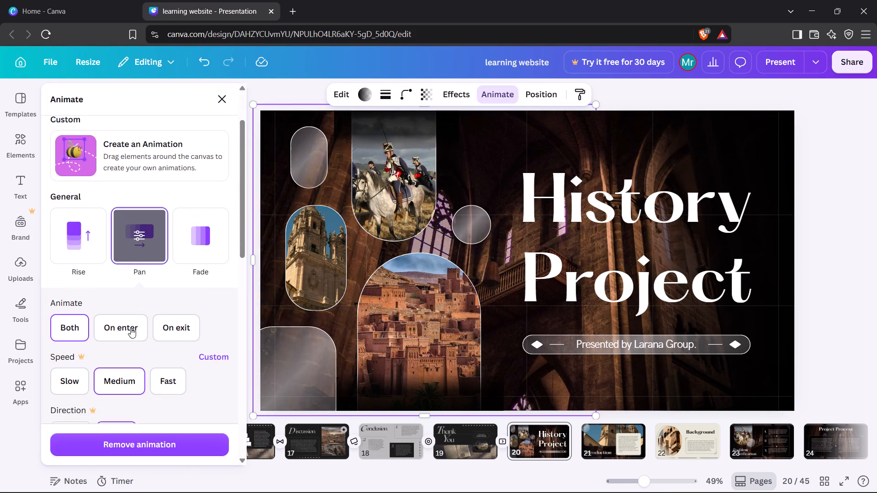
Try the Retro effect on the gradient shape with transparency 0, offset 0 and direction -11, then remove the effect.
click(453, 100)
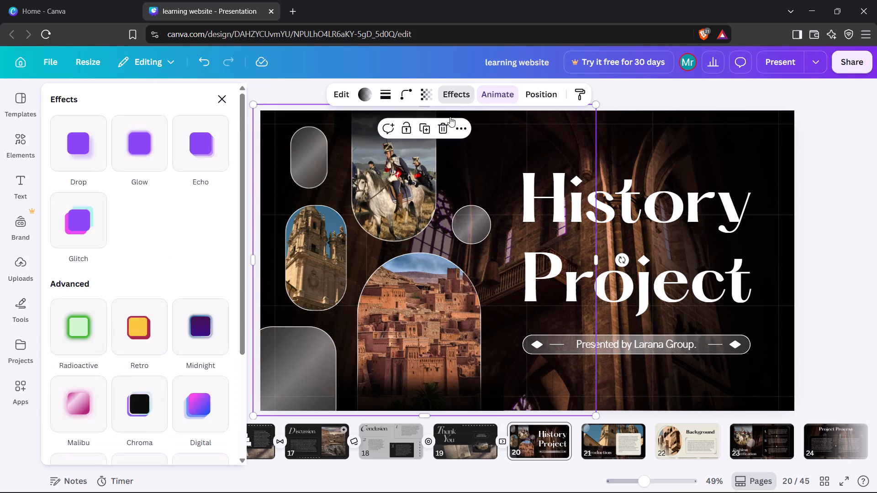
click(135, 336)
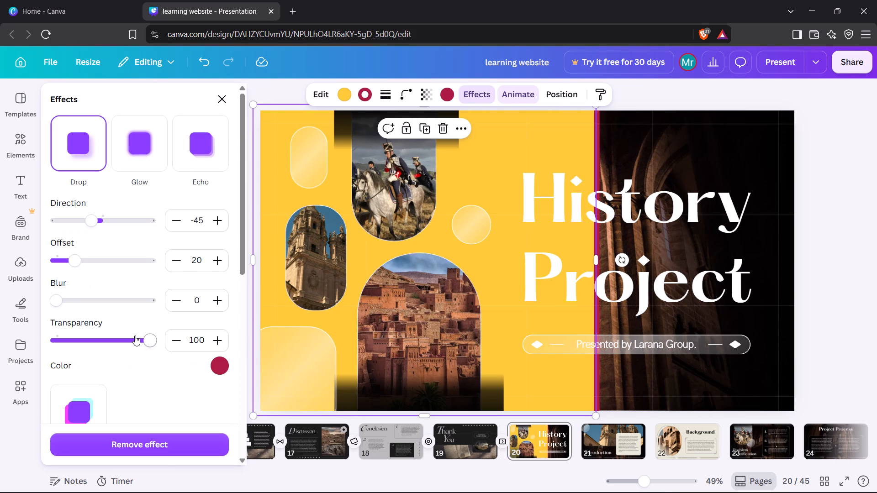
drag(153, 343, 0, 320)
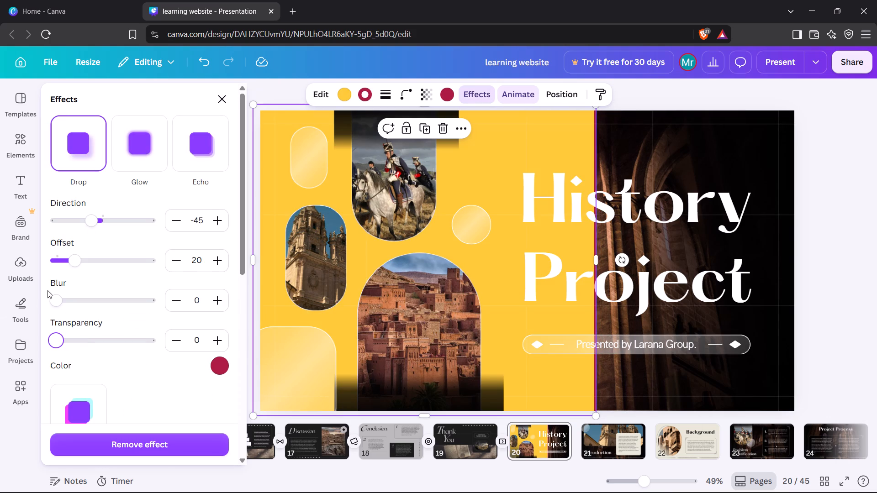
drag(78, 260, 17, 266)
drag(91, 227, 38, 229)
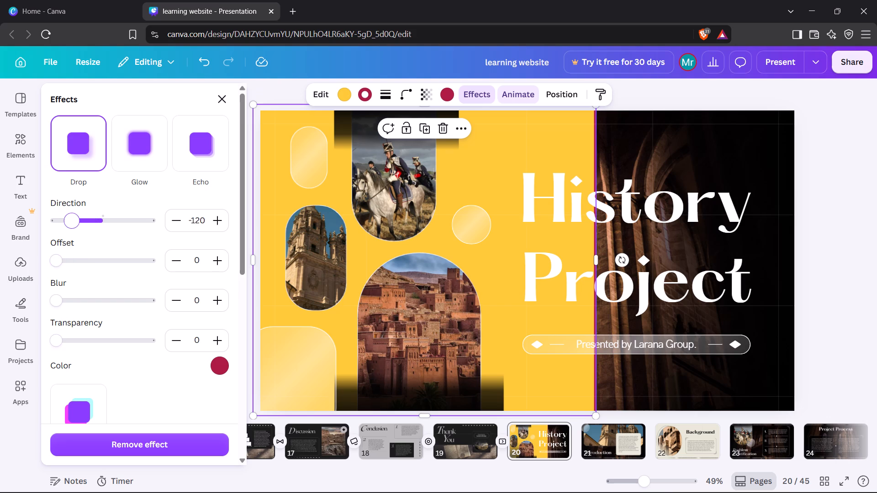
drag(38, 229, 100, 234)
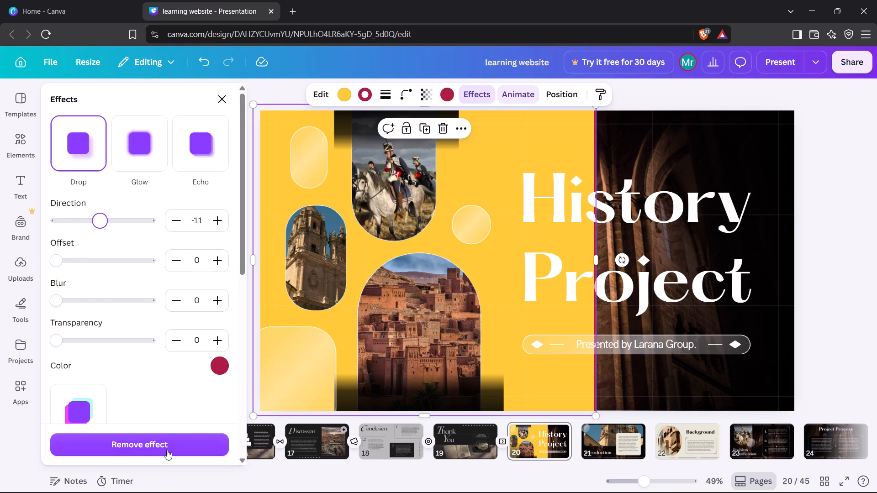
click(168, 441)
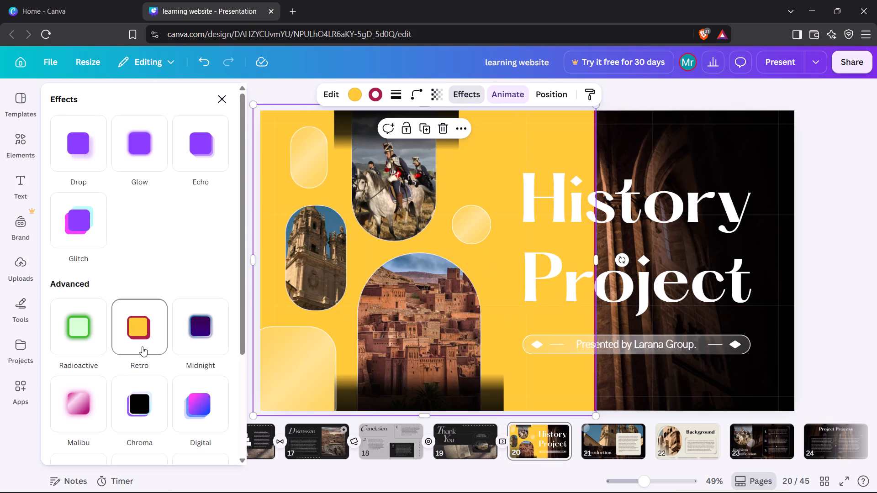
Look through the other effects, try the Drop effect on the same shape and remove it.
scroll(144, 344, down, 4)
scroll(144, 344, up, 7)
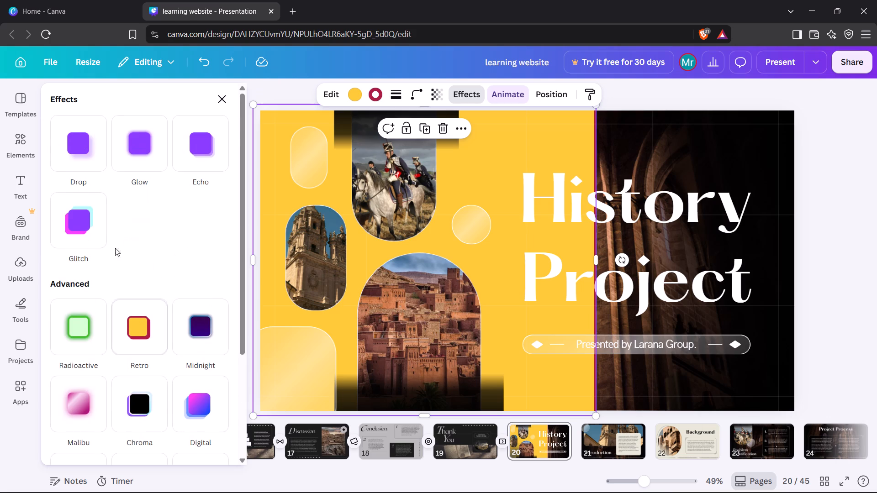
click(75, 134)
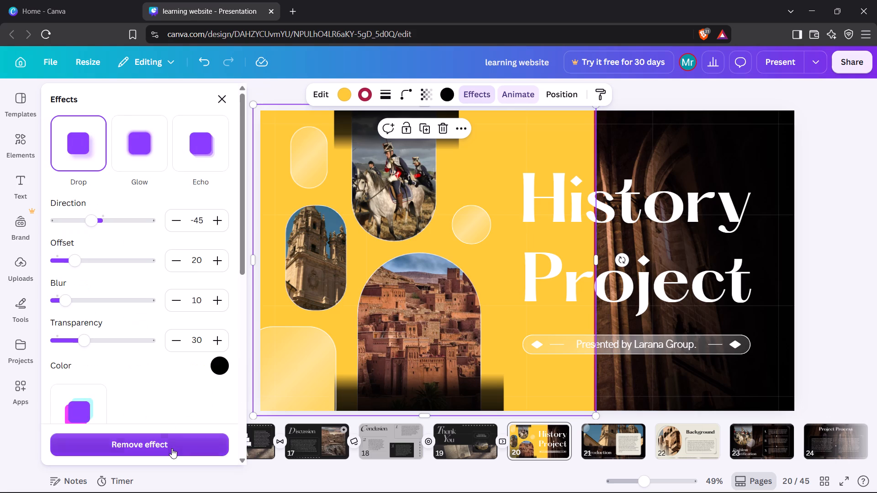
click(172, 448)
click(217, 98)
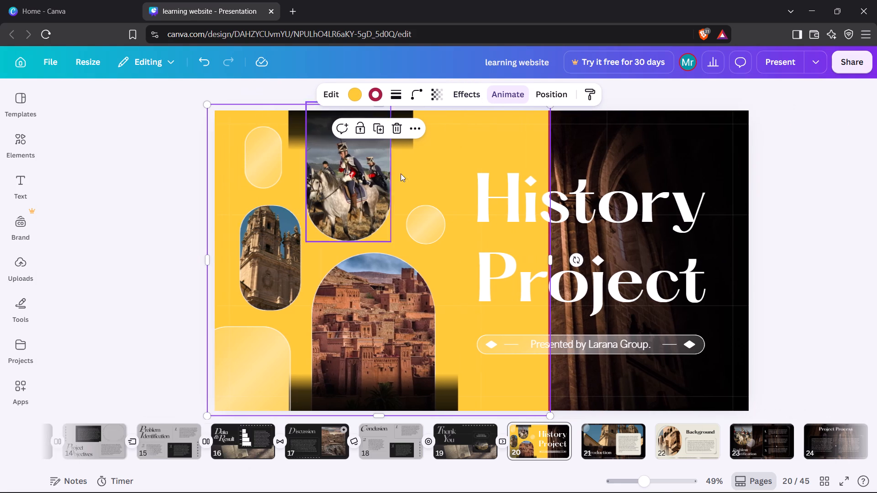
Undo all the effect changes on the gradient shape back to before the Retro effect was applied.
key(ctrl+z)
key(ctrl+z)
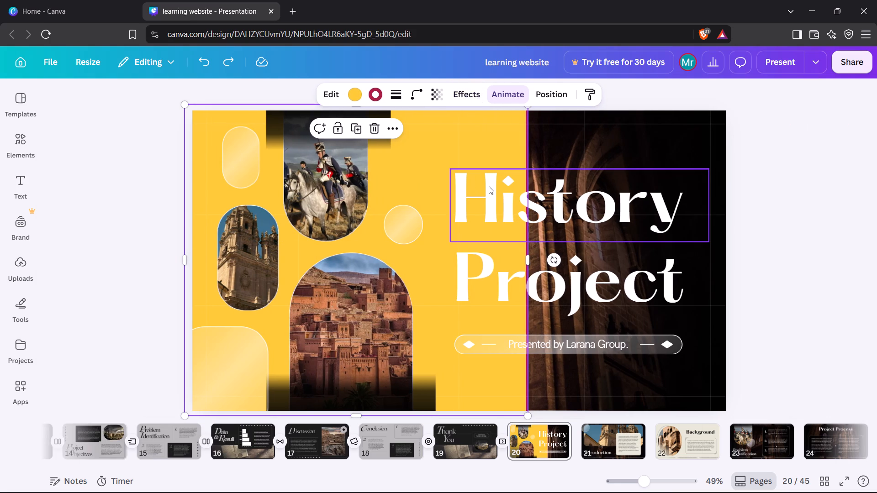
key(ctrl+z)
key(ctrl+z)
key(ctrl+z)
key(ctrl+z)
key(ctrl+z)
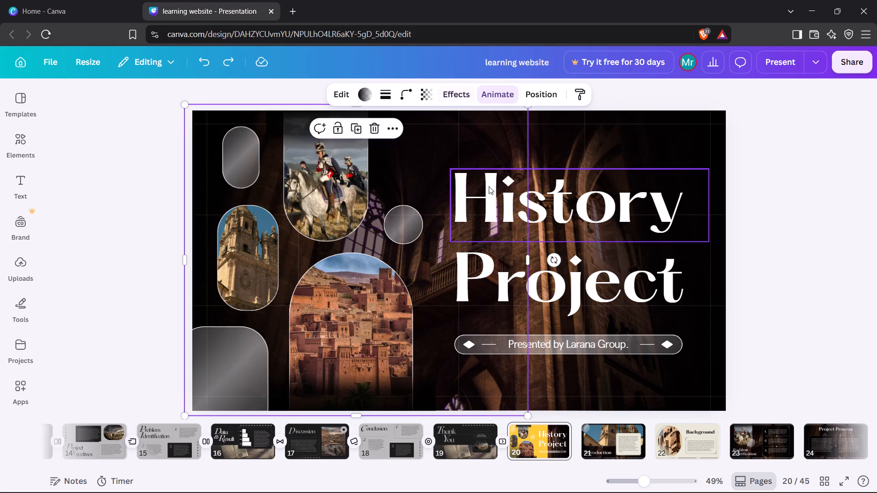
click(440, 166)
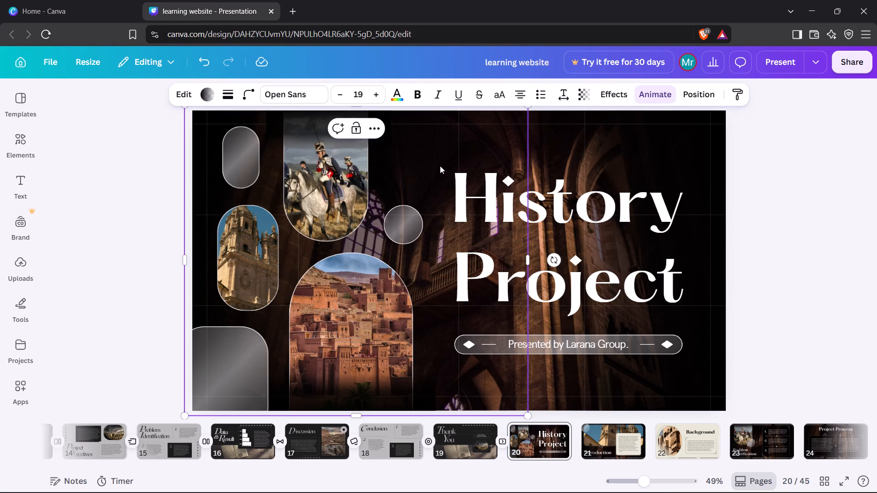
Add a Stack transition between pages 20 and 21 with a 1.1-second duration and upward direction.
click(581, 450)
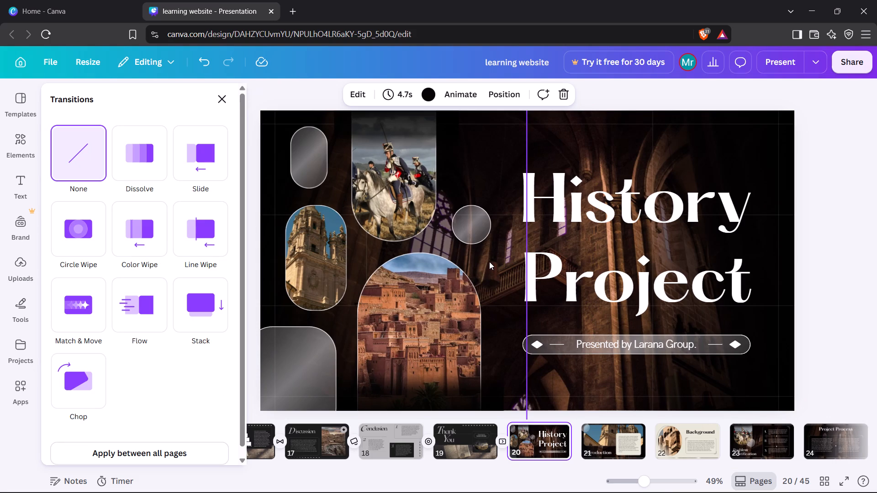
click(557, 443)
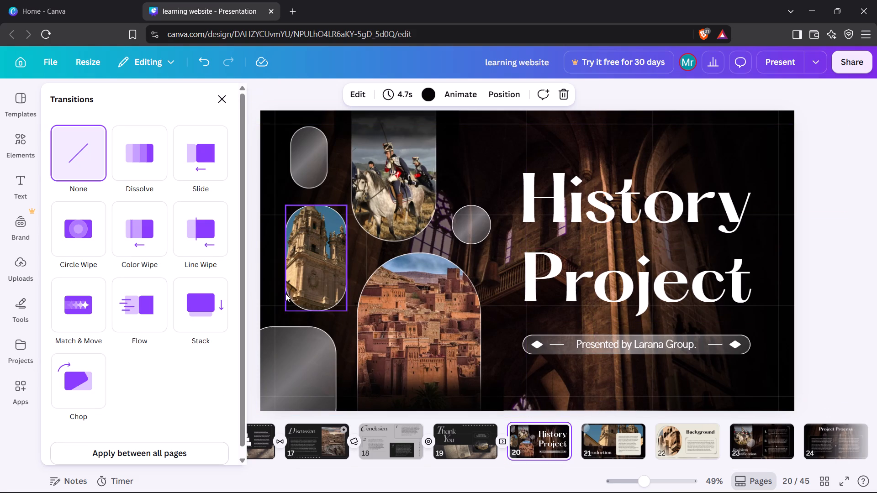
click(193, 293)
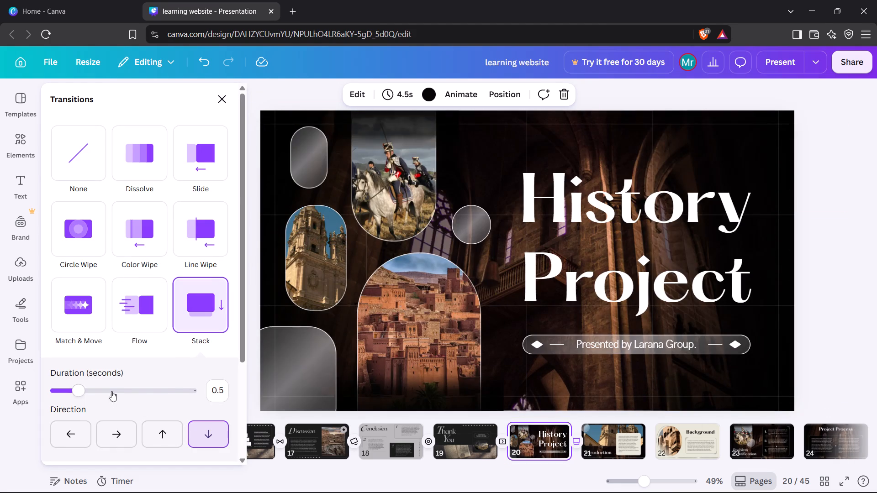
click(111, 390)
click(147, 437)
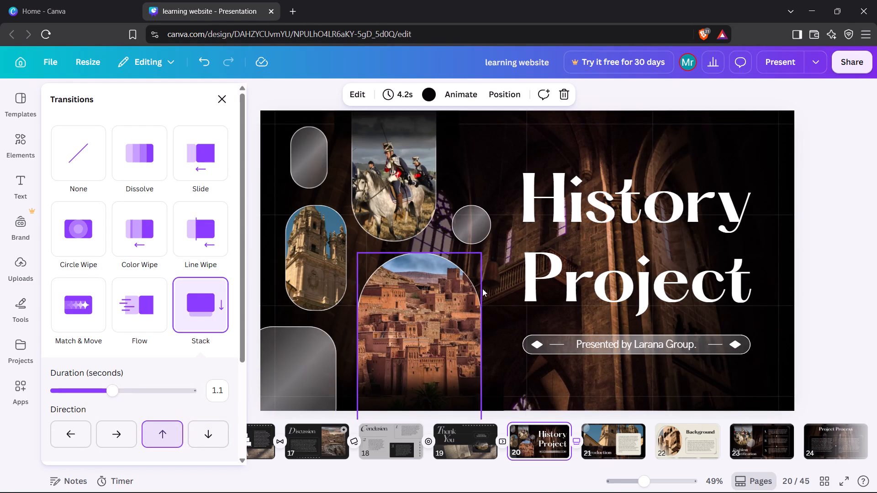
click(842, 327)
On page 21, shift the church photo left and slightly down and move the translucent circle further into the page's corner.
key(Right)
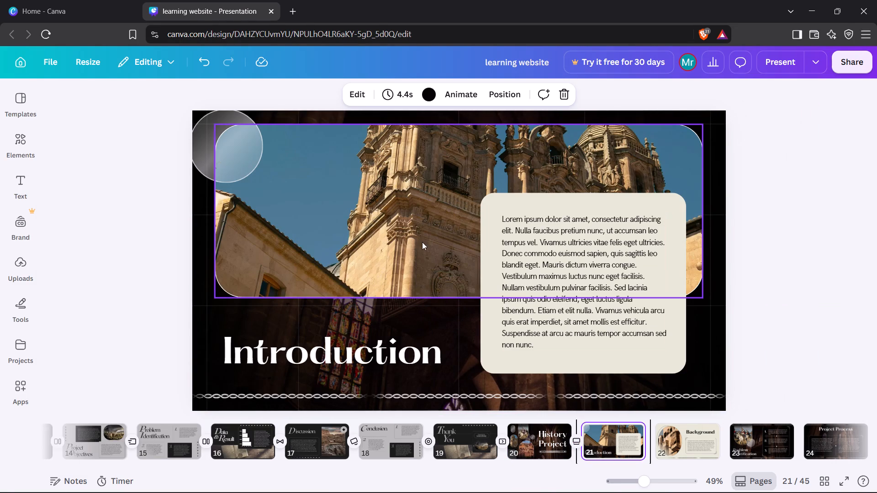
drag(387, 248, 374, 250)
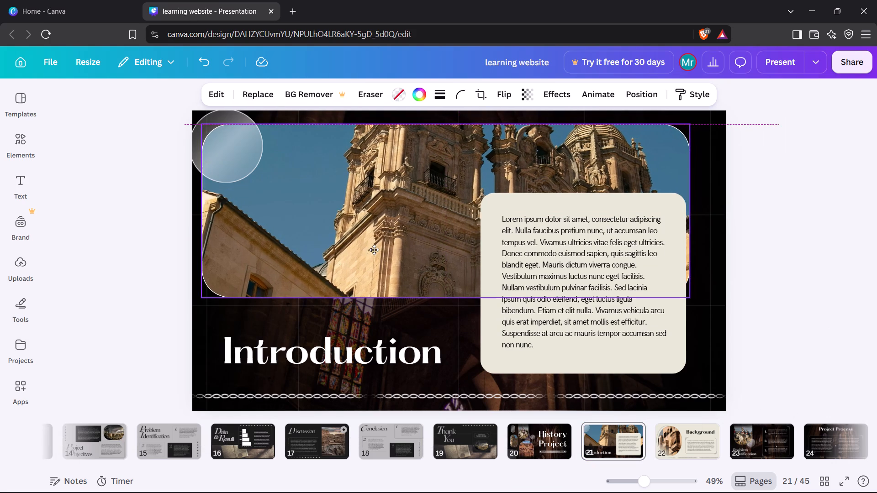
drag(374, 250, 375, 250)
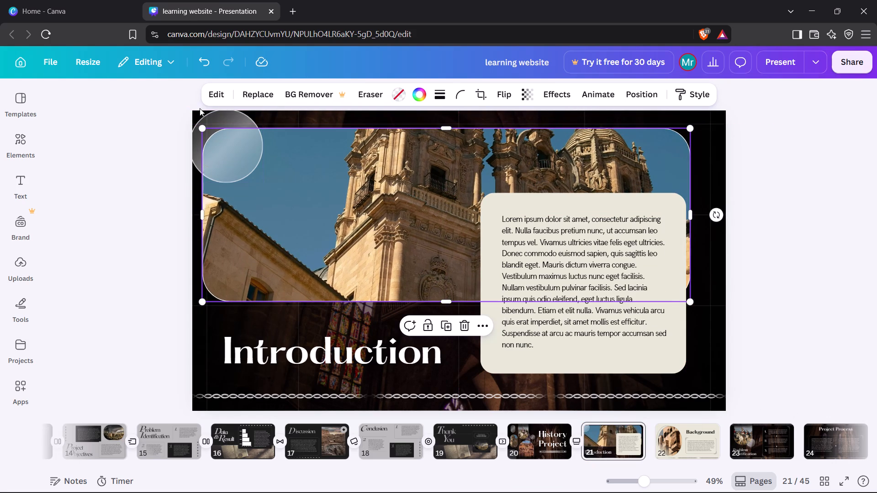
drag(222, 116, 205, 104)
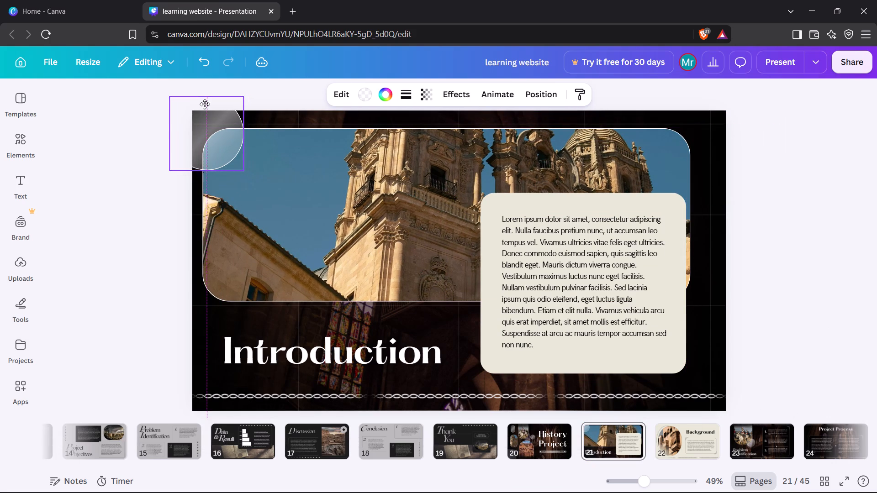
drag(205, 104, 200, 104)
Move the church photo up a little and extend its right side close to the page edge.
drag(410, 220, 404, 217)
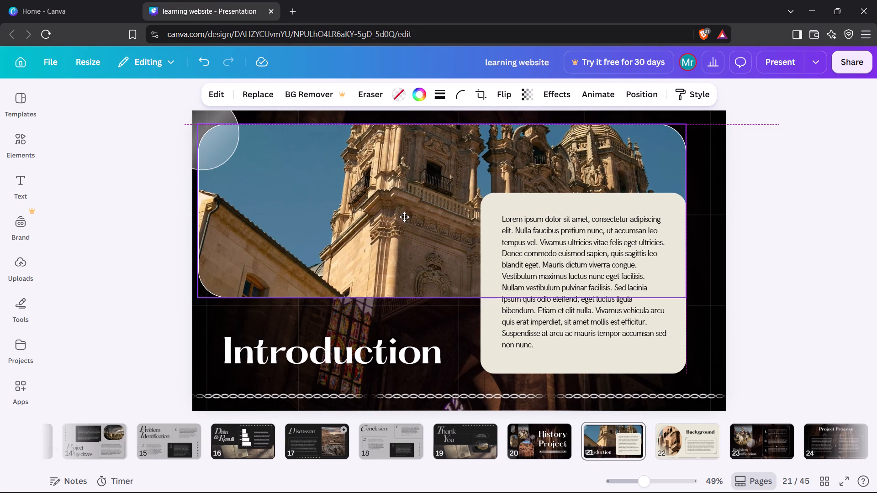
drag(404, 217, 409, 212)
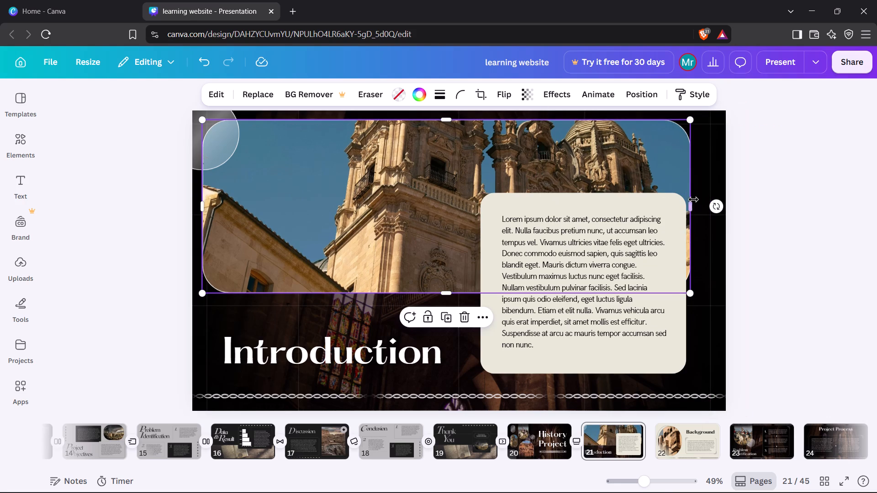
drag(693, 203, 719, 199)
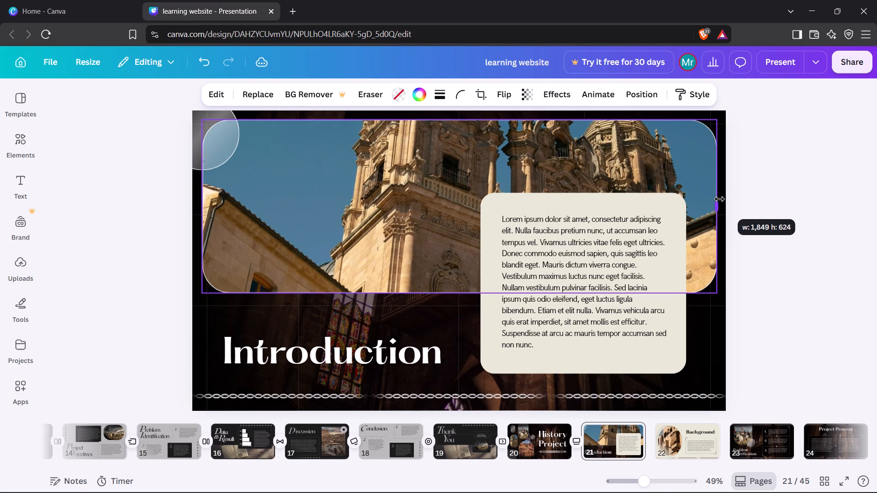
drag(719, 199, 717, 199)
Shorten page 21's cream text card by bringing its top edge down and its bottom edge up.
click(529, 198)
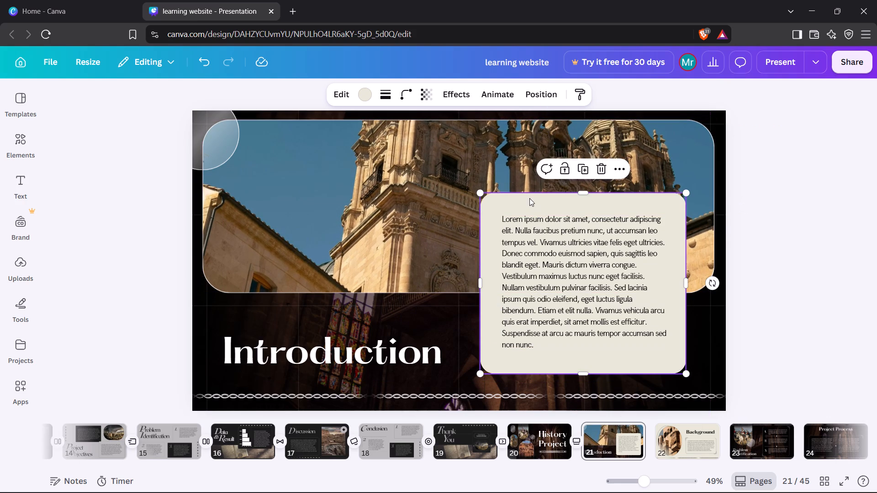
drag(588, 191, 587, 201)
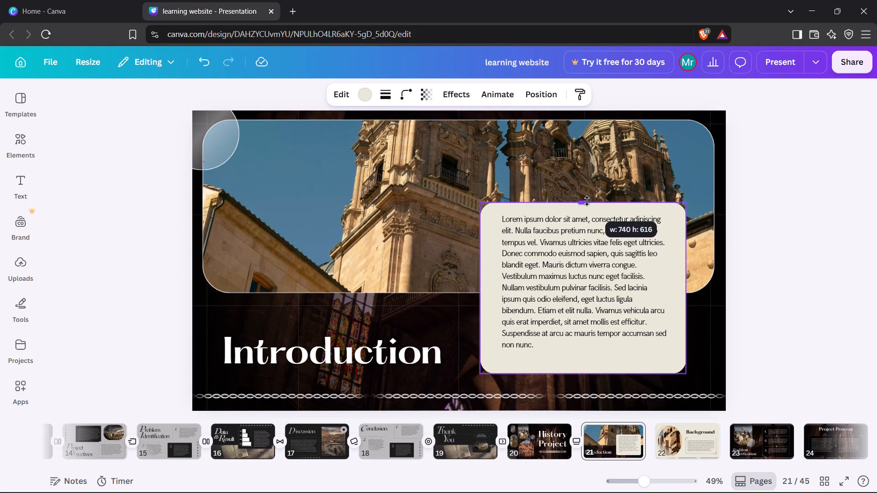
drag(587, 201, 587, 206)
drag(583, 372, 584, 372)
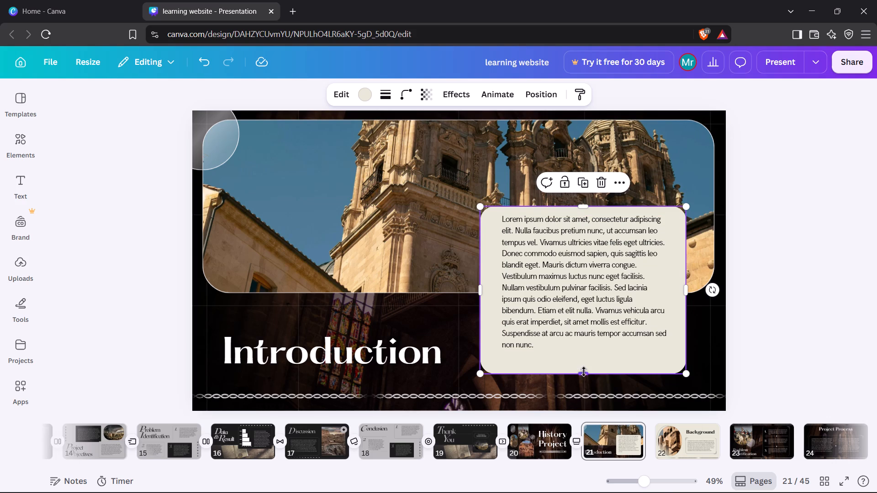
drag(584, 372, 582, 358)
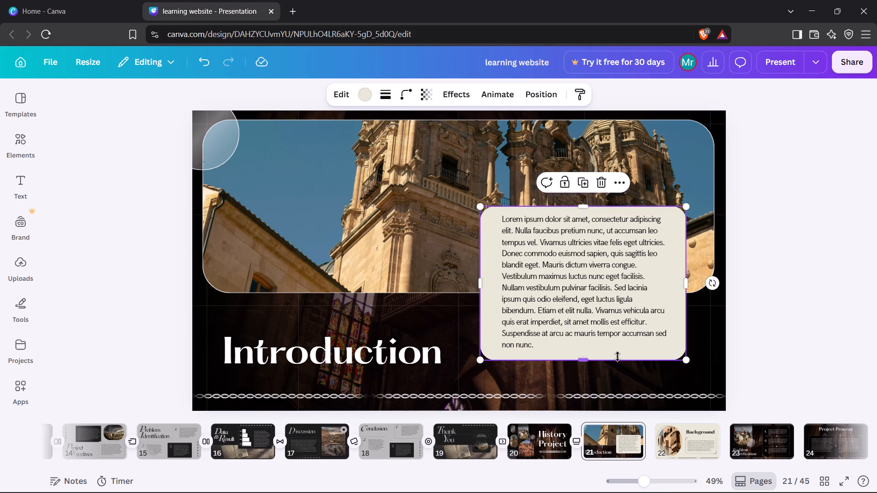
Move the shortened cream card down on page 21 and lower its paragraph so the text sits inside it.
drag(617, 355, 616, 378)
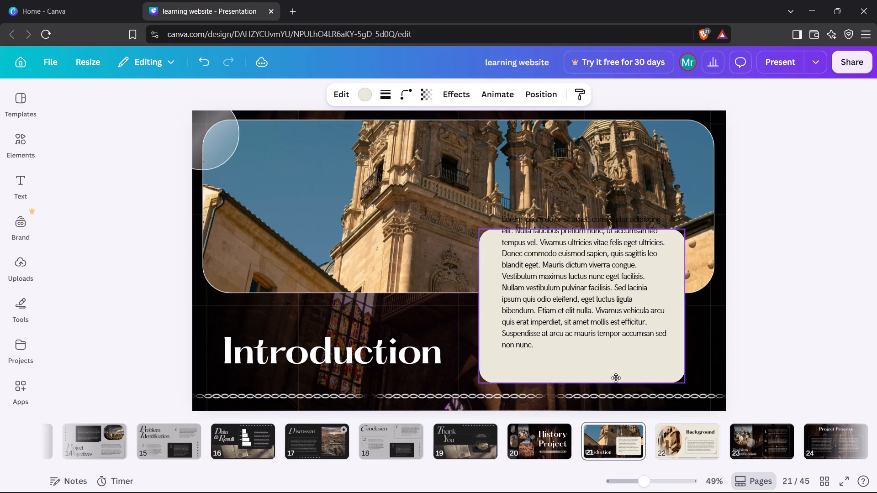
drag(616, 378, 617, 382)
click(600, 324)
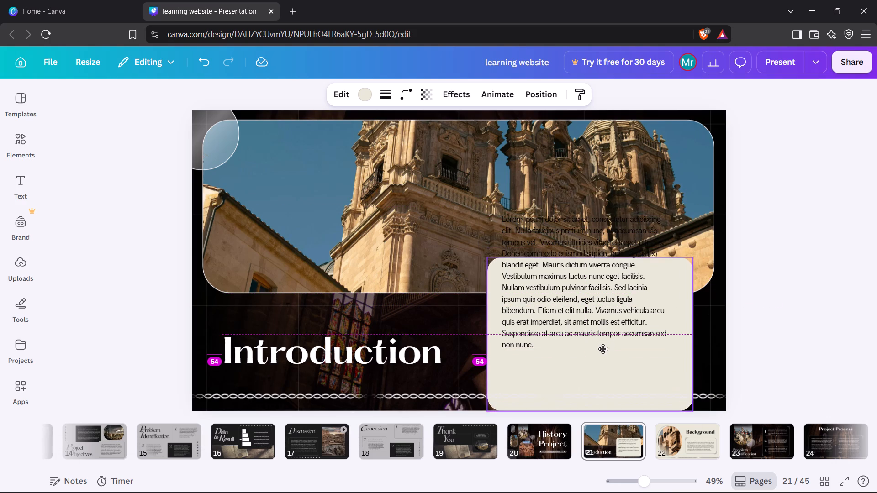
click(581, 294)
drag(581, 294, 583, 313)
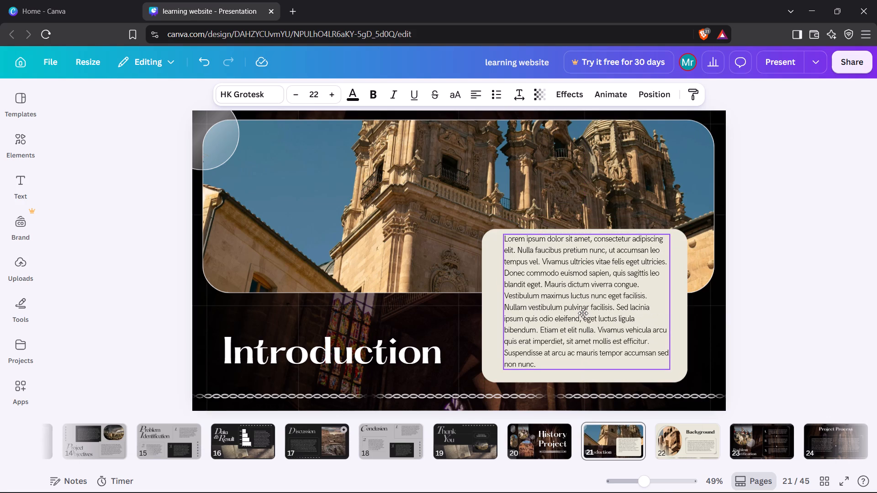
drag(583, 313, 583, 314)
Move the Introduction heading on page 21 up slightly.
click(454, 325)
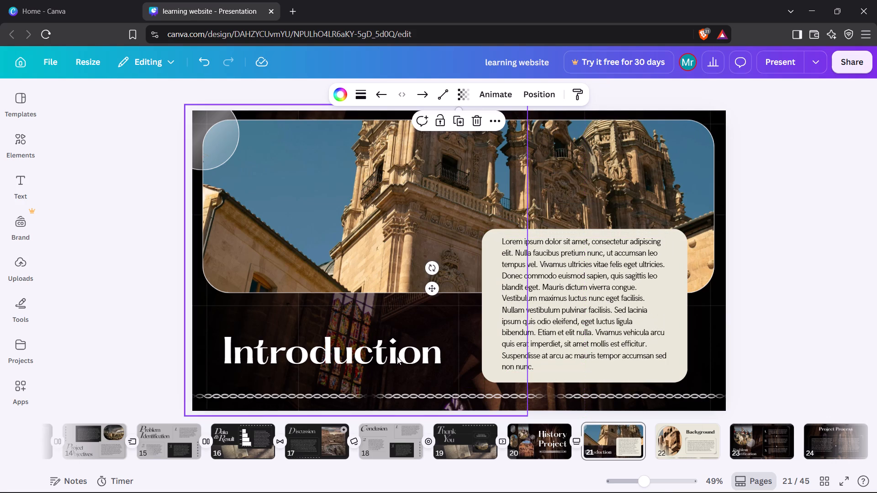
drag(397, 357, 399, 352)
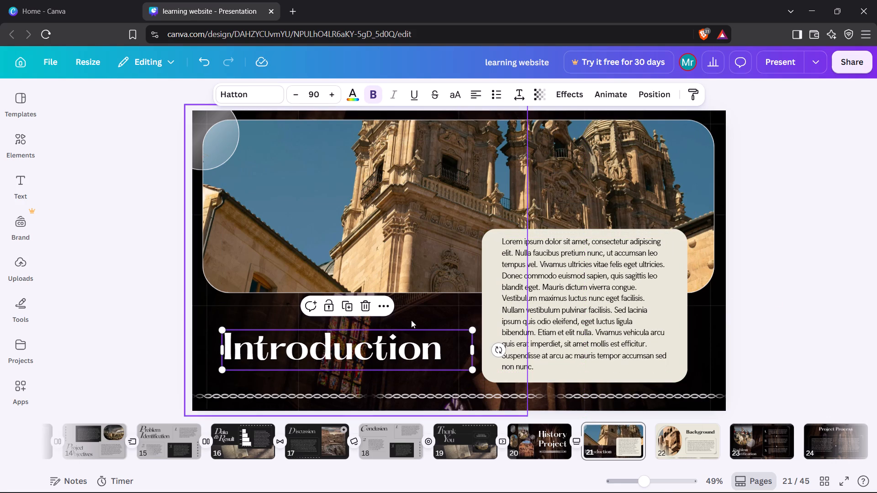
click(416, 312)
Apply a rightward Pan animation at medium speed, on both enter and exit, to the vertical line near page 21's right edge.
click(710, 330)
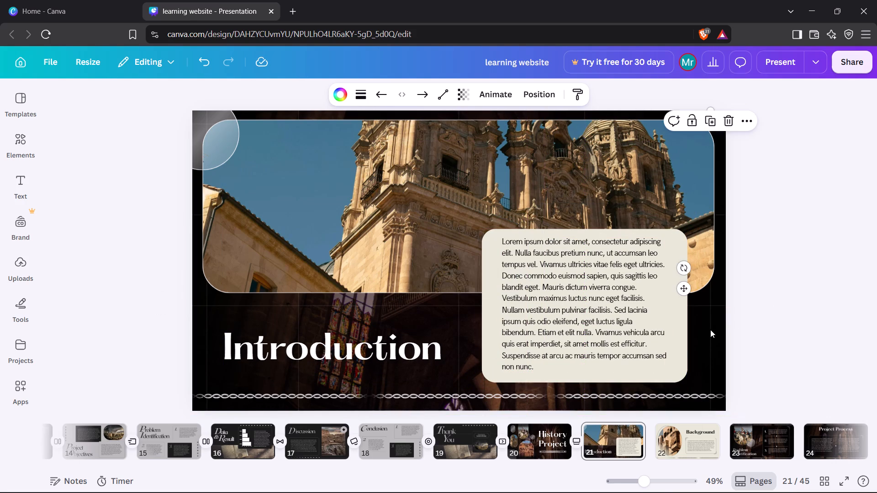
click(503, 102)
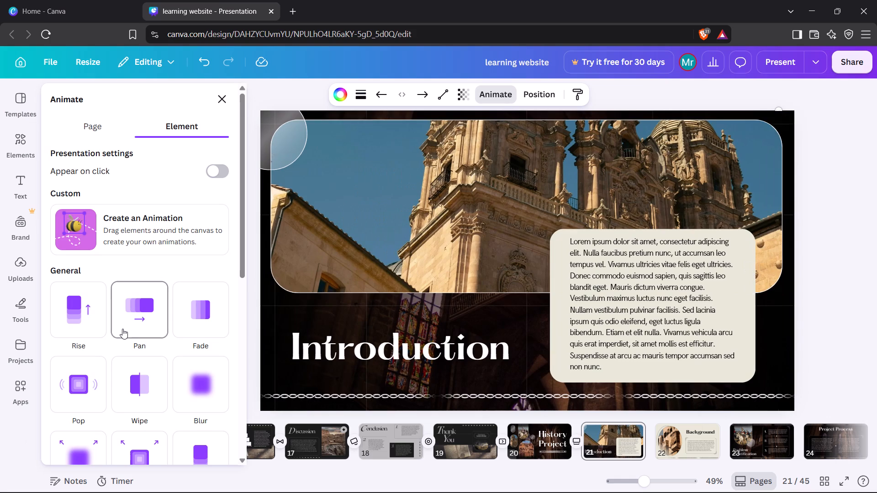
click(122, 329)
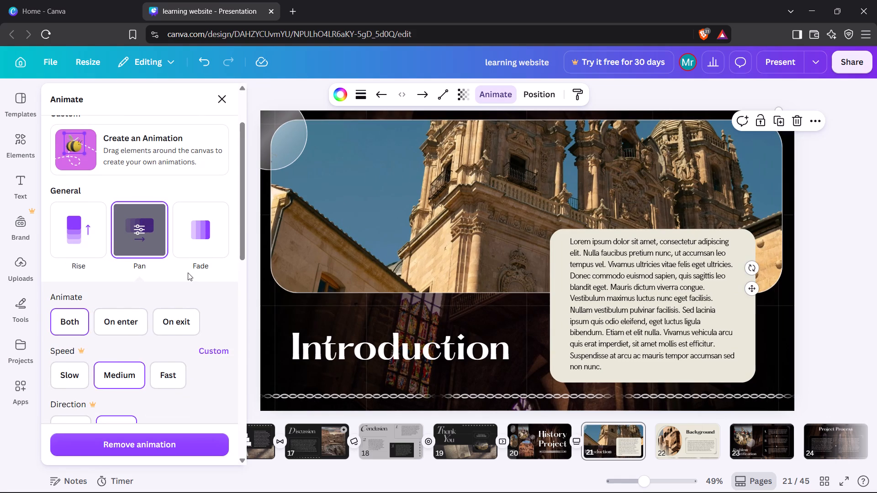
click(177, 321)
click(132, 324)
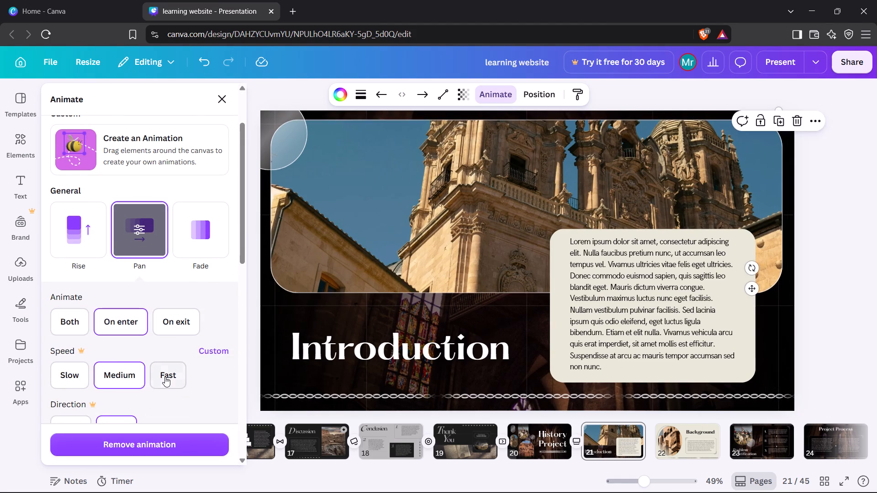
click(194, 251)
click(115, 232)
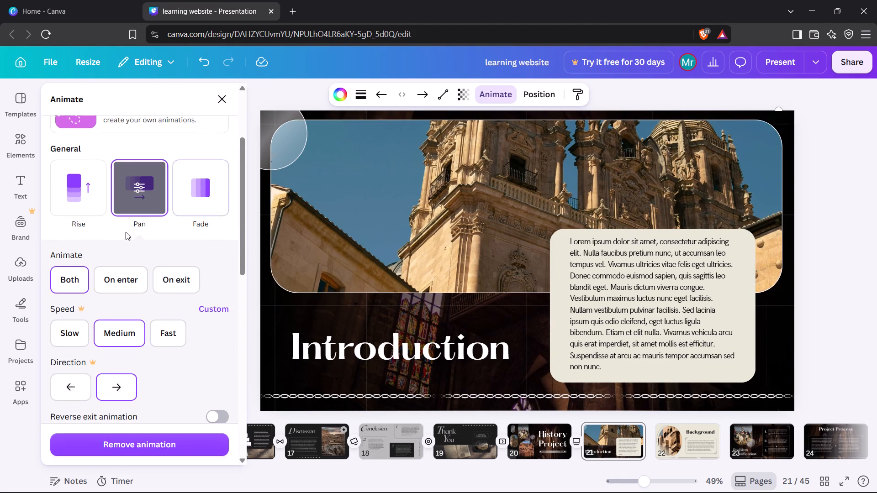
click(219, 95)
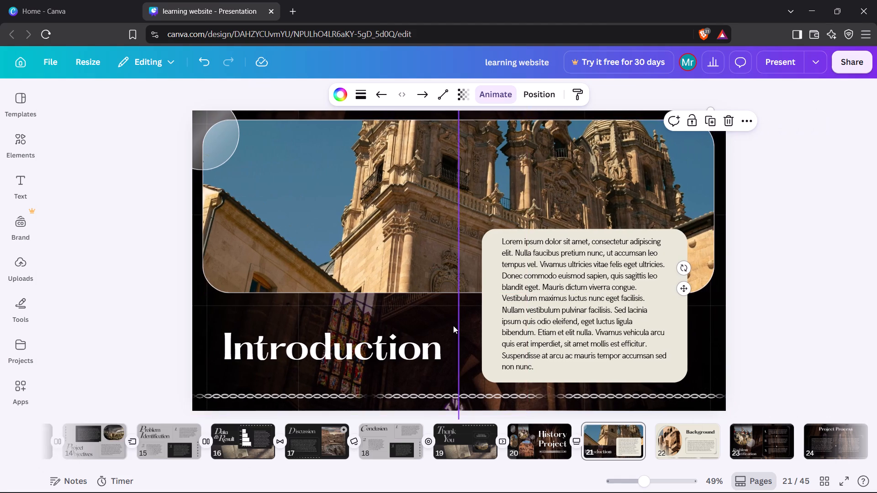
Add a Circle Wipe transition between pages 21 and 22 with a 0.5-second duration and In direction.
click(653, 449)
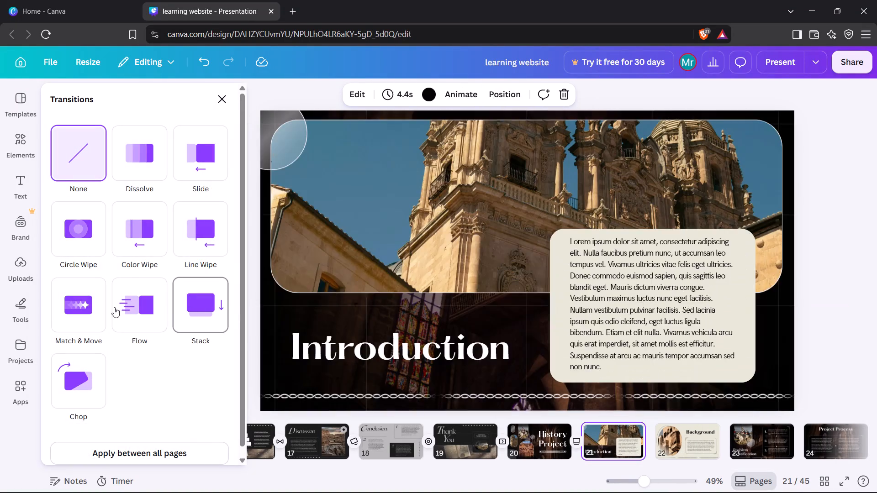
click(85, 238)
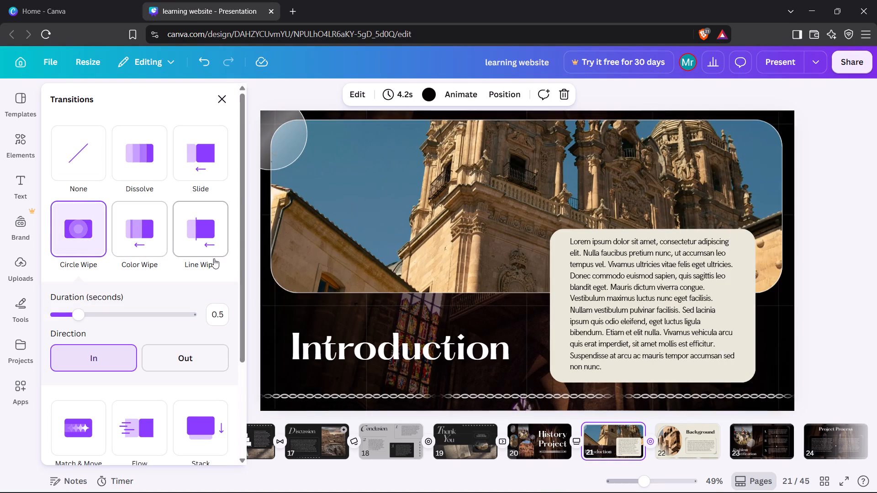
click(221, 105)
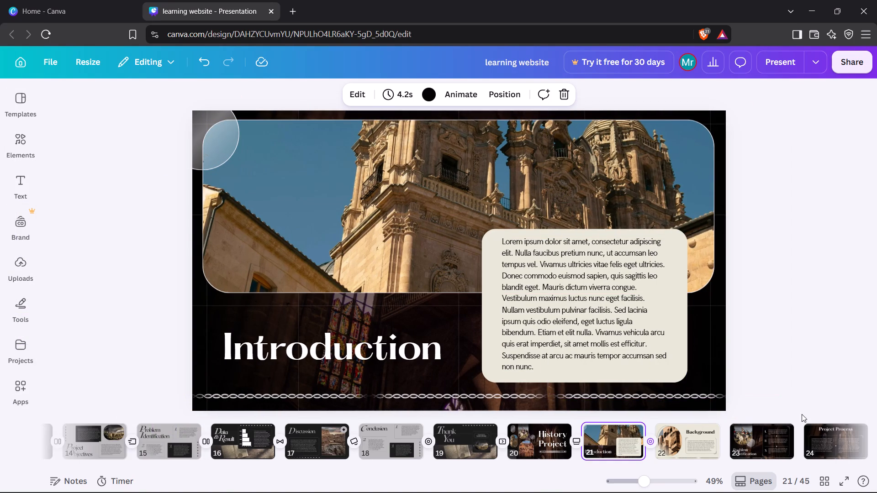
On page 22, move the oval building photo up and left so it nearly covers the outlined oval behind it.
click(797, 393)
key(Right)
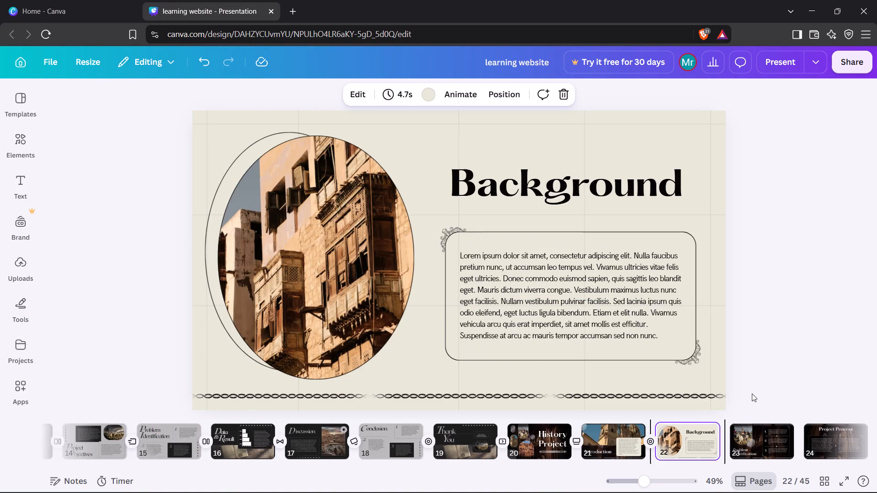
click(347, 252)
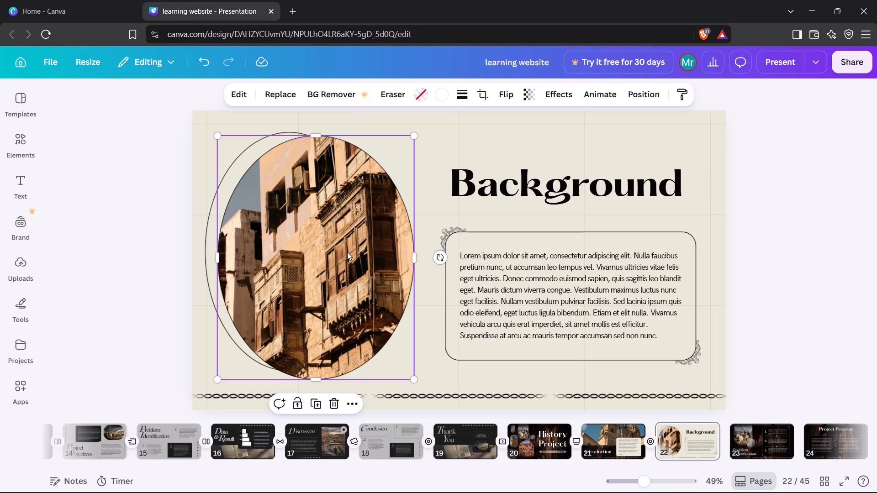
drag(347, 252, 343, 241)
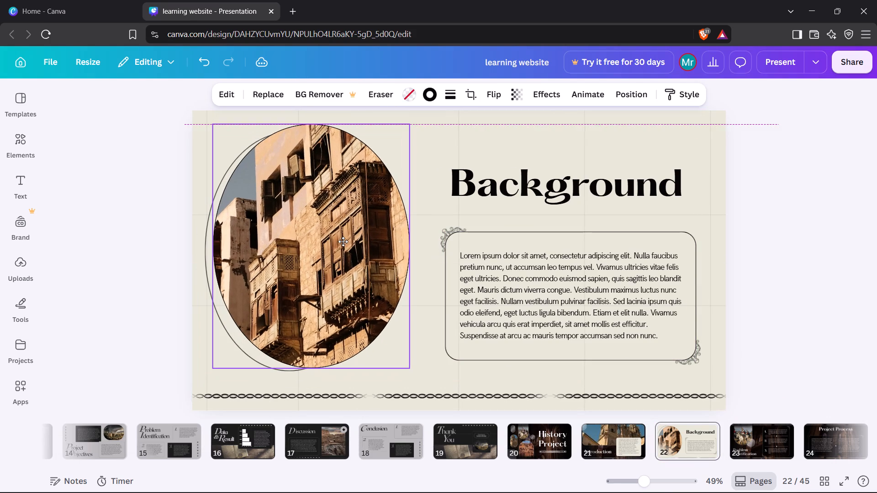
drag(343, 241, 340, 242)
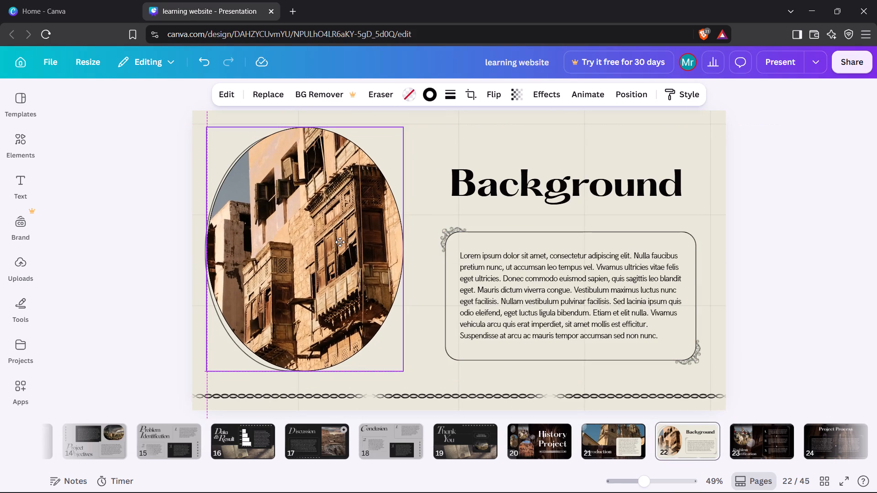
drag(340, 242, 341, 244)
Move the Background heading on page 22 up and slightly left.
click(470, 140)
drag(520, 192, 517, 169)
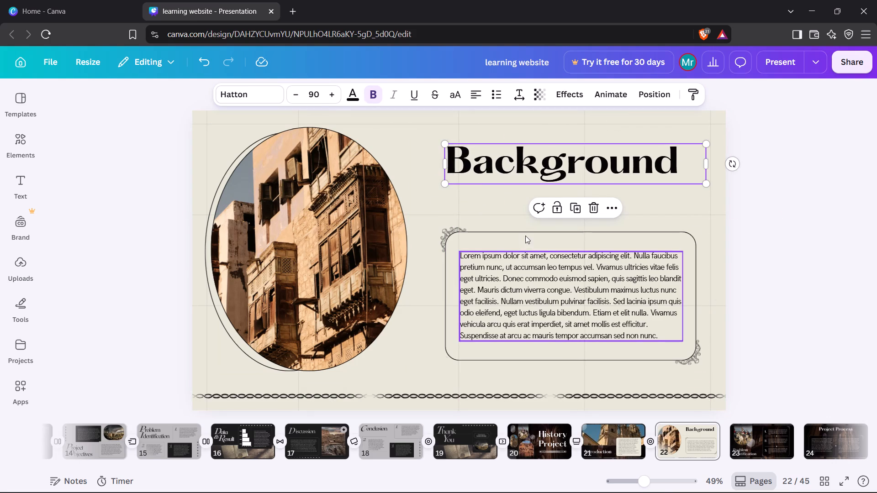
Move the ornament at the text frame's upper-left corner up and slightly left, closer to the Background heading.
click(525, 236)
click(456, 226)
drag(456, 227, 454, 211)
drag(445, 231, 445, 231)
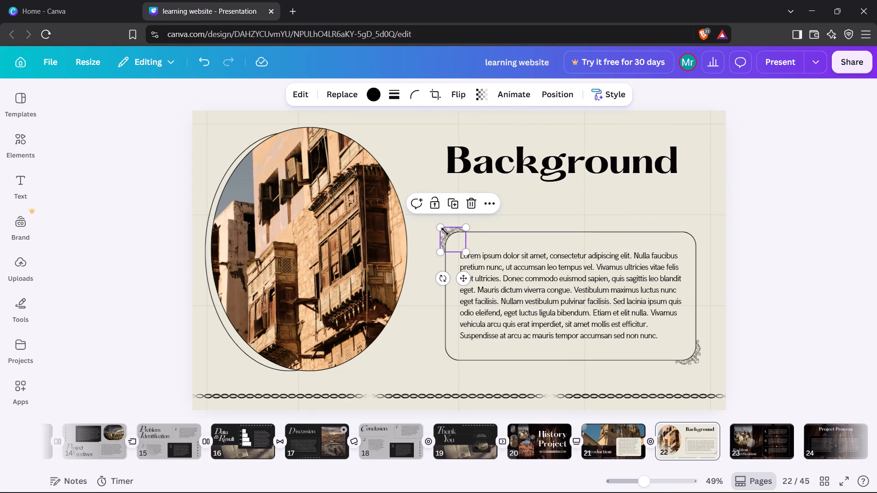
drag(445, 231, 442, 199)
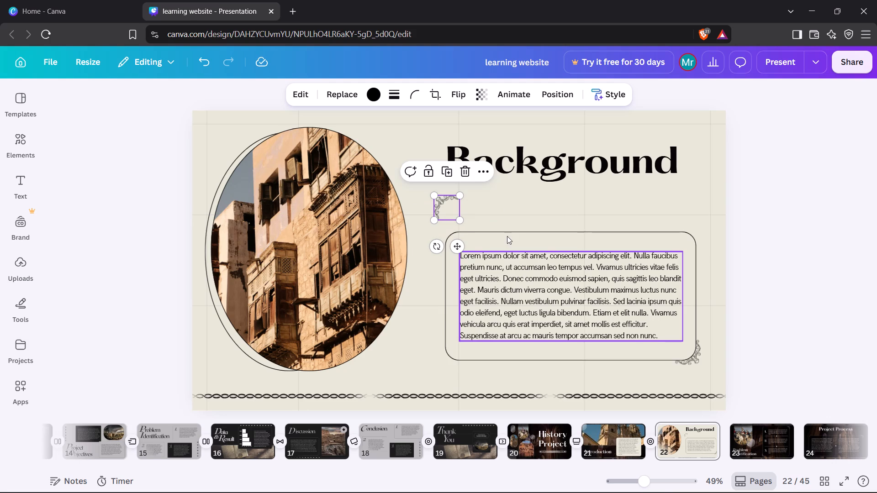
On page 22, move the rounded text frame up so it sits closer beneath the Background heading.
drag(507, 236, 502, 206)
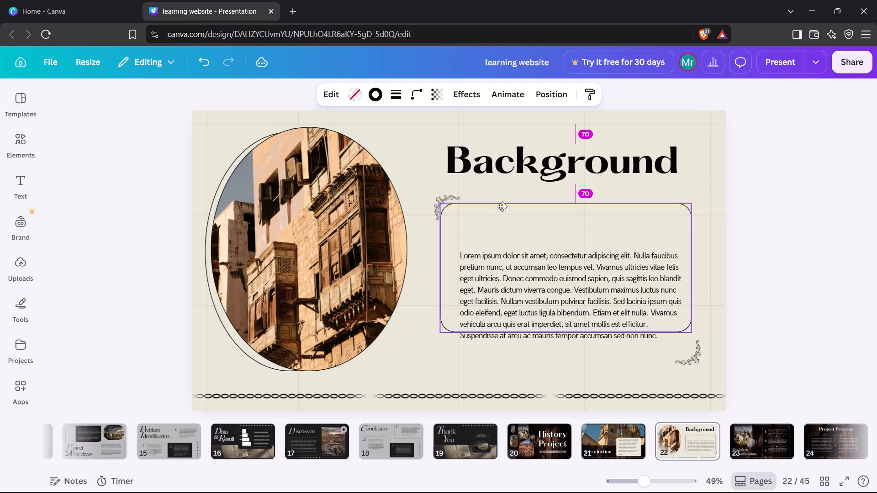
drag(502, 206, 501, 202)
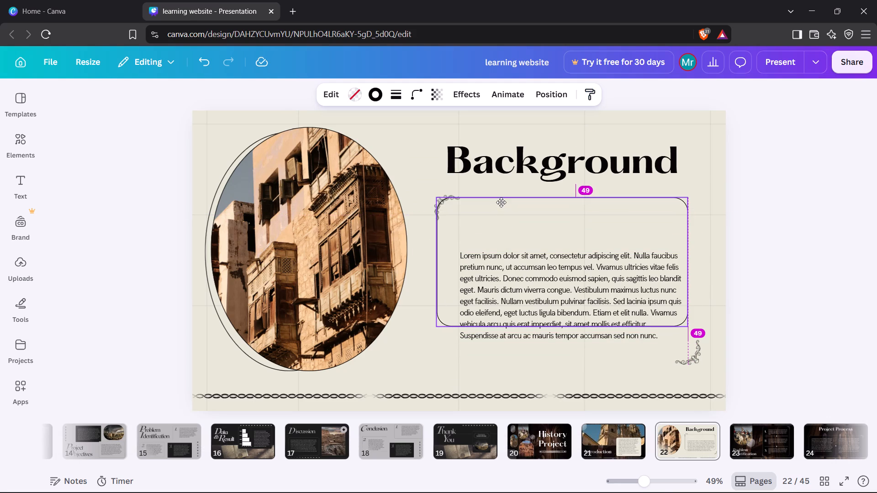
drag(501, 202, 502, 201)
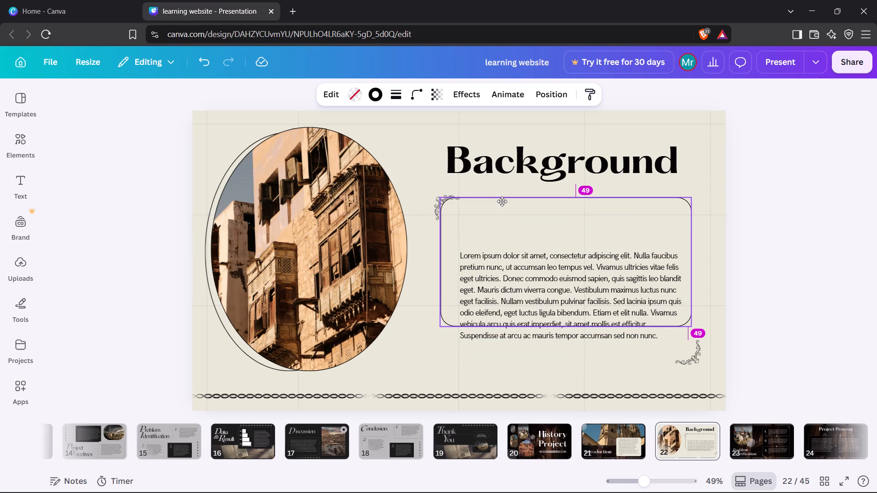
drag(502, 201, 501, 205)
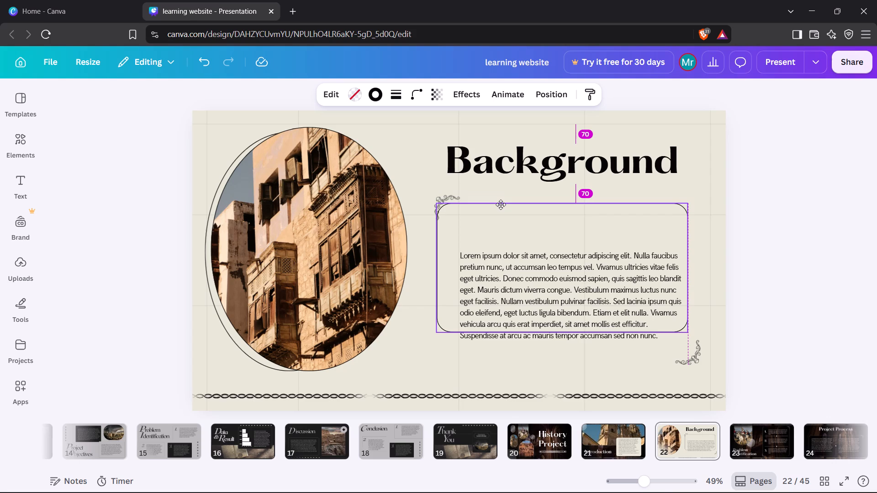
drag(501, 205, 504, 205)
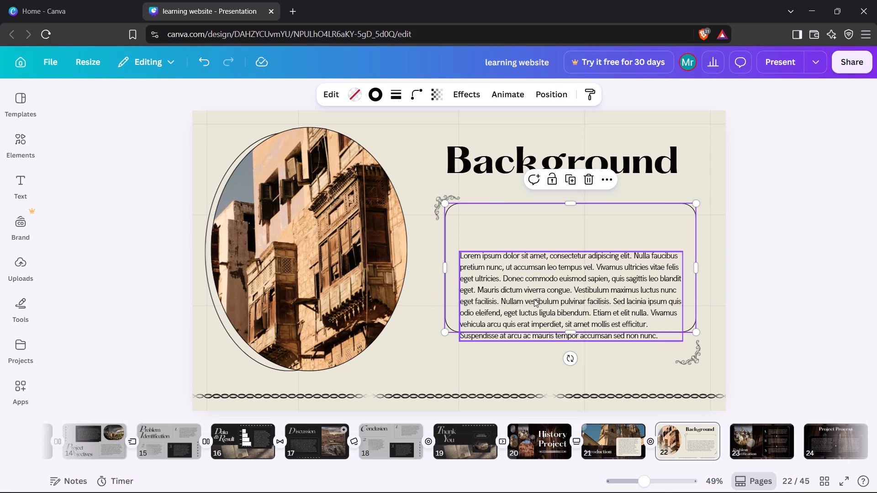
drag(534, 299, 531, 299)
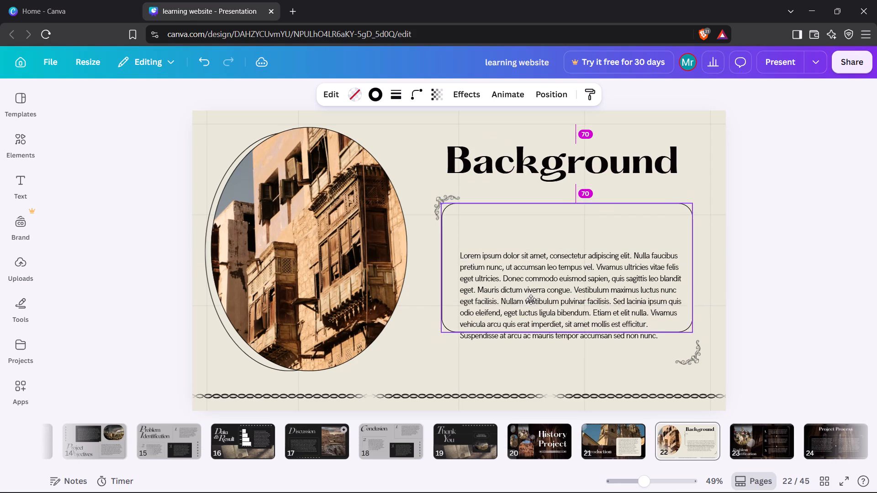
drag(531, 299, 529, 300)
click(554, 297)
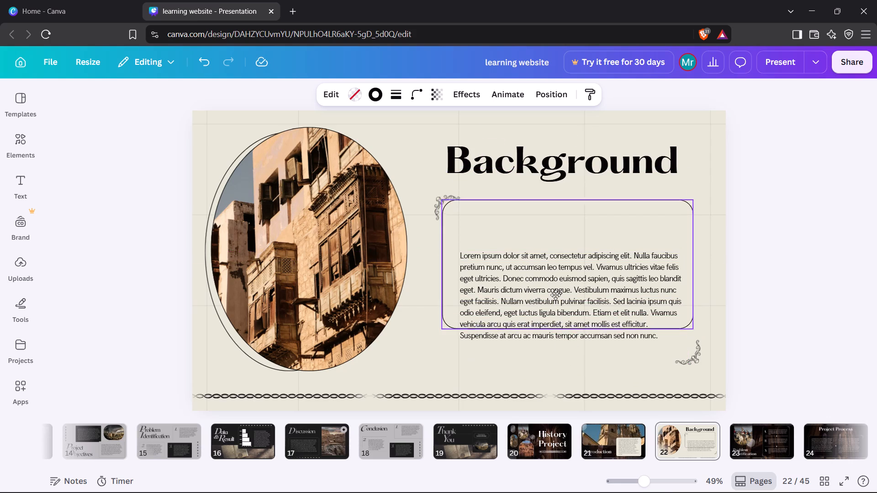
drag(555, 296, 556, 296)
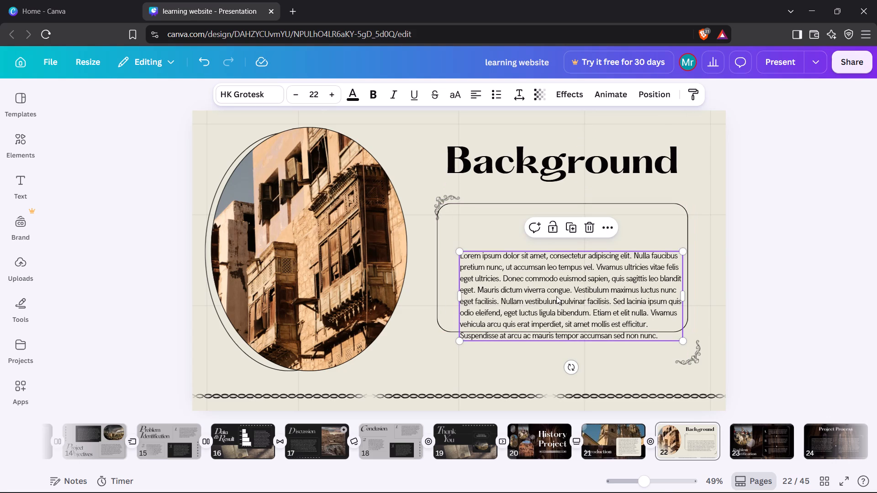
Move the paragraph on page 22 up inside the rounded frame and fine-tune the frame's position around it.
drag(556, 296, 552, 270)
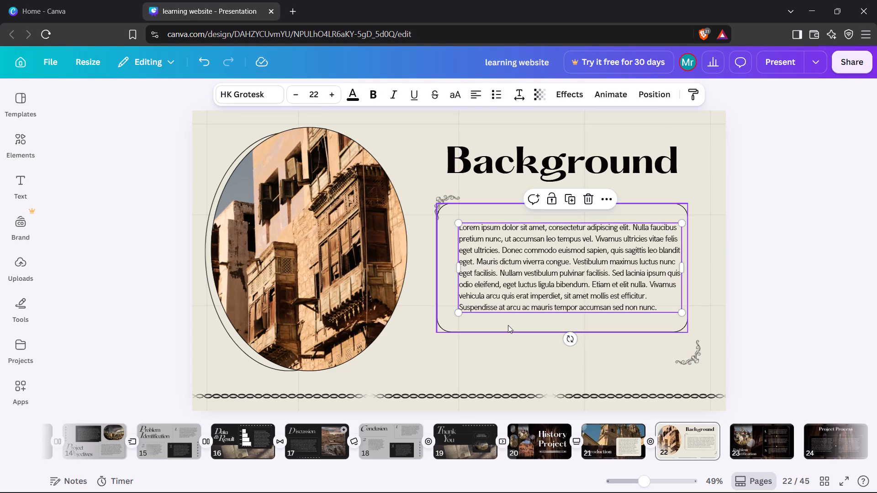
drag(508, 325, 512, 321)
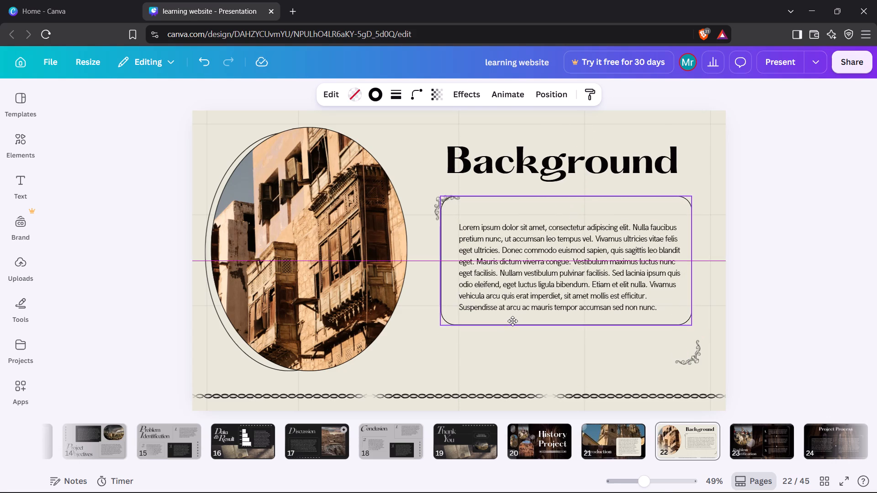
drag(512, 321, 514, 324)
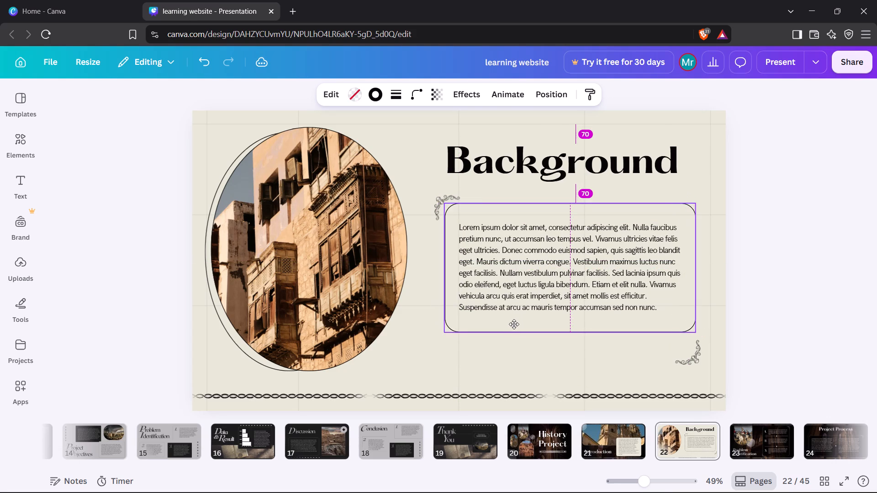
drag(514, 324, 512, 322)
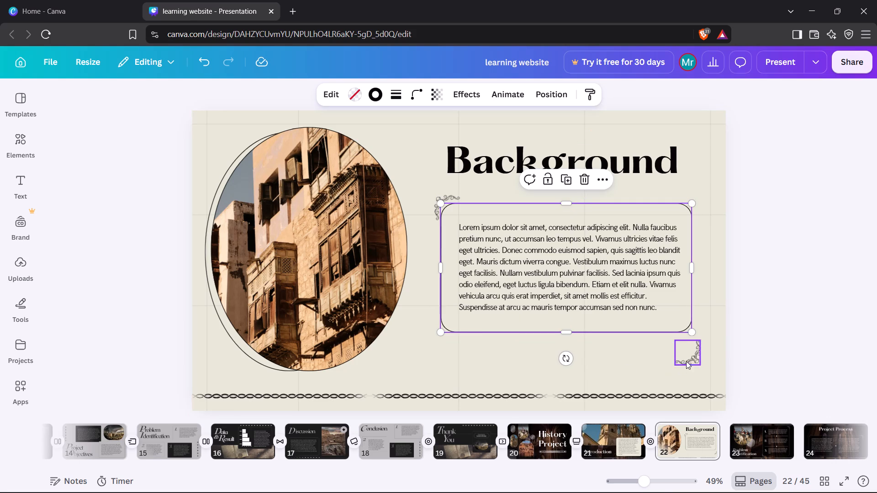
Move the lower-right ornament on page 22 up to the rounded frame's lower-right corner.
drag(688, 359, 689, 334)
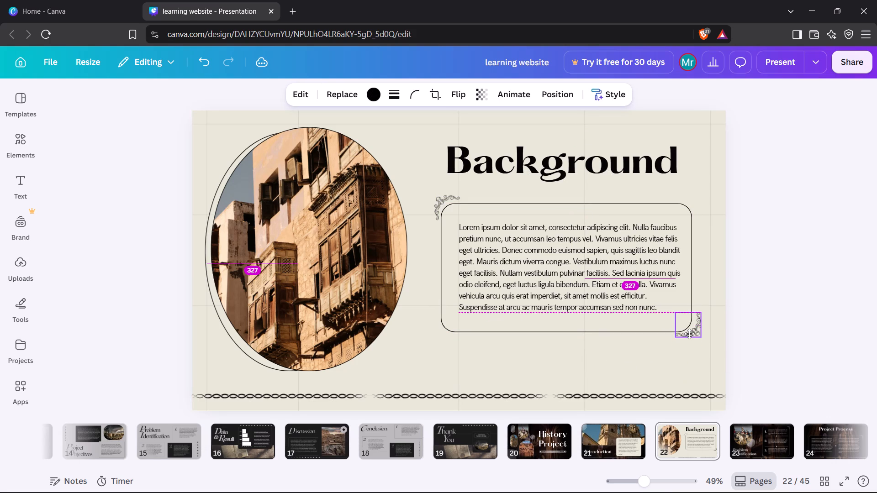
drag(689, 334, 691, 336)
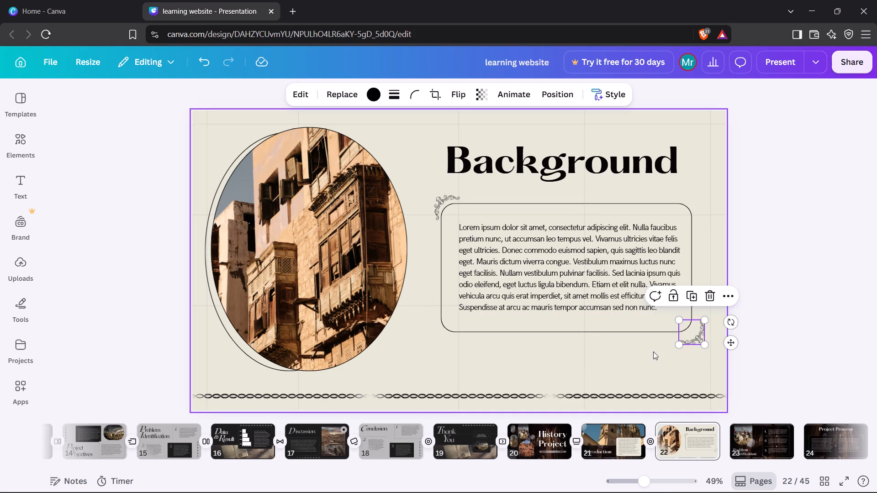
click(691, 339)
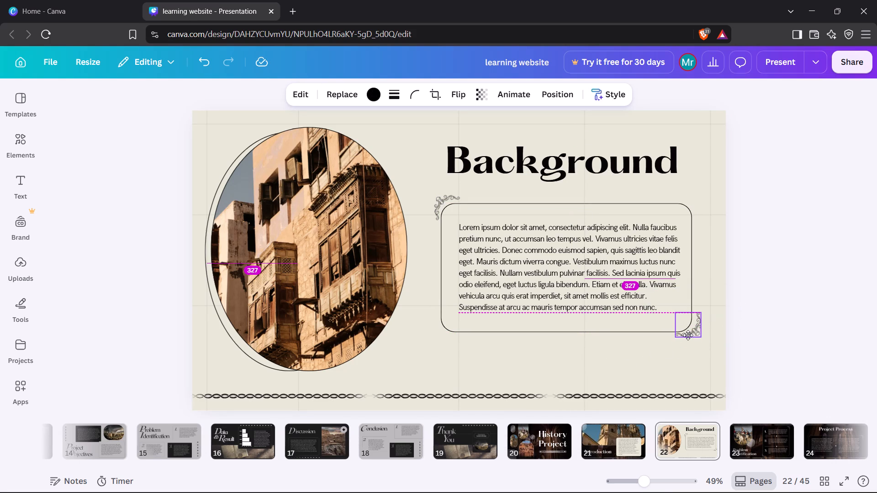
click(613, 368)
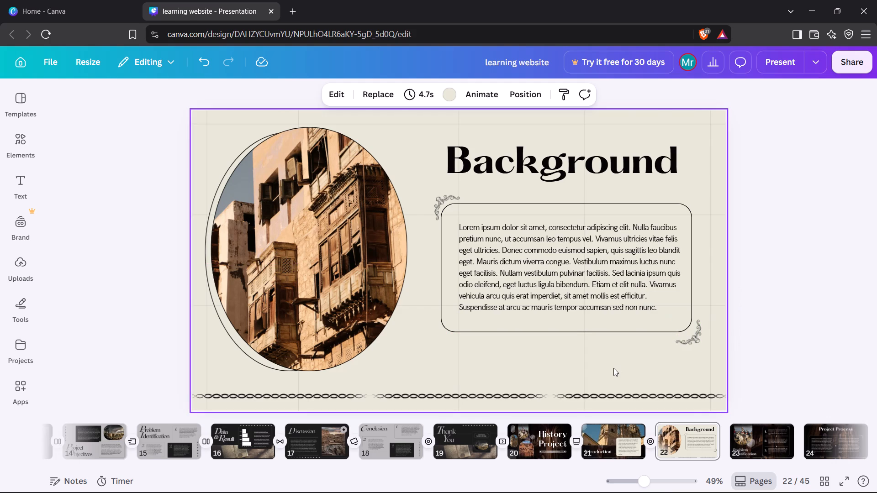
Nudge the ornament at the frame's upper-left corner slightly up and left.
click(447, 199)
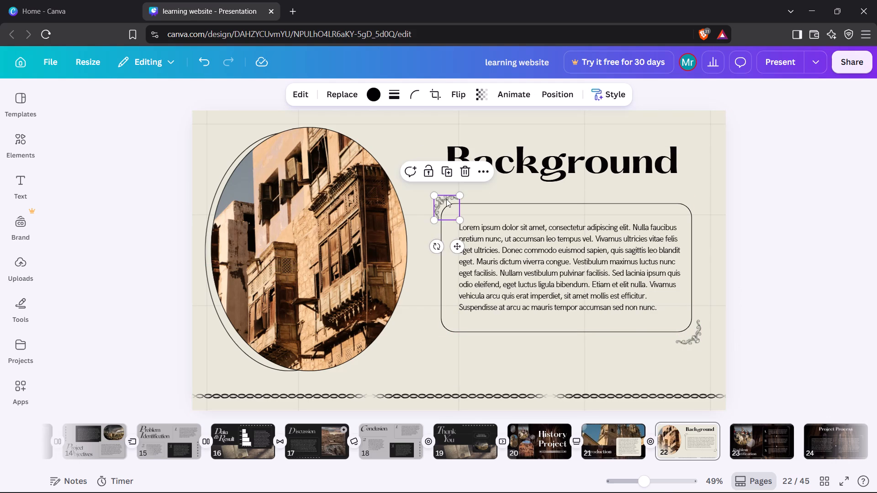
click(640, 372)
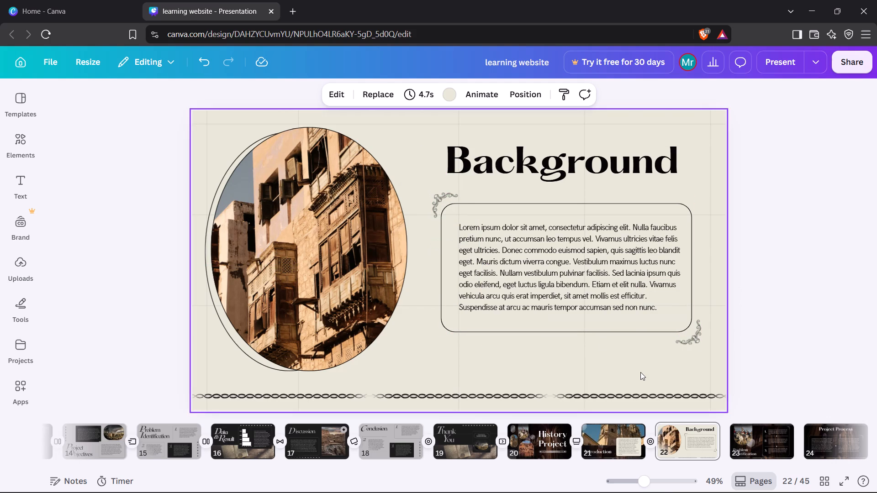
Apply the Breathe animation with the Out direction to the thin horizontal line above the Background heading.
click(487, 122)
click(487, 100)
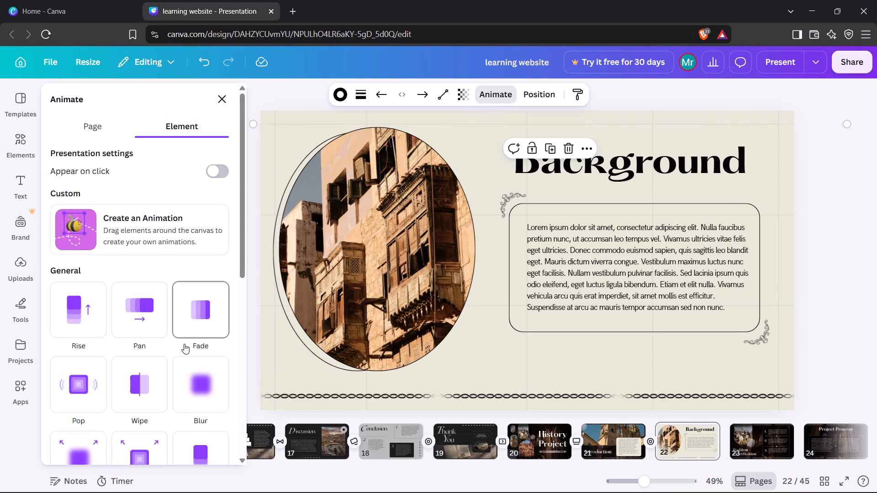
click(130, 320)
scroll(167, 433, down, 5)
click(149, 315)
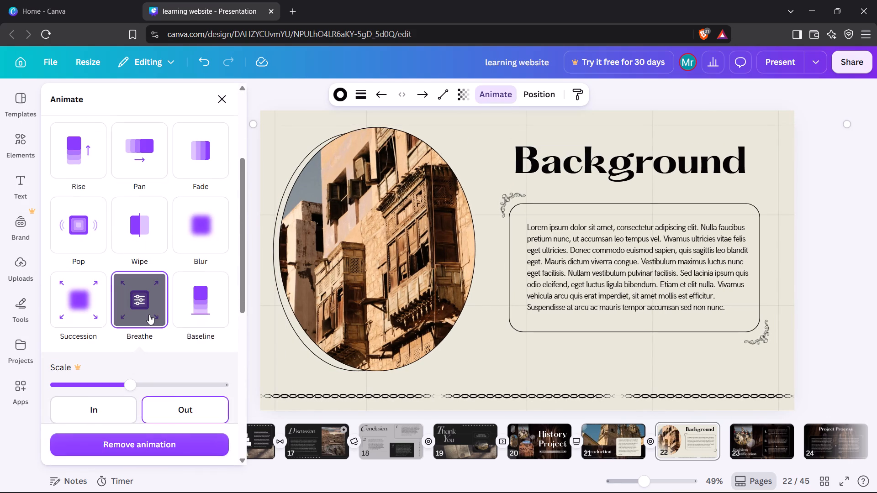
click(226, 102)
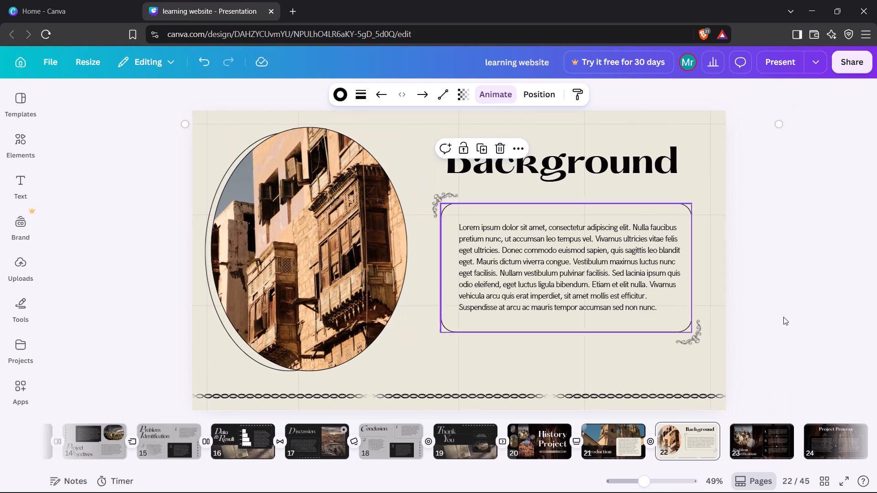
Add a Circle Wipe transition between pages 22 and 23 with a 0.5-second duration and Out direction.
click(735, 448)
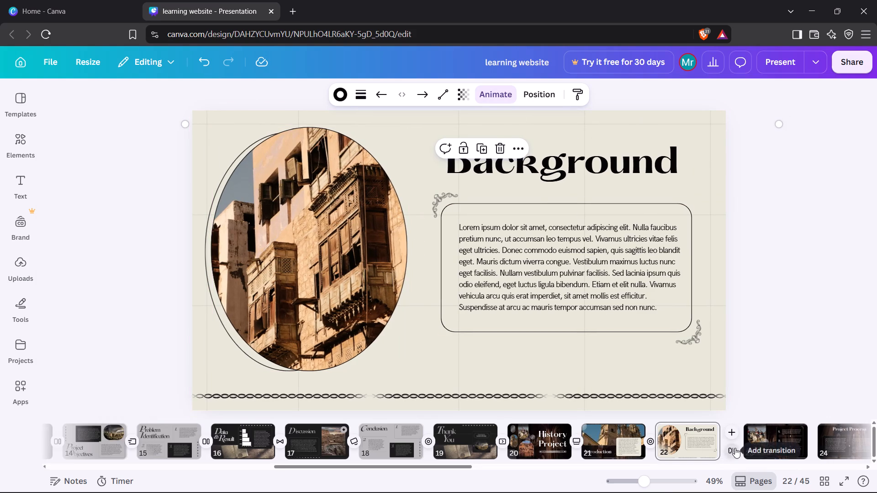
click(68, 220)
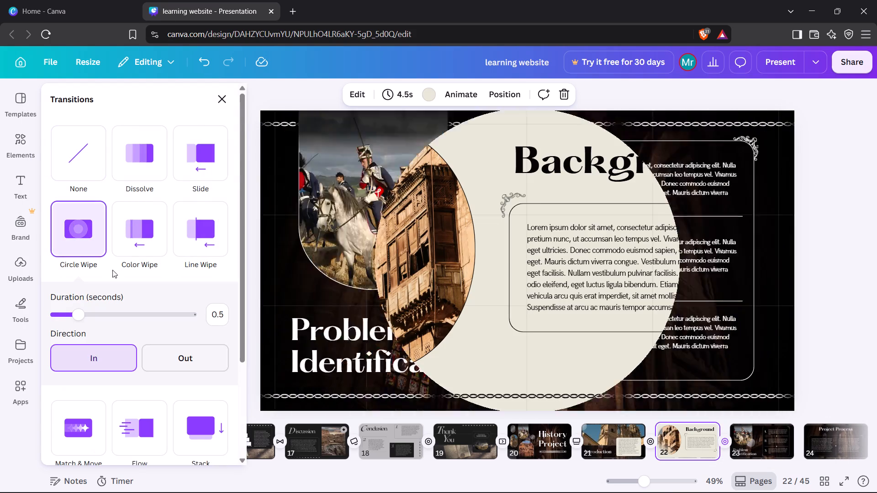
click(196, 360)
click(224, 102)
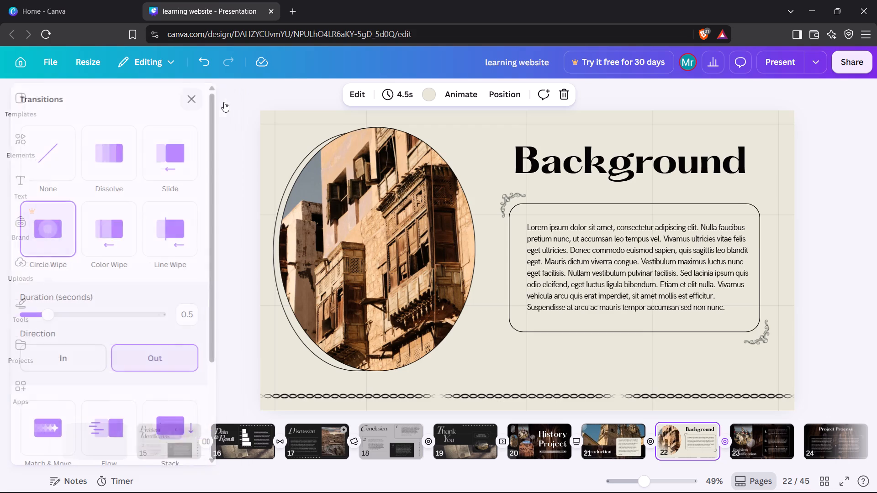
click(224, 102)
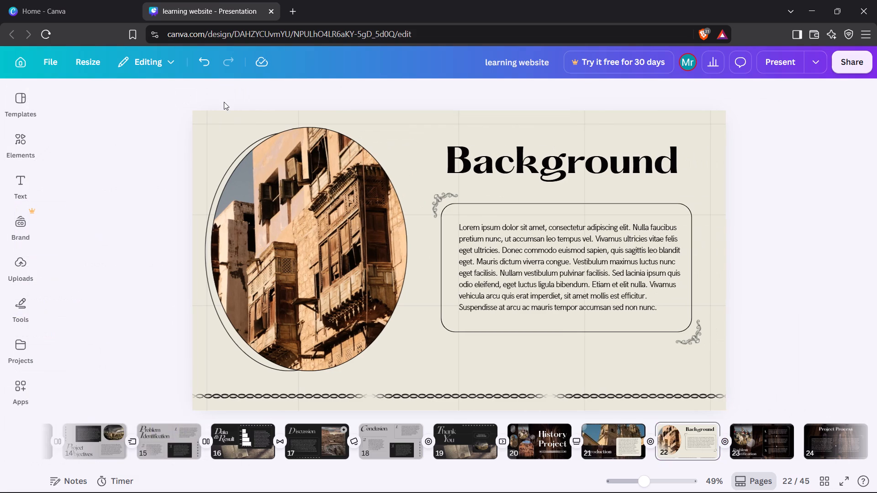
On page 23, move the soldiers photo left and slightly up, and shift the translucent circle along with its lower-right edge.
key(Right)
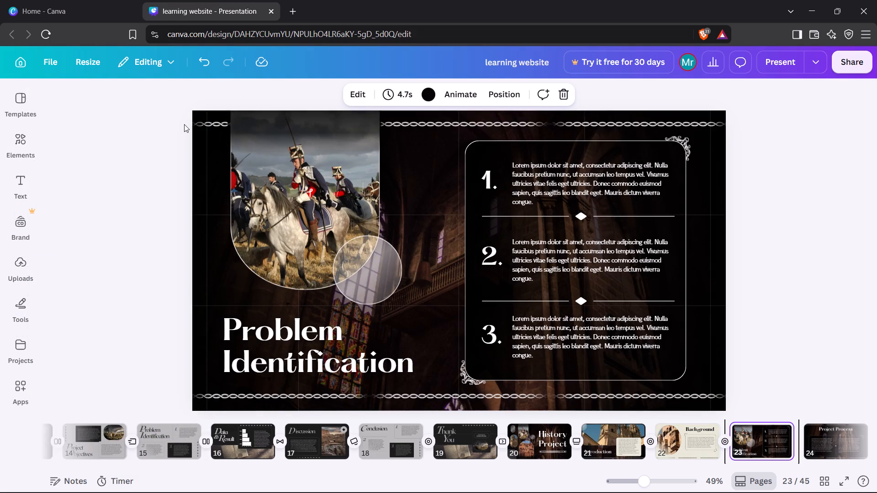
drag(283, 177, 258, 173)
drag(380, 270, 366, 260)
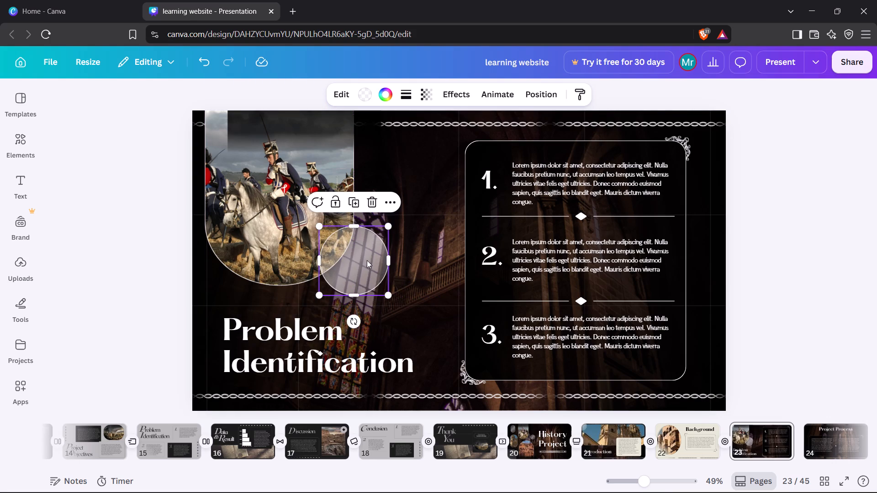
Move the Problem Identification heading on page 23 slightly up and left.
drag(320, 331, 311, 323)
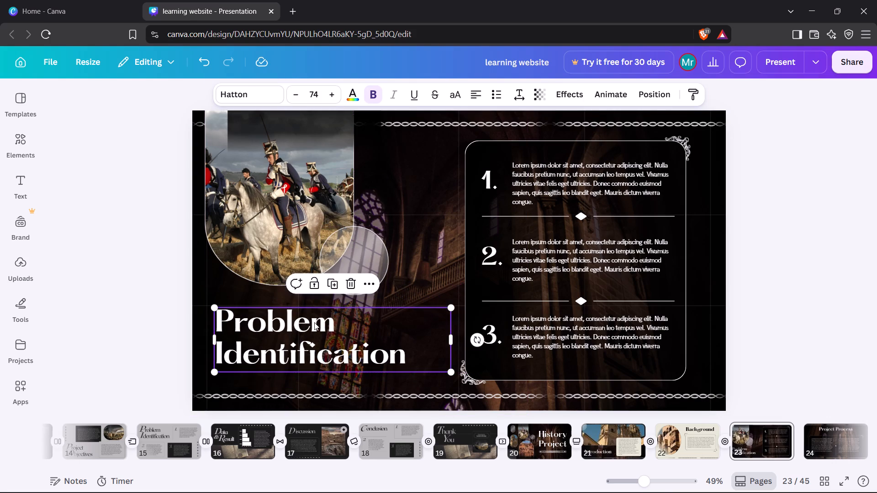
Widen the rounded frame around the numbered list on page 23 slightly toward the left.
click(491, 251)
click(499, 145)
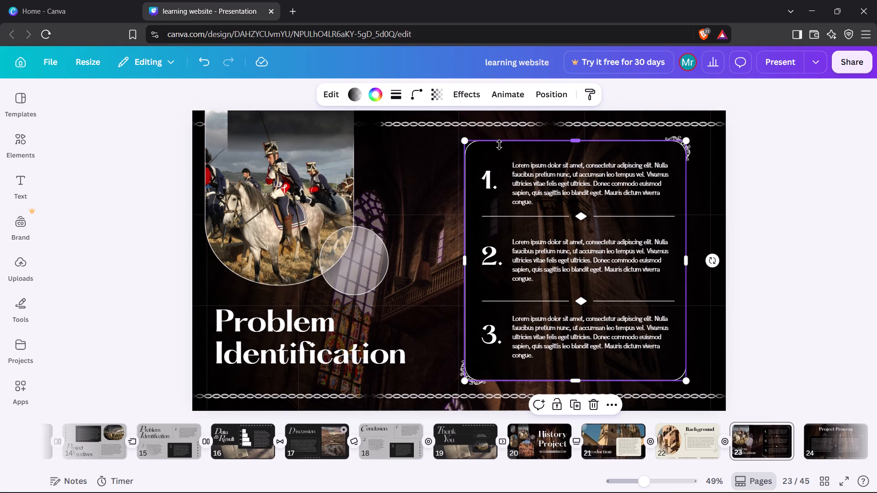
drag(466, 142, 460, 141)
Apply the Fade animation, set to On exit, to the gradient overlay covering the left part of page 23.
click(434, 179)
click(427, 180)
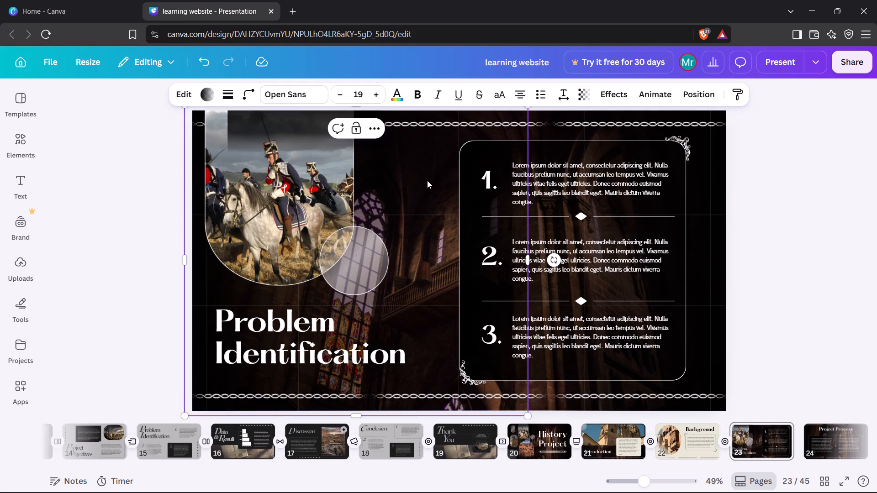
click(427, 180)
click(436, 151)
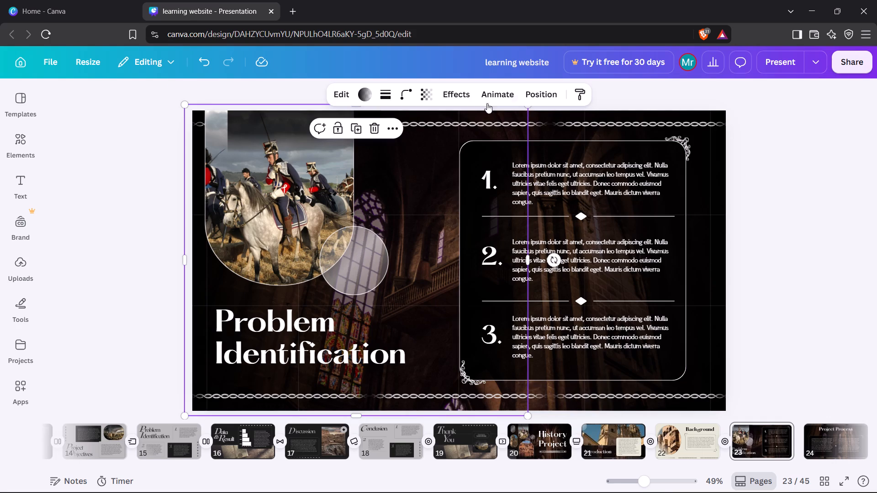
click(490, 100)
click(194, 315)
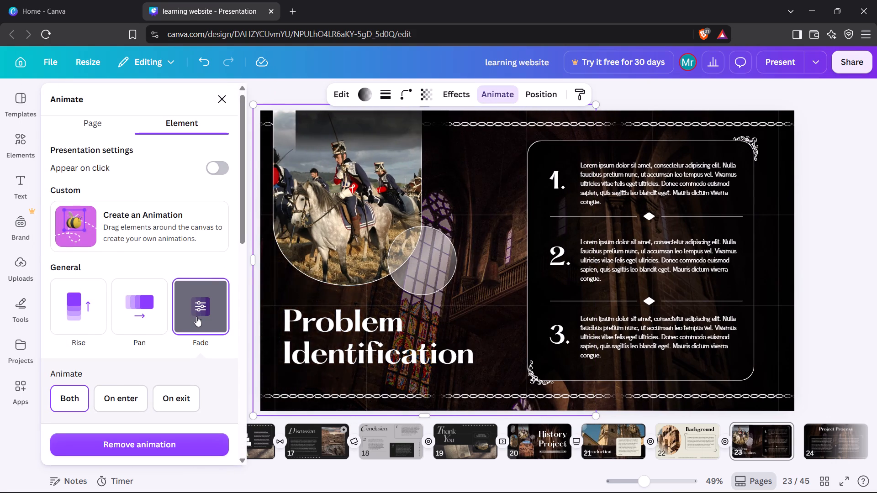
click(175, 394)
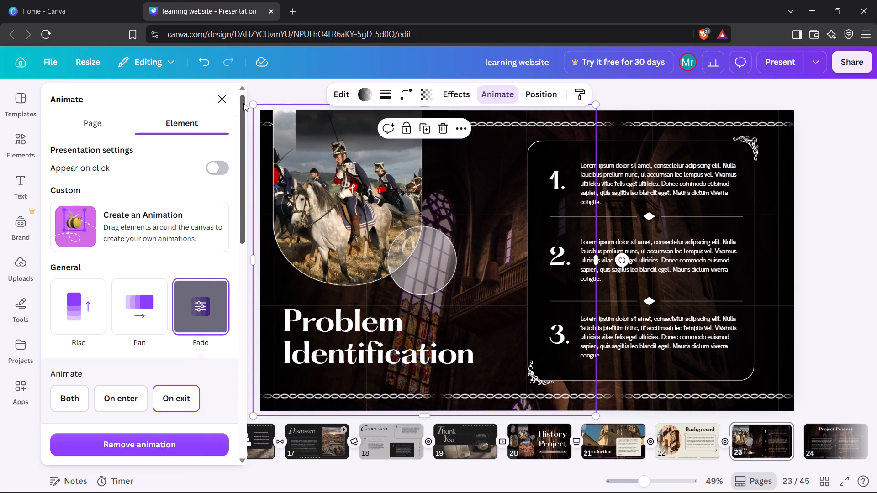
click(226, 106)
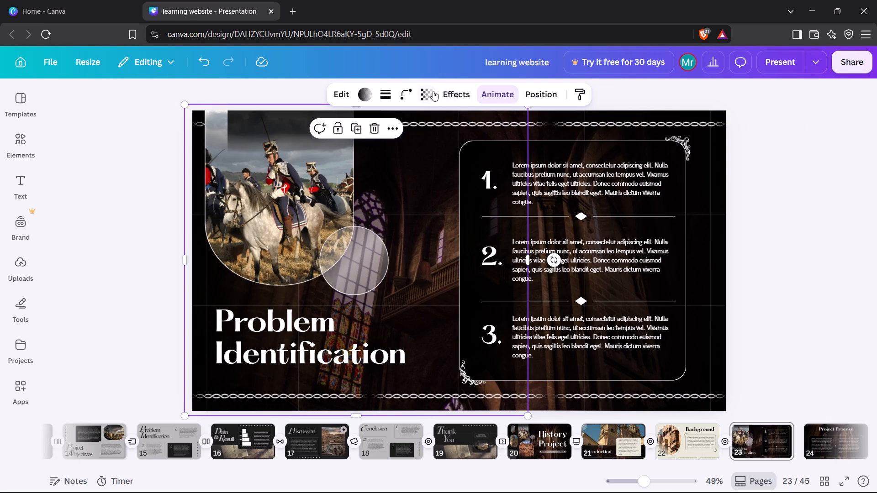
Lower the transparency setting of the gradient overlay covering the left part of page 23 so the background shows through more.
click(430, 94)
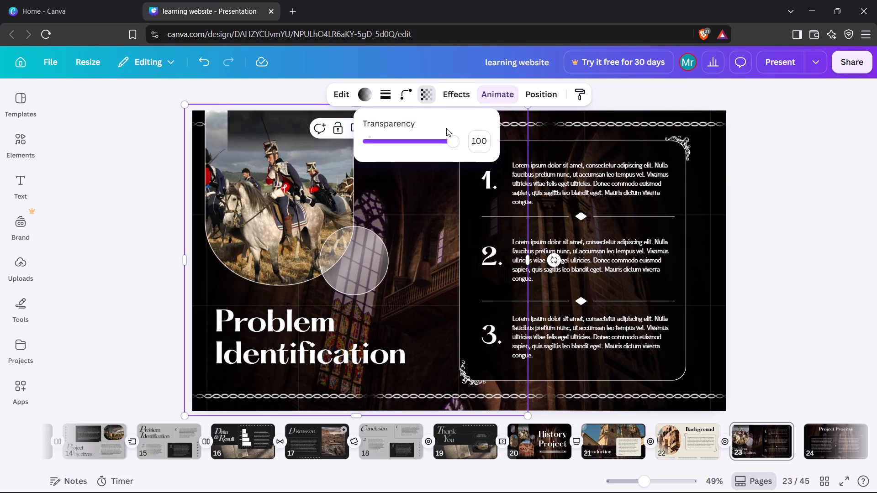
drag(456, 141, 365, 142)
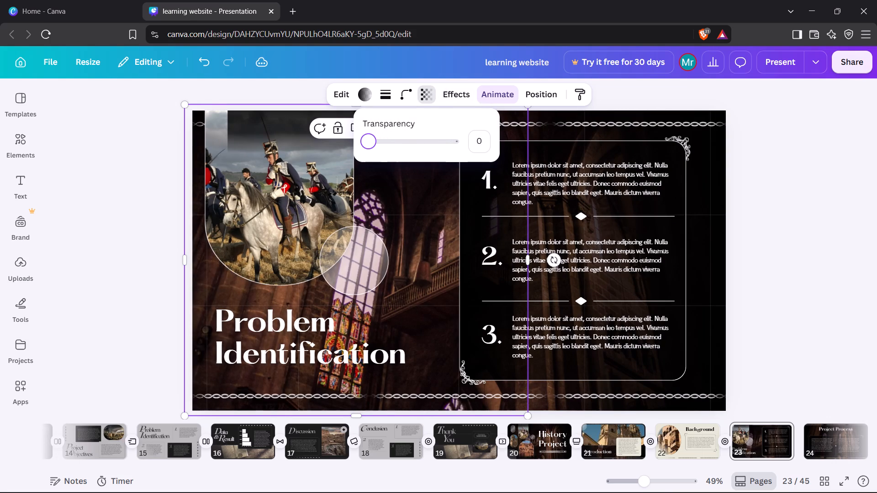
drag(365, 142, 493, 149)
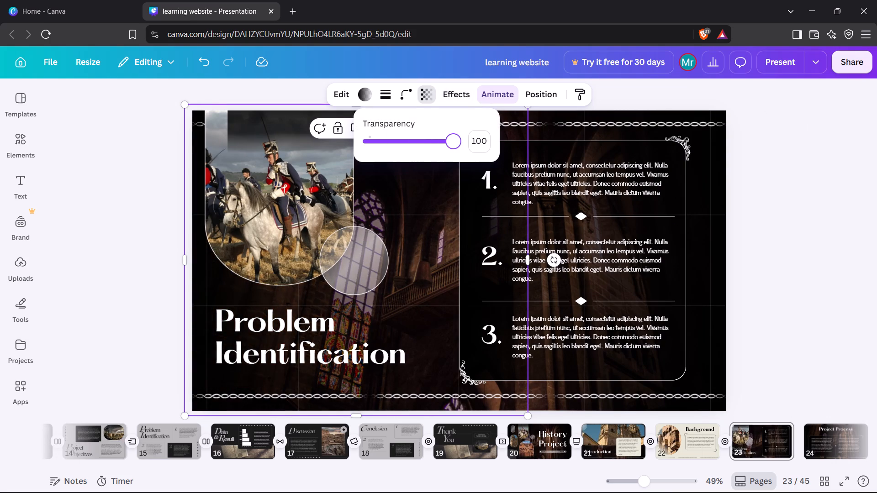
drag(493, 149, 395, 156)
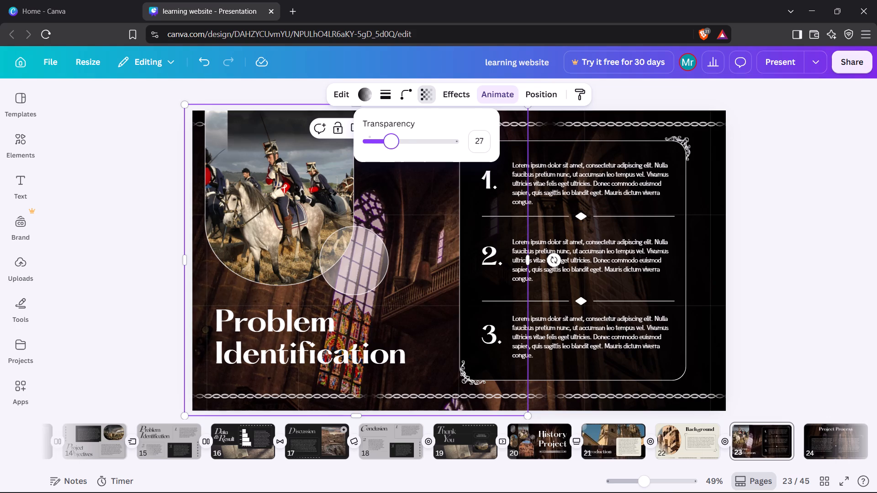
drag(395, 156, 417, 151)
click(153, 207)
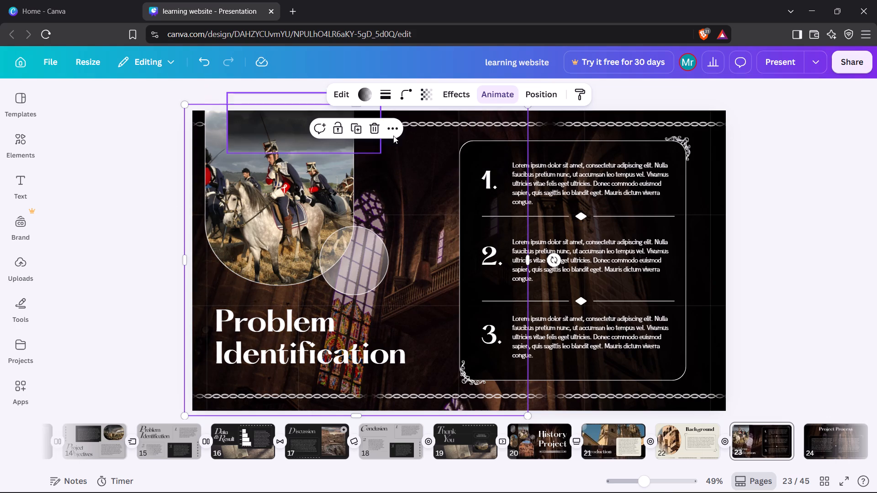
Add a Drop shadow effect to the page 23 gradient overlay with direction 180, offset 100, blur 100 and transparency 100.
click(460, 99)
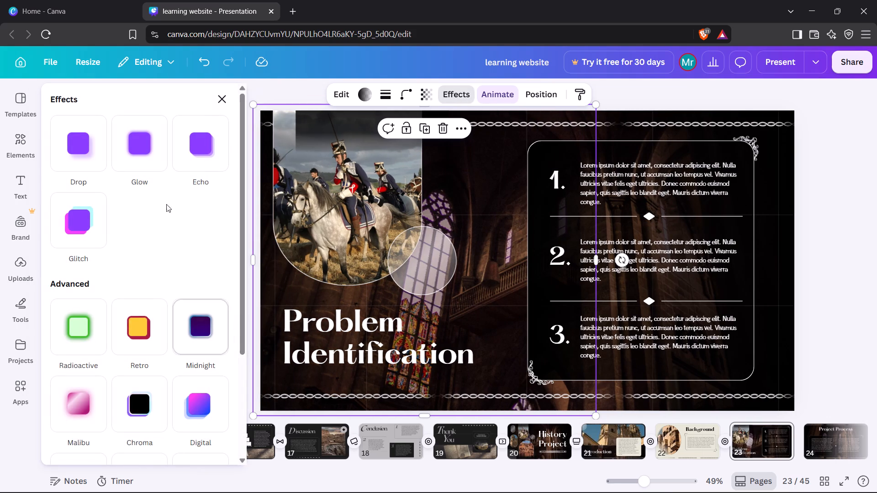
click(66, 162)
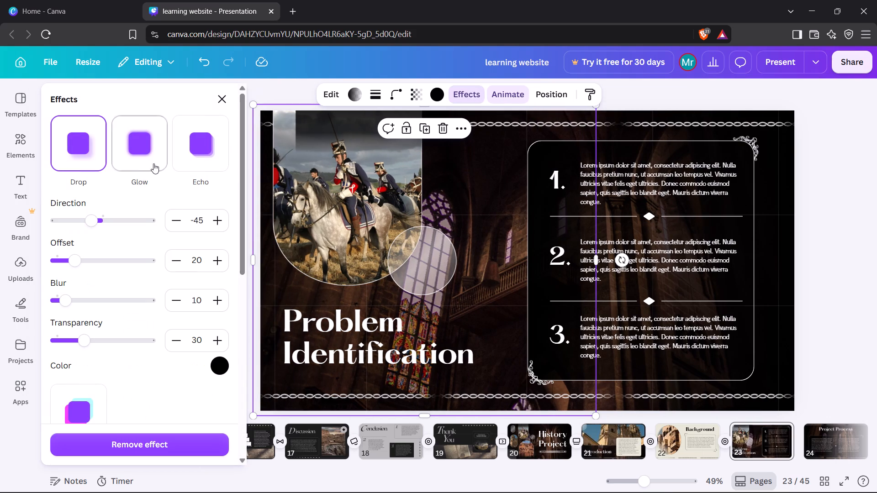
drag(98, 221, 187, 227)
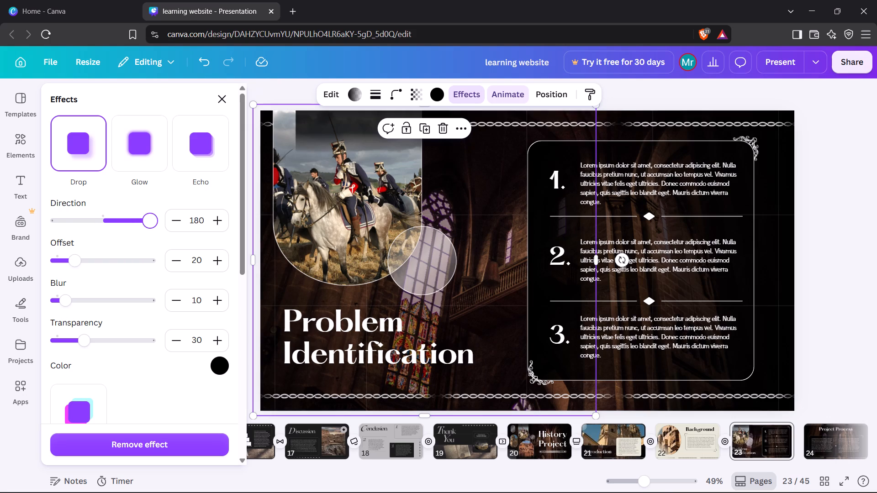
drag(187, 227, 243, 228)
drag(78, 262, 184, 256)
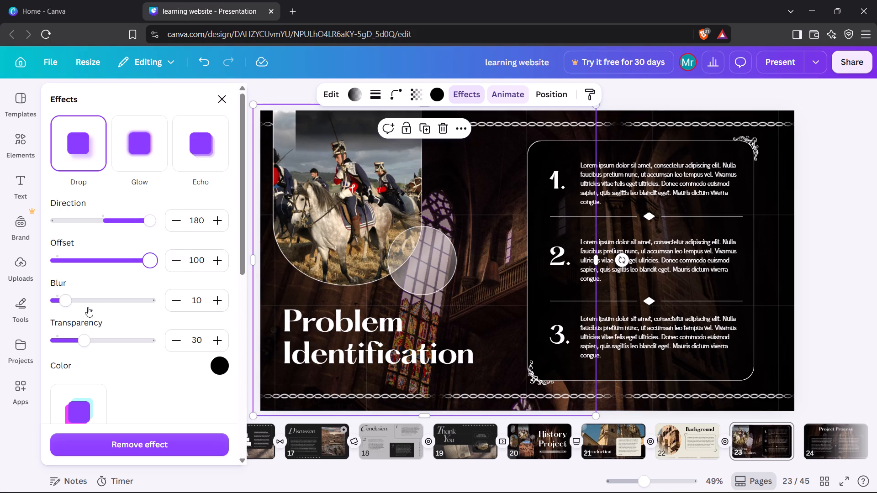
drag(66, 302, 157, 300)
drag(86, 339, 197, 342)
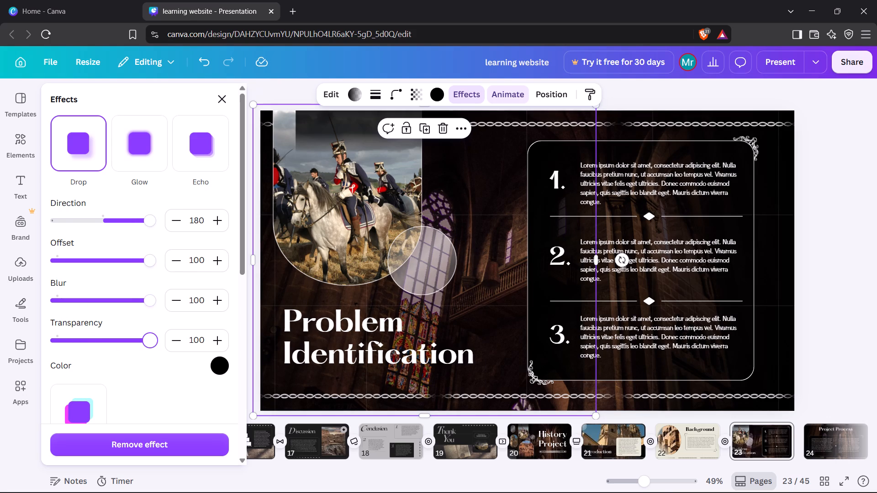
drag(197, 342, 197, 342)
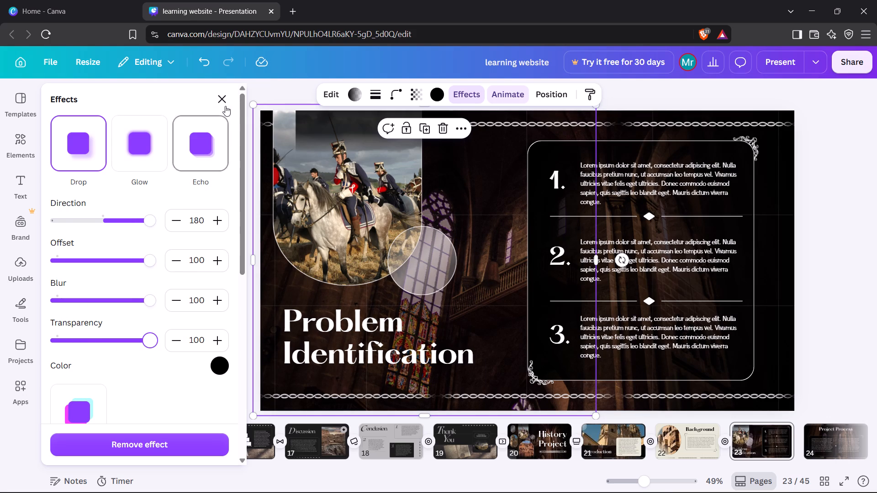
click(226, 103)
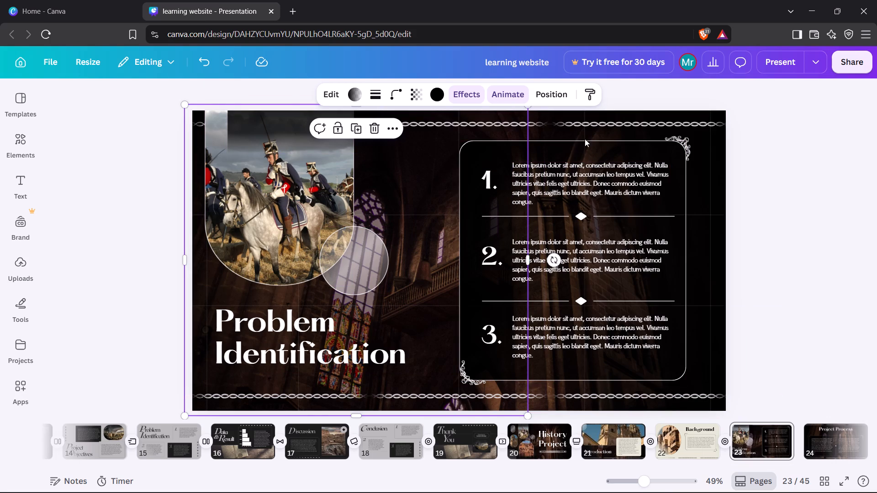
click(681, 90)
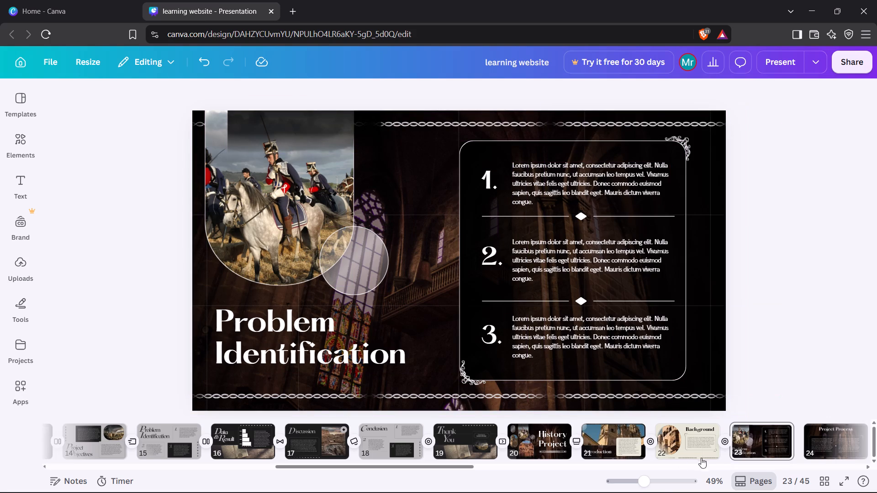
Add a Dissolve transition between pages 23 and 24 with a duration of 1 second.
click(802, 449)
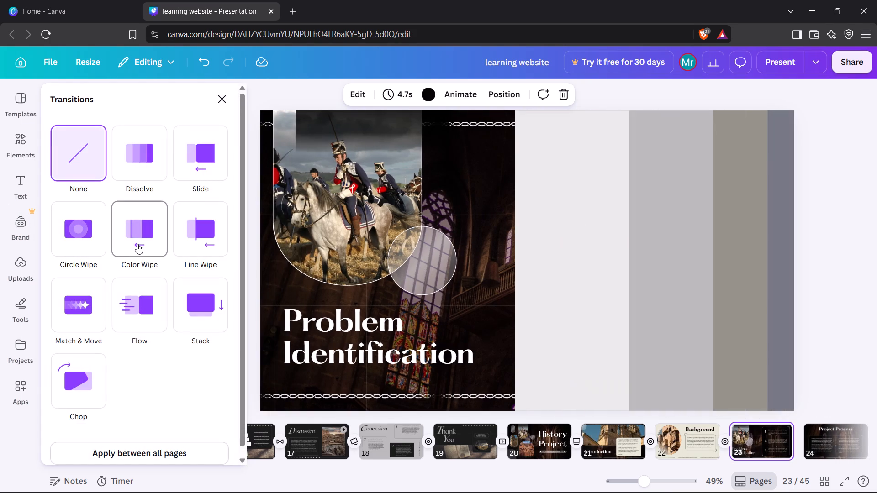
click(136, 172)
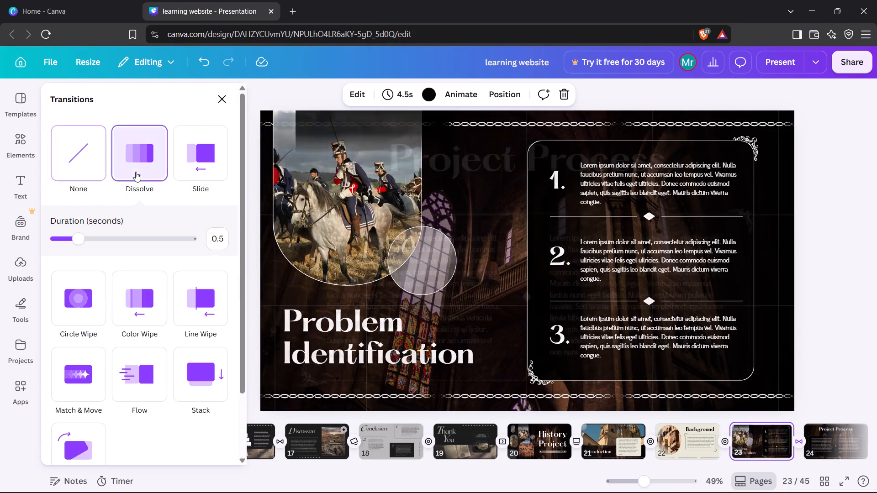
click(138, 232)
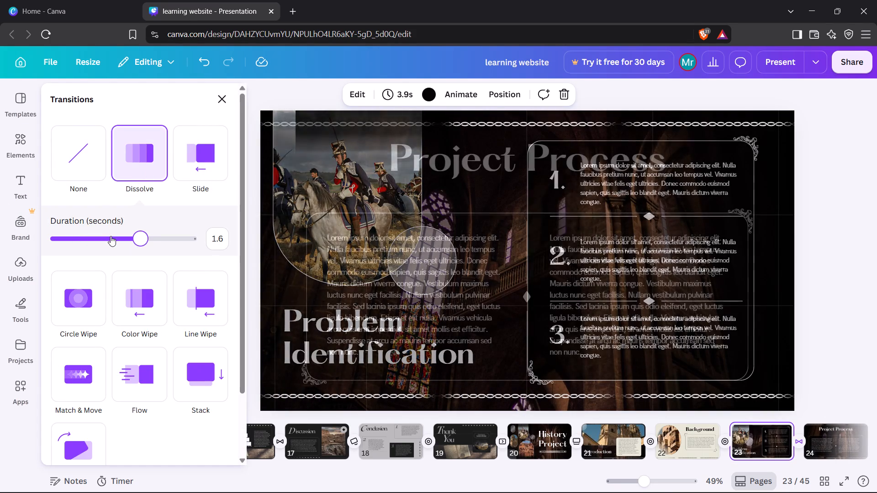
click(109, 236)
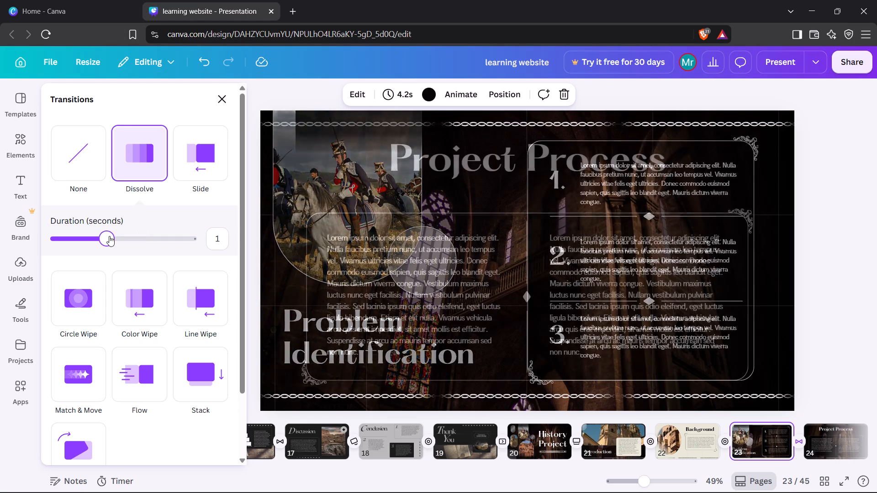
click(225, 94)
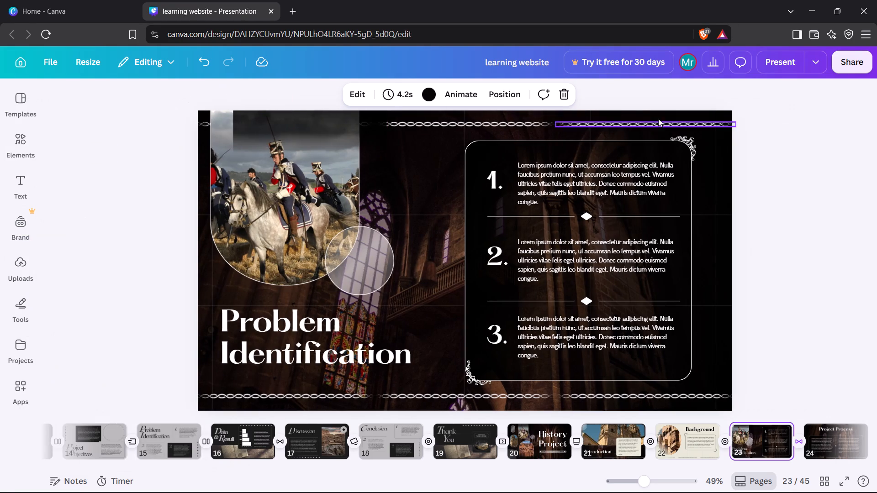
click(775, 377)
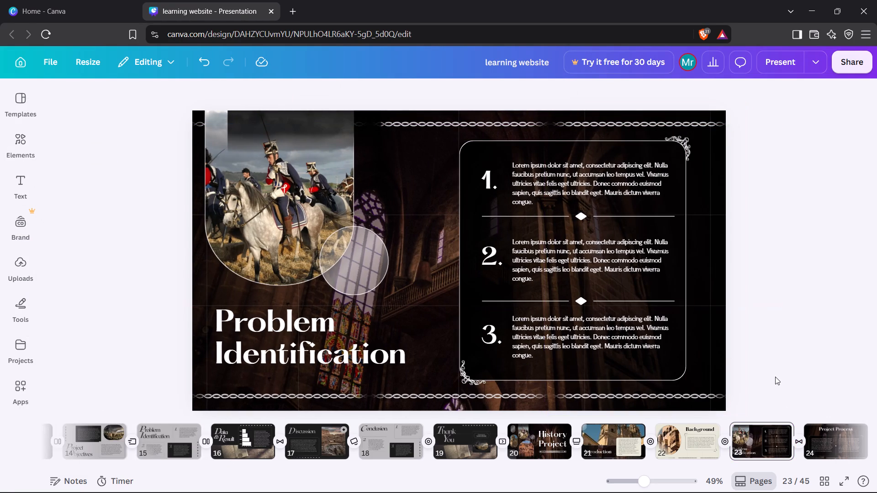
On page 24, move the Project Process heading down closer to the text frame and slightly left.
key(Right)
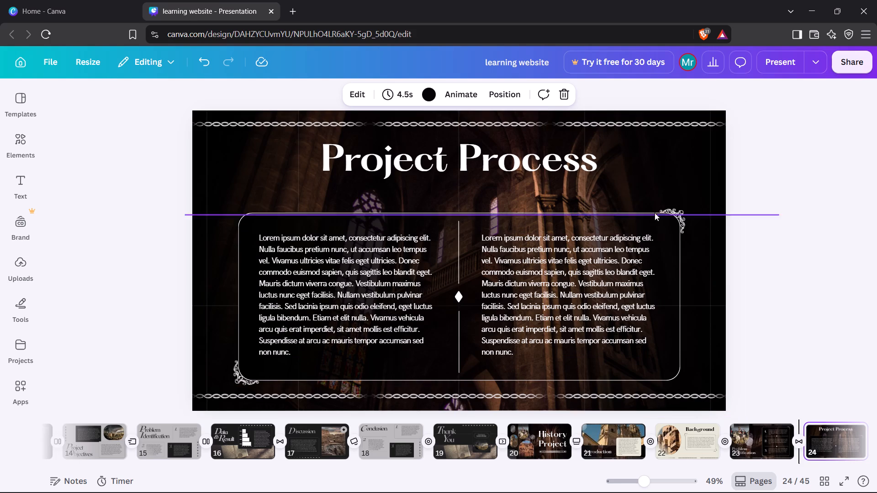
drag(581, 212, 572, 209)
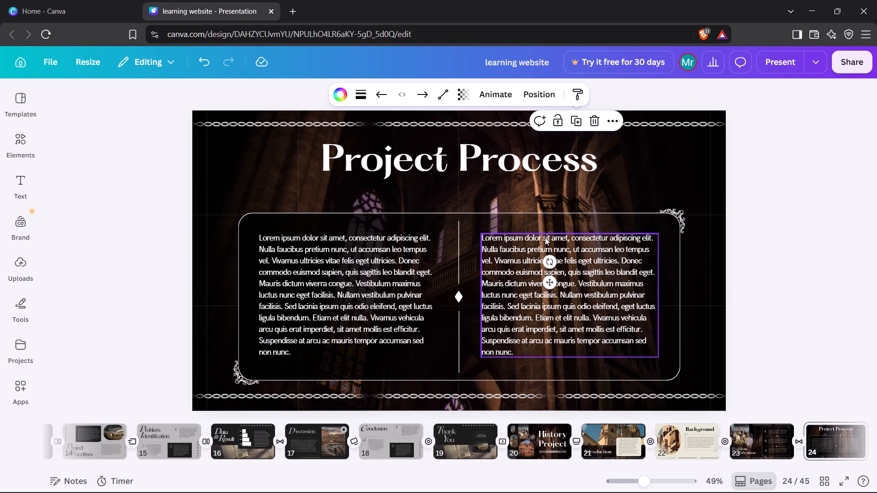
drag(422, 177, 422, 185)
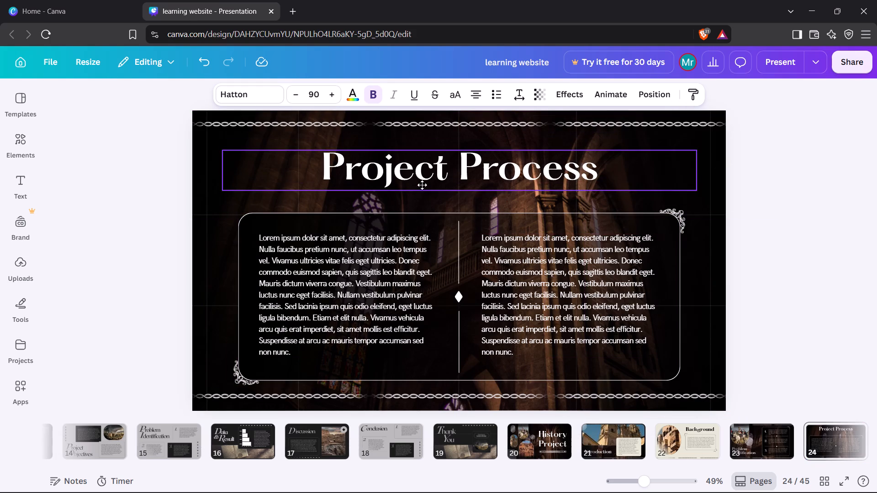
drag(422, 185, 419, 193)
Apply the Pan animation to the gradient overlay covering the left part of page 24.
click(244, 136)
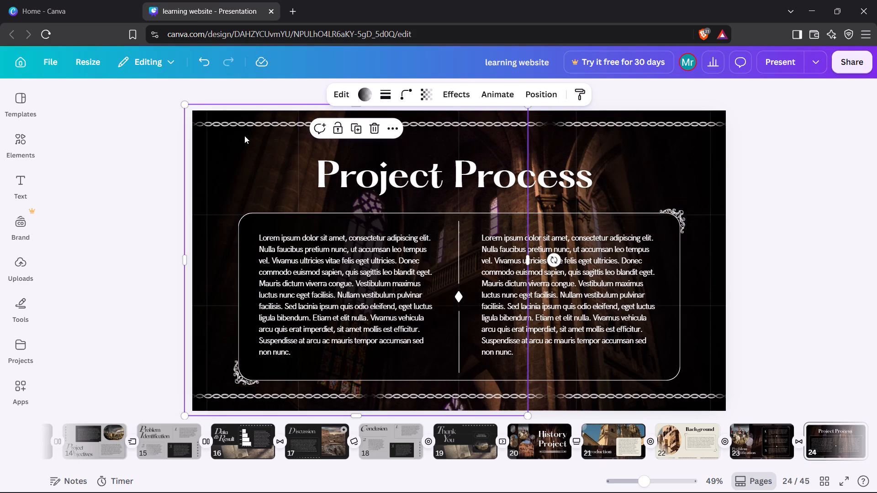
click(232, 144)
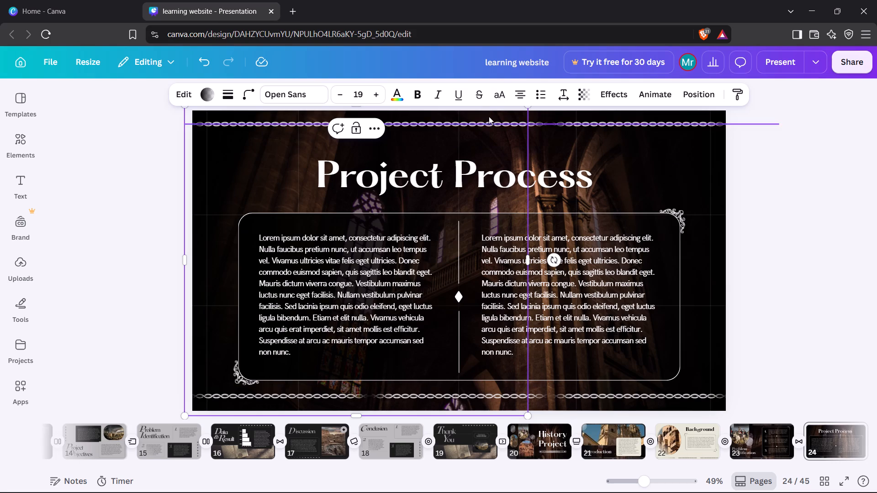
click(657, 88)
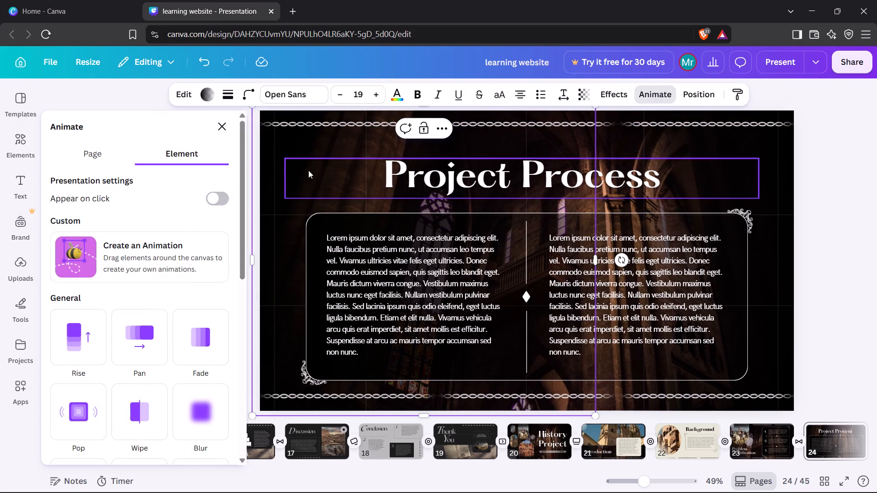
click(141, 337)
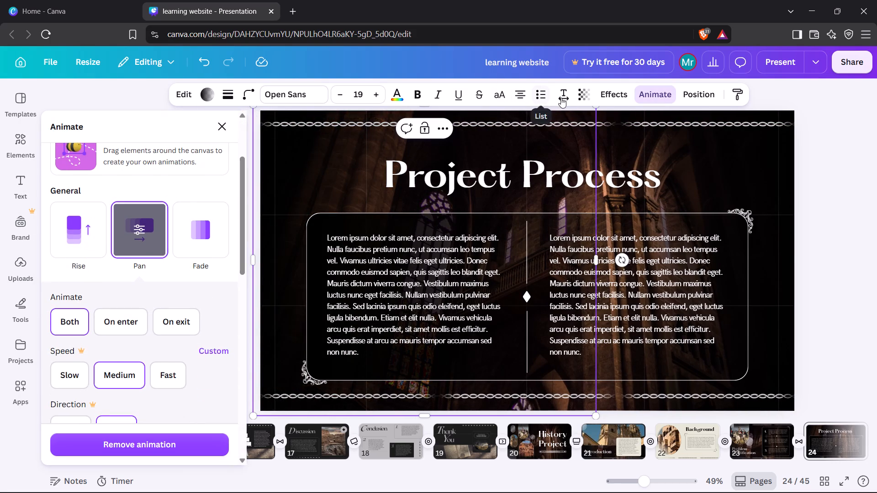
Set the transparency of the gradient overlay on the left part of page 24 to 48.
click(583, 95)
drag(612, 144, 571, 144)
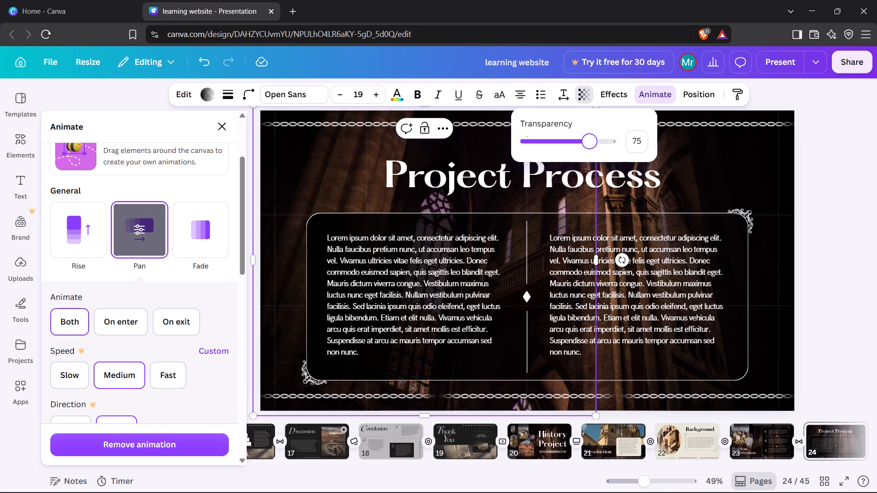
drag(571, 144, 567, 144)
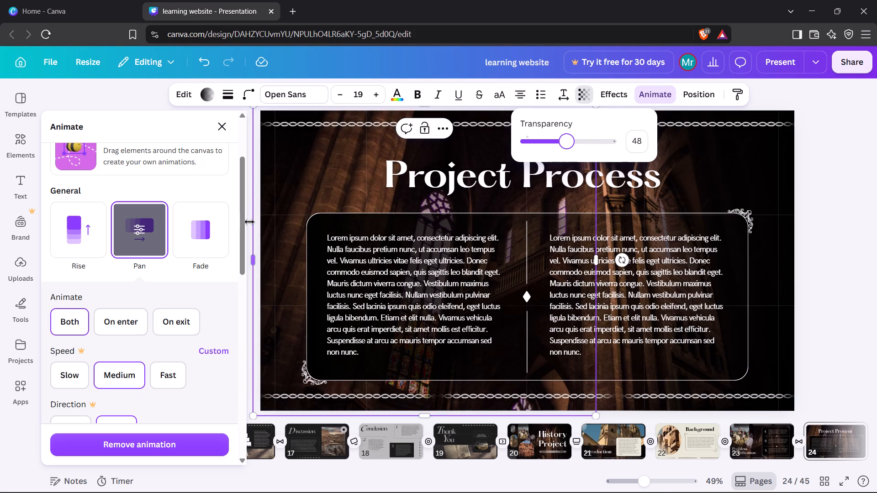
Apply the Tectonic animation to the gradient overlay on page 24 in place of Pan.
drag(243, 226, 252, 333)
click(161, 353)
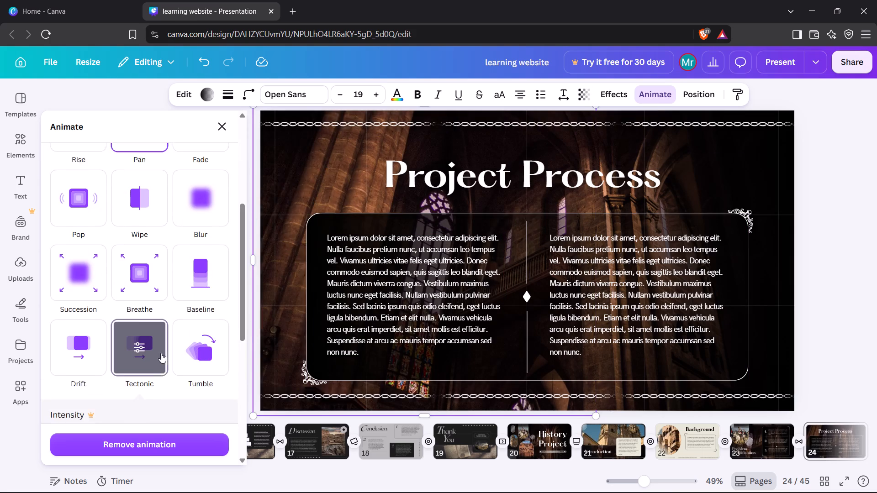
click(216, 133)
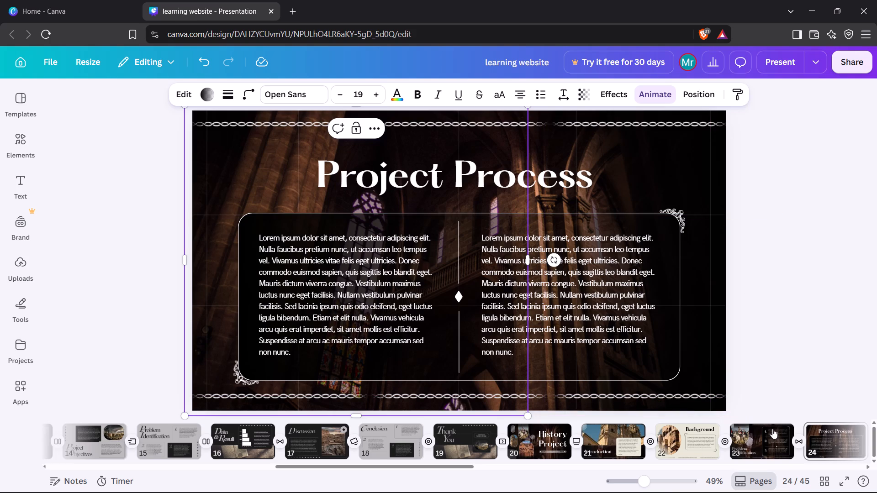
Add a Stack transition between pages 24 and 25.
scroll(771, 434, left, 5)
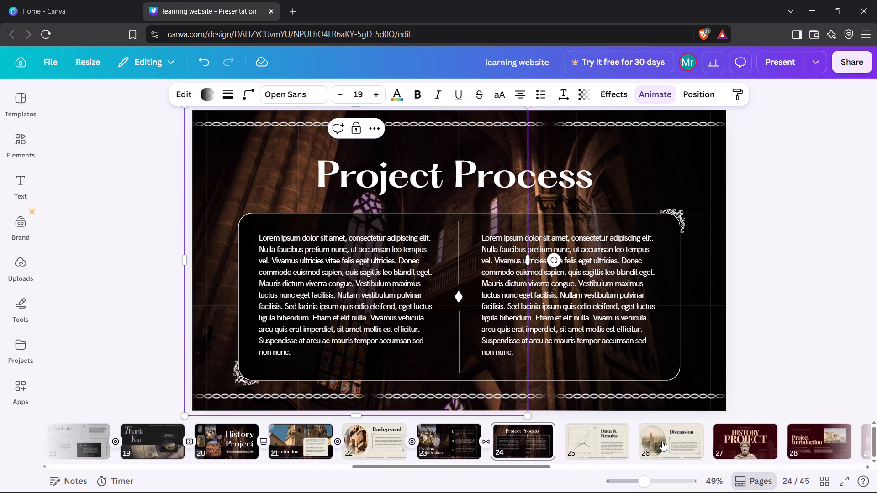
scroll(662, 441, left, 2)
scroll(467, 446, left, 8)
scroll(467, 447, right, 2)
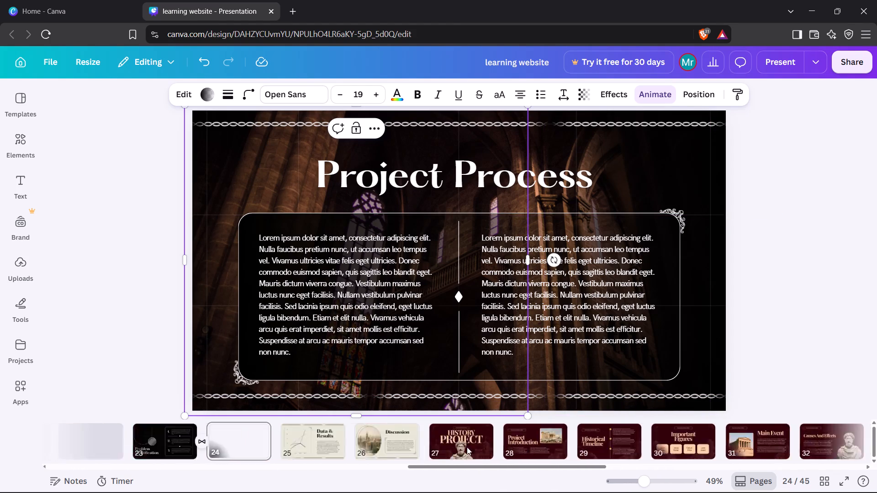
scroll(467, 447, right, 4)
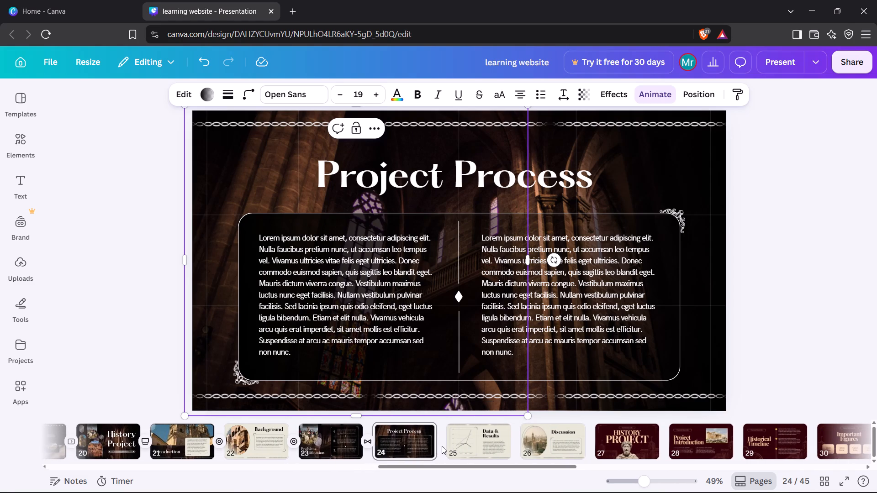
click(442, 446)
click(445, 451)
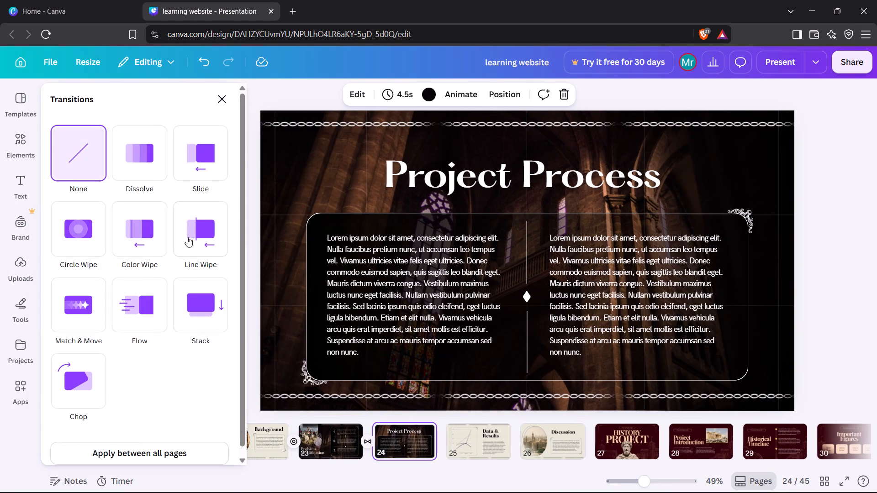
click(200, 296)
click(222, 96)
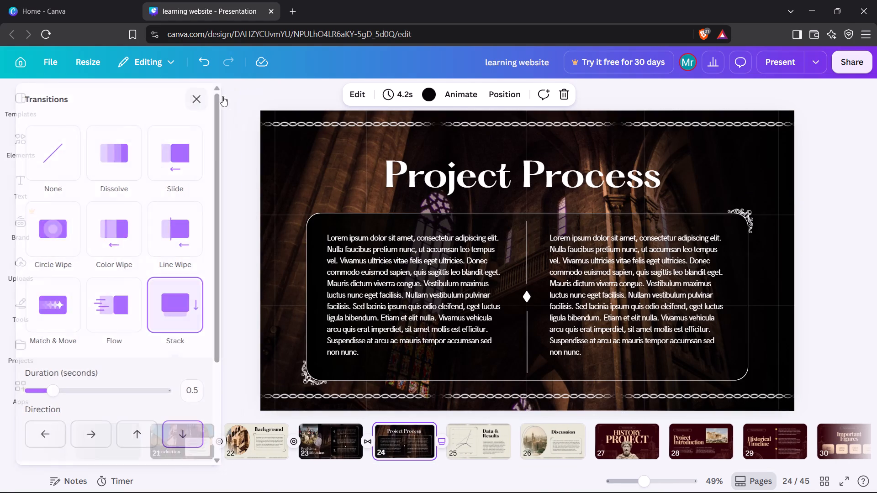
Move the "Data & Results" heading on page 25 up and slightly left, and narrow its text box to fit the words.
click(177, 232)
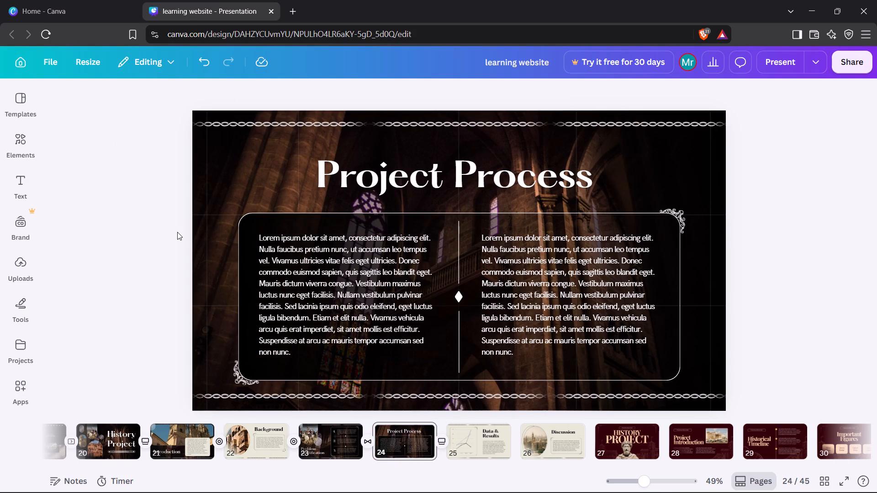
key(Right)
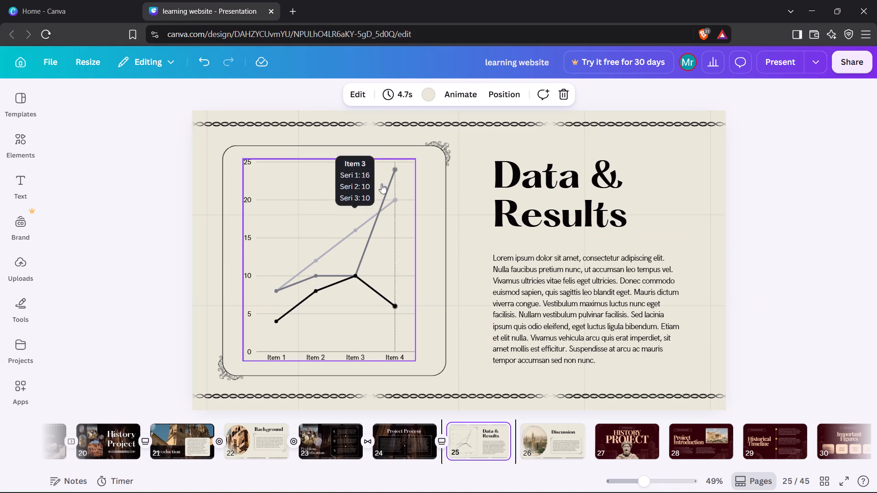
click(518, 180)
drag(518, 180, 507, 160)
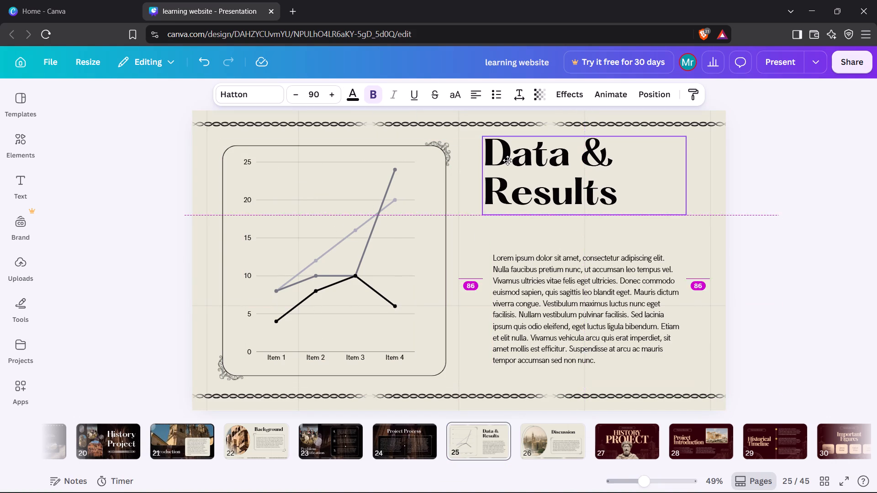
drag(507, 160, 507, 160)
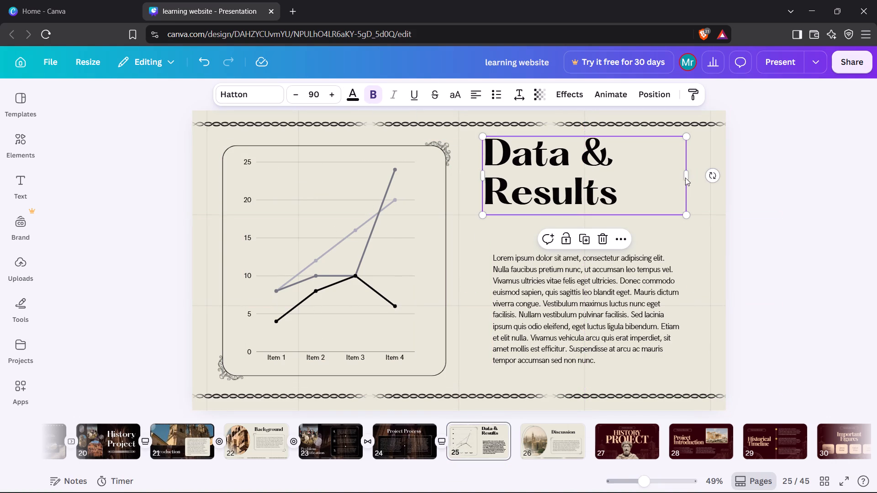
click(685, 173)
drag(687, 173, 640, 175)
click(665, 165)
Move the body paragraph on page 25 up to align beneath the heading and widen it towards the page's right margin.
click(588, 314)
drag(576, 287, 575, 262)
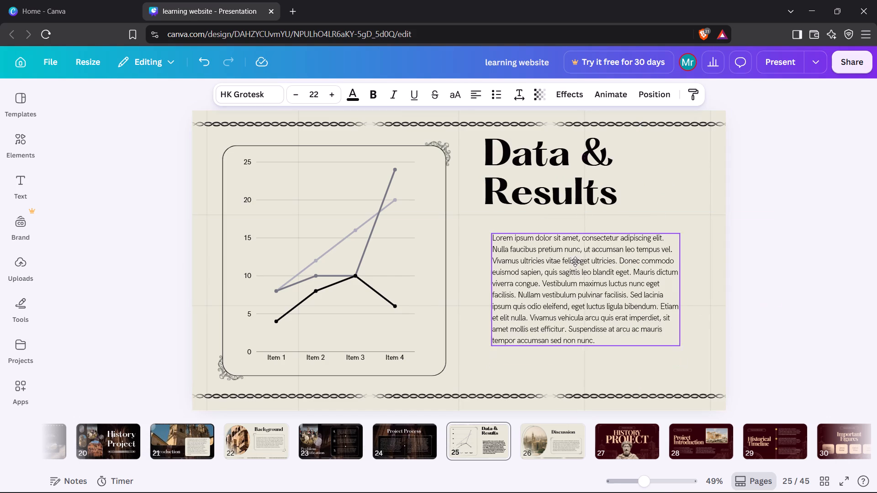
drag(575, 262, 568, 261)
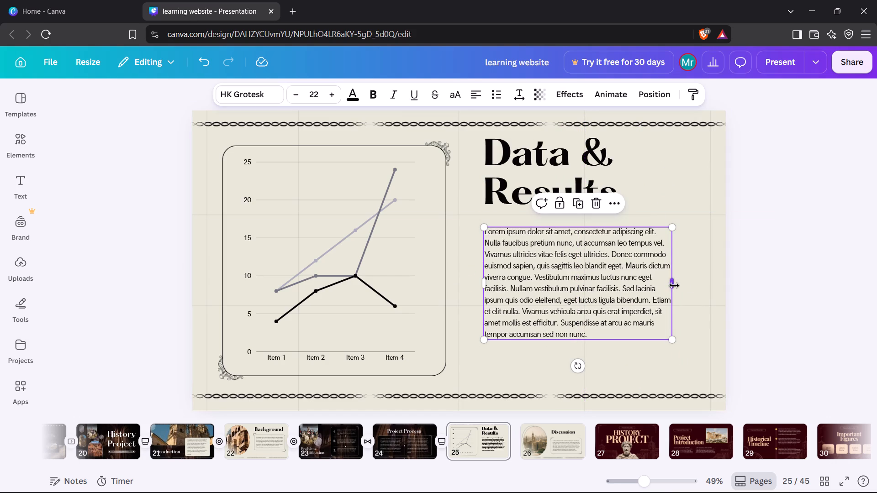
drag(673, 286, 709, 279)
click(556, 354)
drag(565, 288, 566, 303)
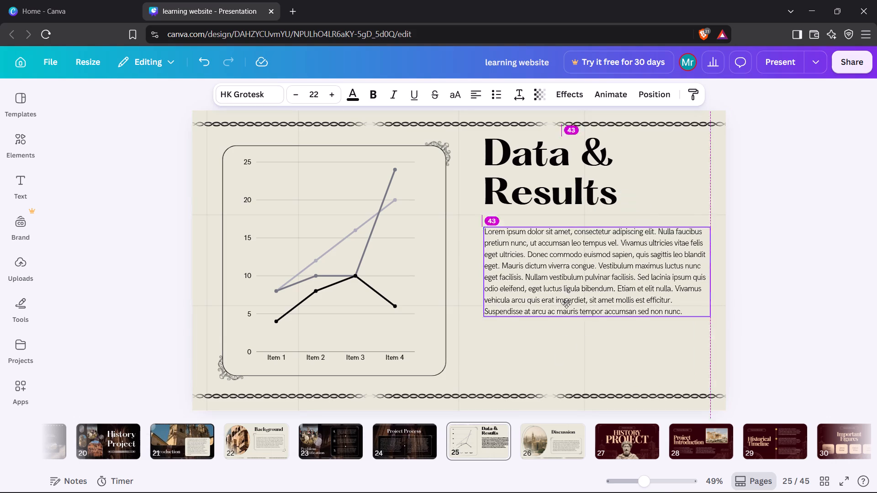
drag(566, 303, 562, 299)
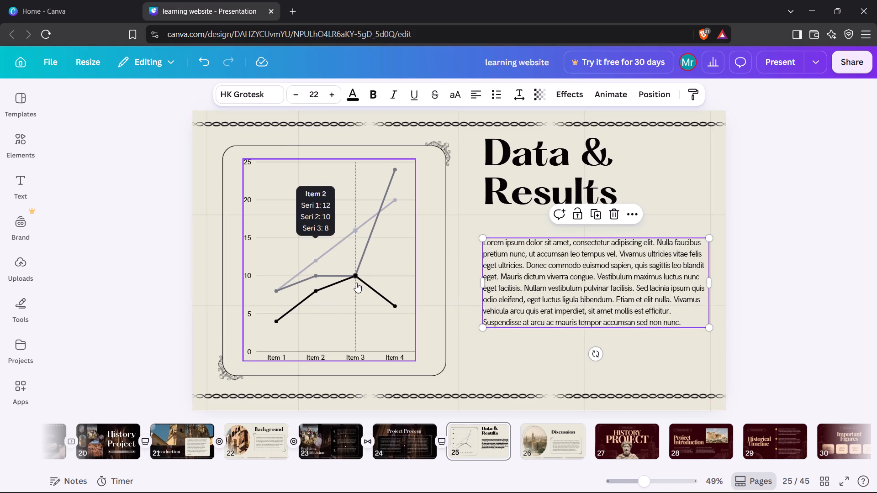
Apply the Sleek page animation to page 25.
click(364, 282)
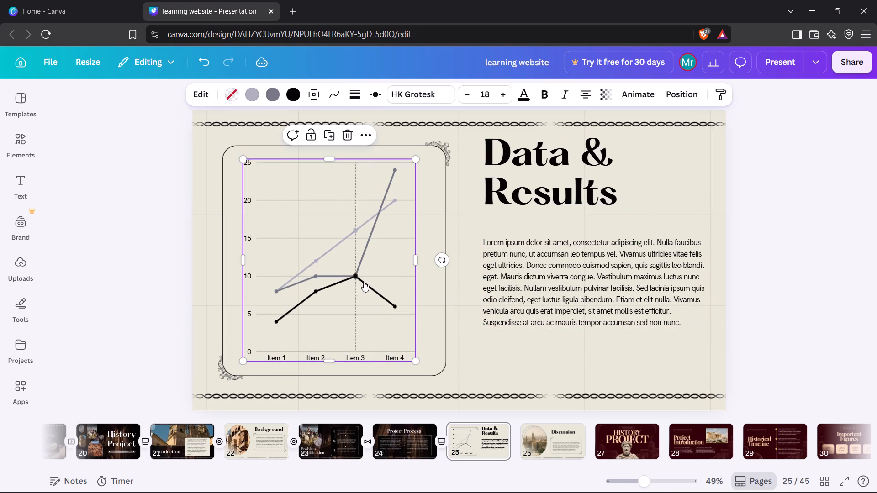
click(138, 281)
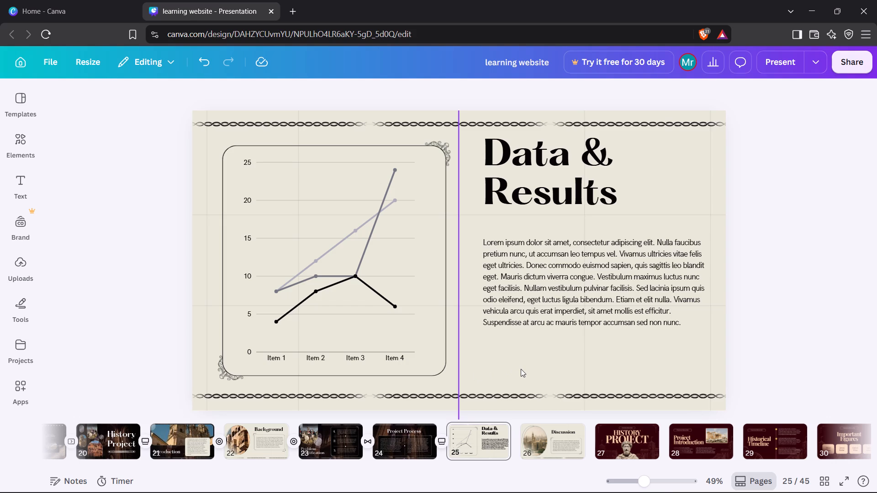
click(523, 363)
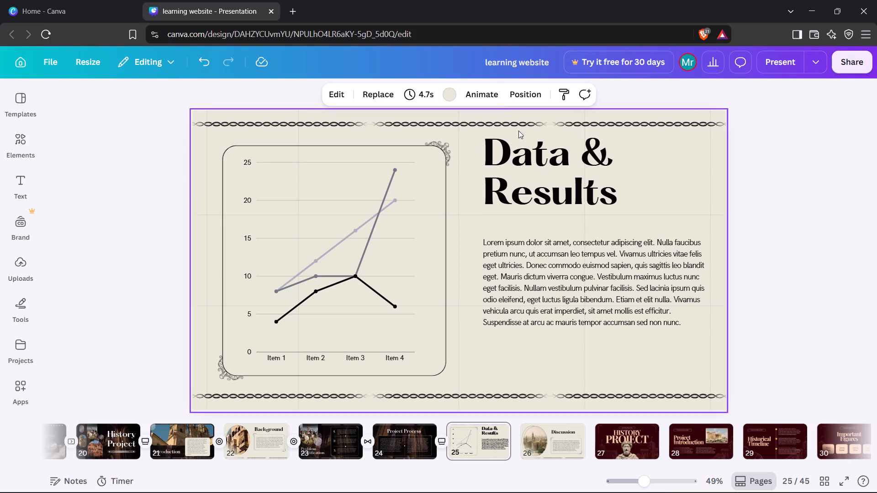
click(470, 90)
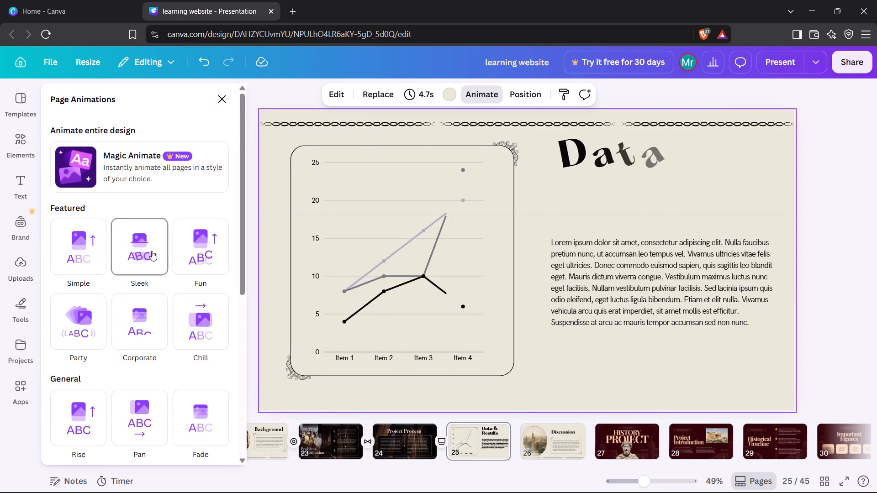
click(152, 251)
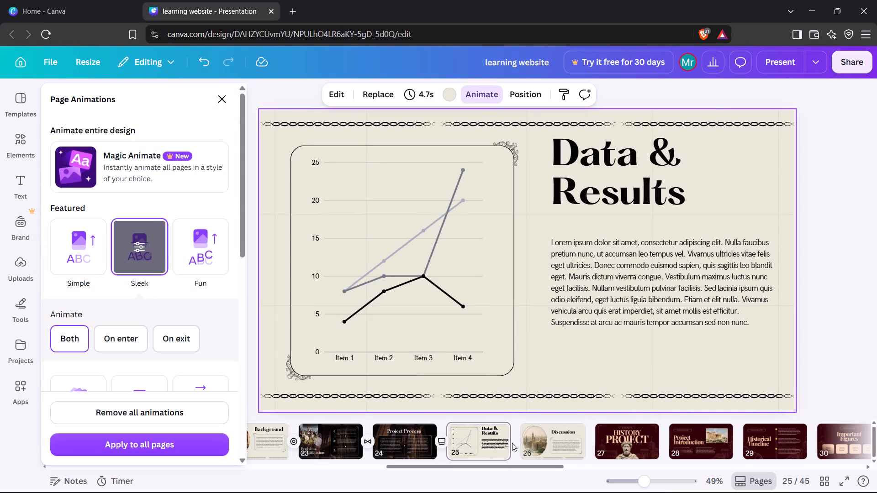
Add a Circle Wipe transition between pages 25 and 26 with a 1.3-second duration and Out direction.
click(512, 443)
click(522, 448)
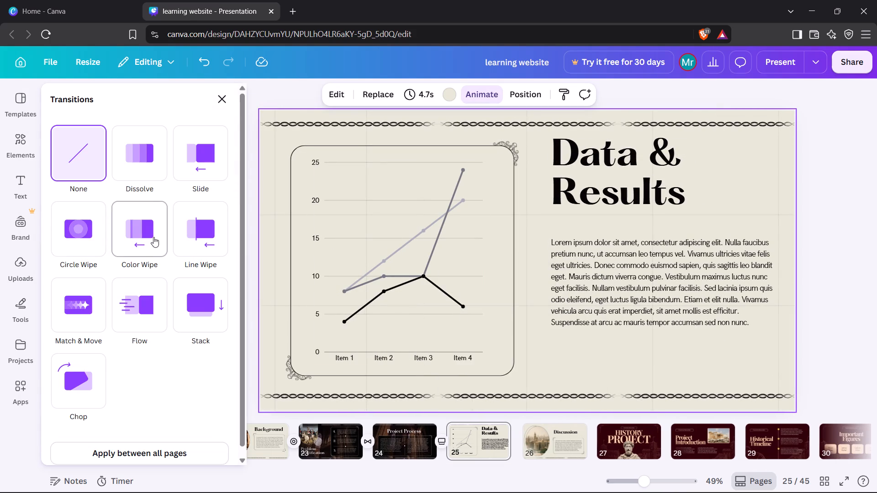
click(88, 234)
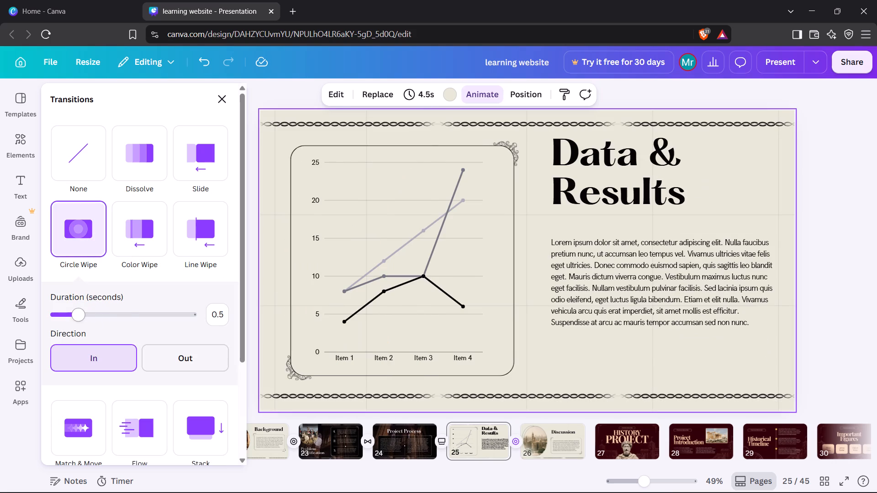
click(121, 314)
click(189, 357)
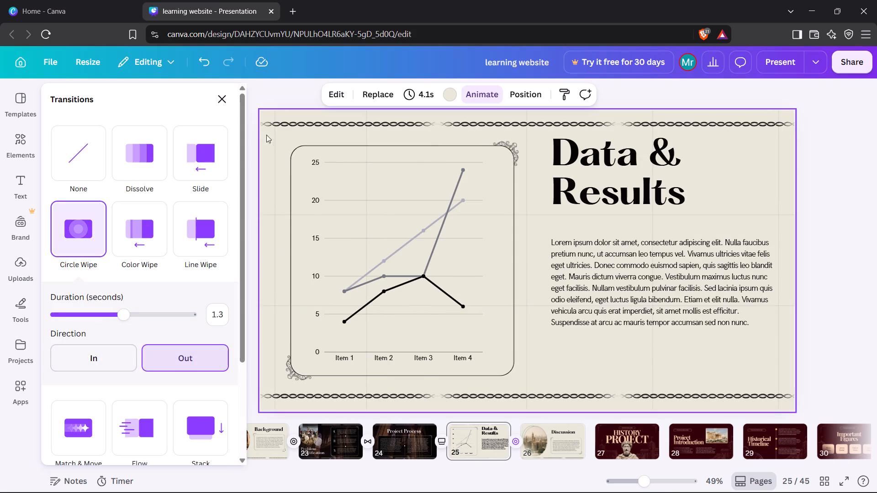
click(232, 100)
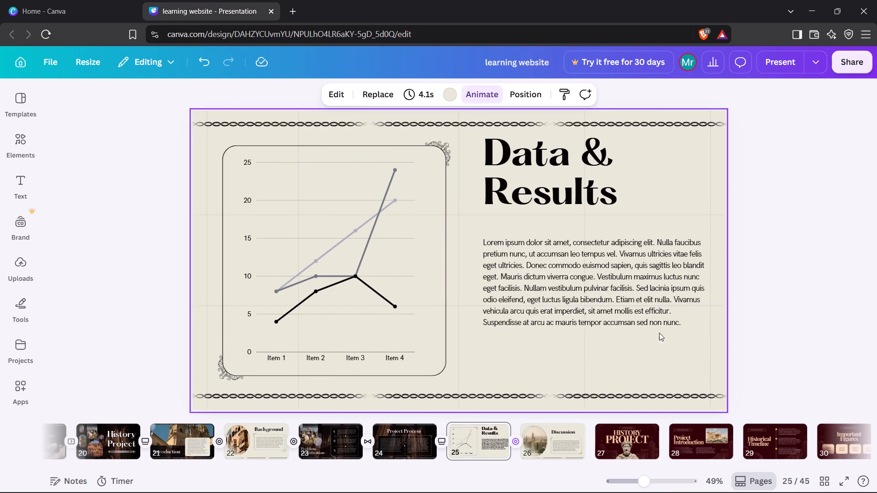
Move the "Discussion" heading on page 26 up and slightly left.
click(755, 303)
key(Right)
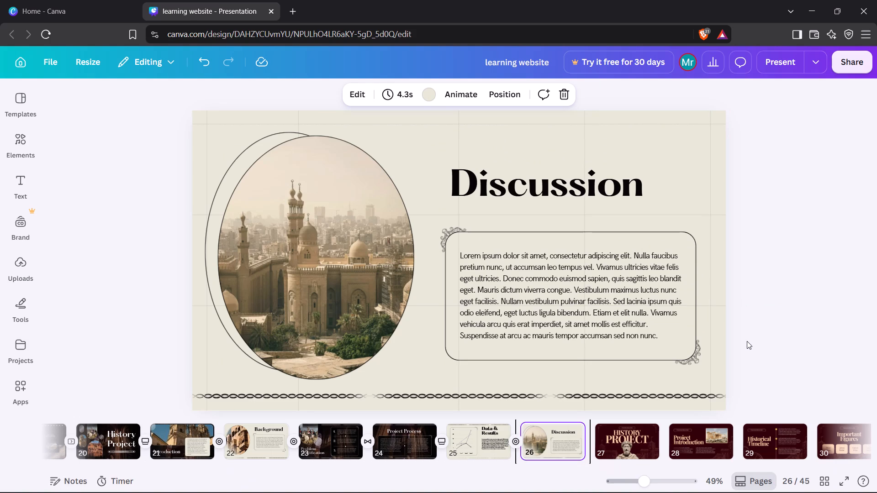
drag(622, 184, 616, 182)
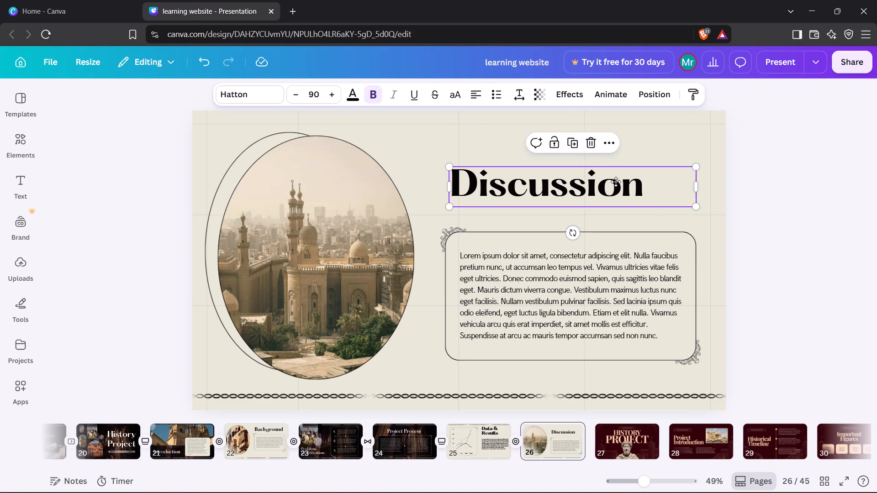
drag(616, 182, 611, 156)
Shift the oval city photo on page 26 slightly left and up, closer to the oval outline behind it.
drag(331, 257, 327, 255)
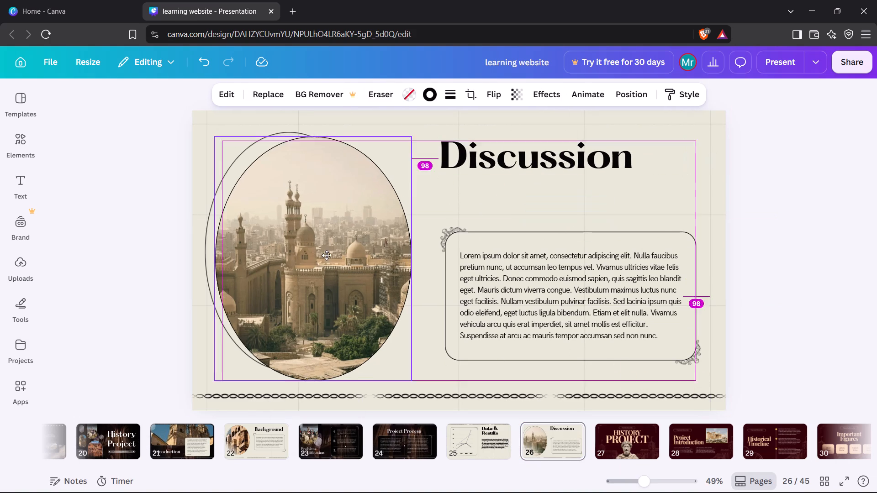
drag(327, 255, 324, 246)
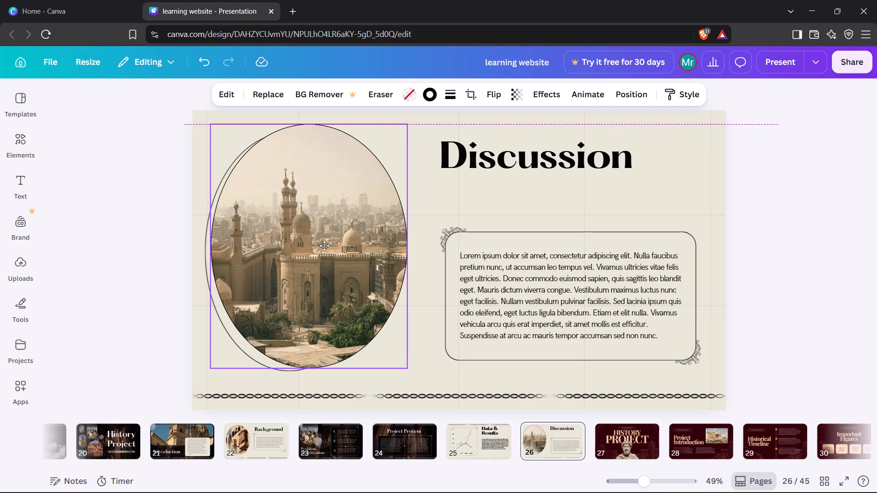
drag(324, 246, 323, 255)
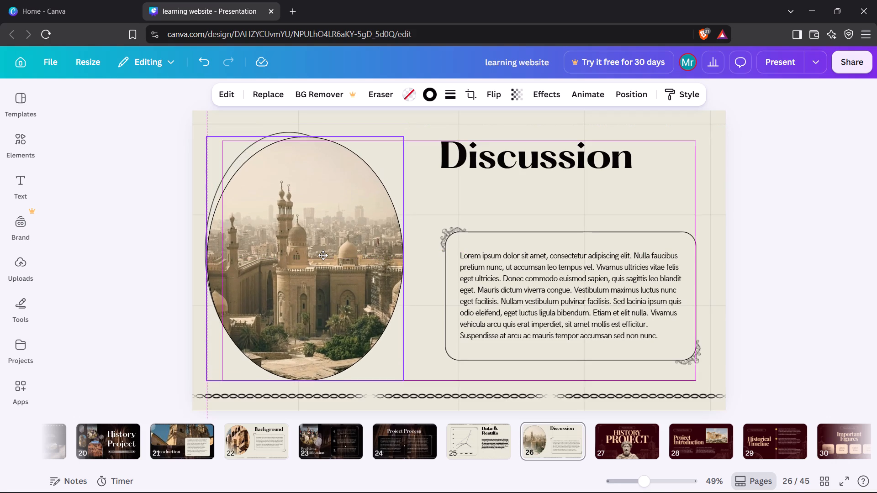
drag(323, 255, 325, 251)
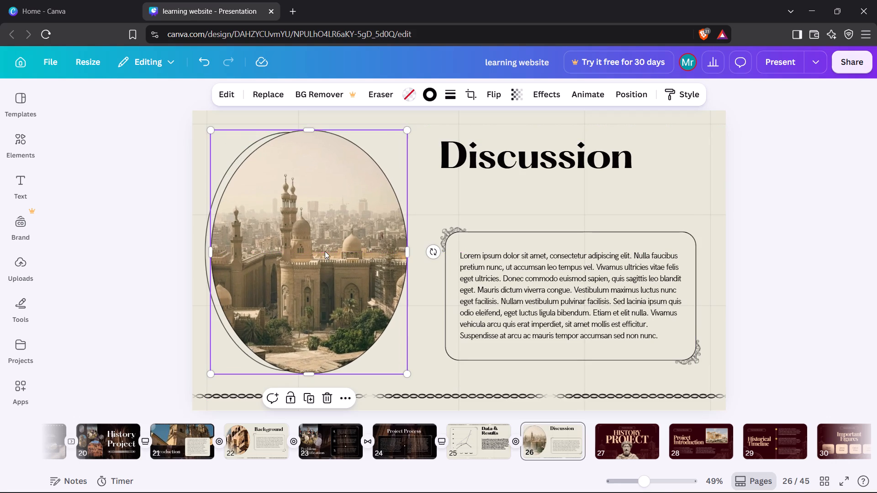
click(600, 187)
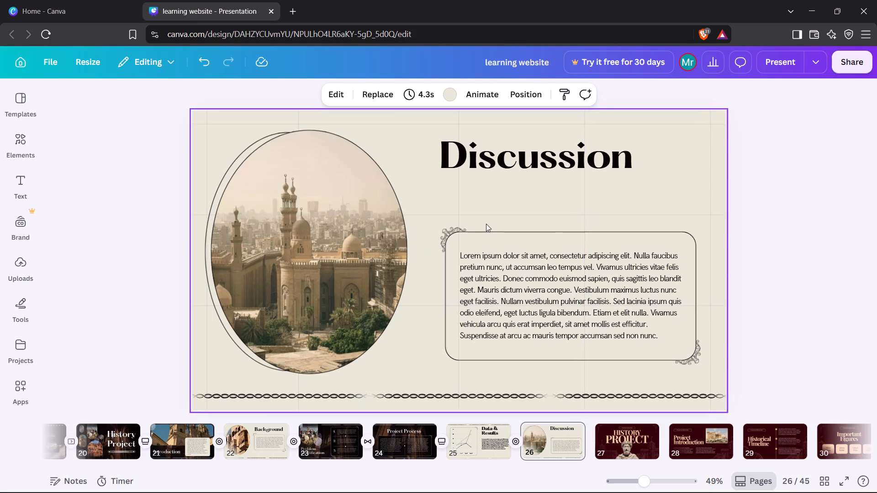
Loosen the text block on page 26 by extending the frame's top edge upward, raising the paragraph and moving both corner ornaments outward.
drag(450, 230, 441, 215)
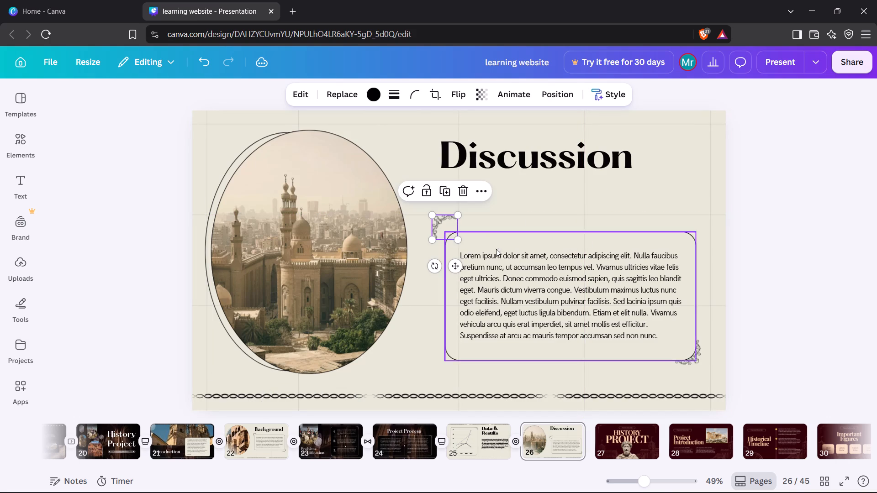
drag(553, 231, 549, 222)
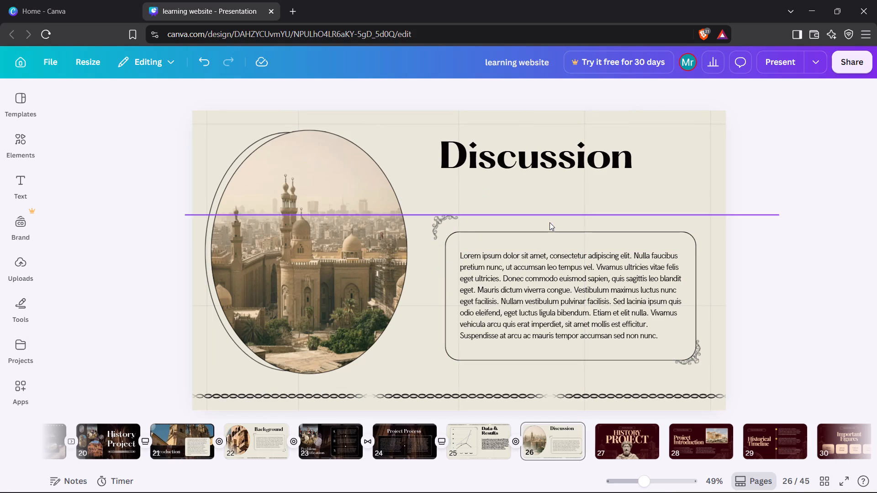
click(543, 233)
drag(543, 233, 536, 225)
drag(546, 281, 543, 269)
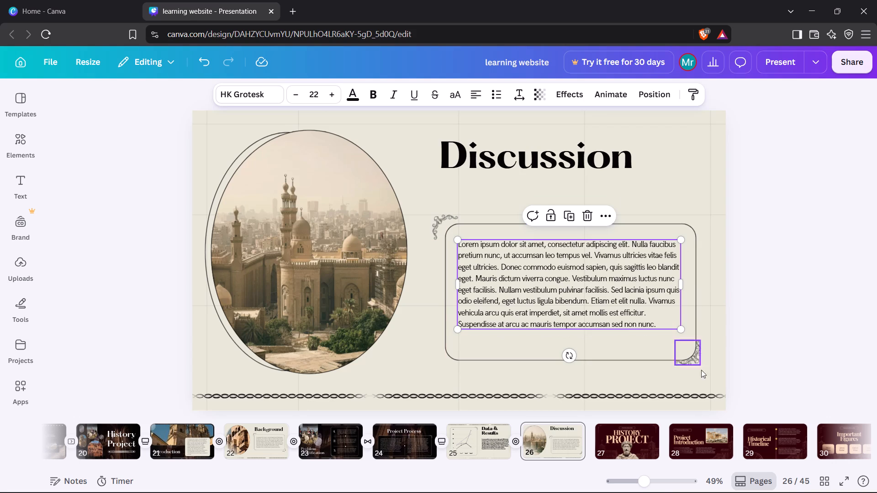
drag(697, 362, 704, 371)
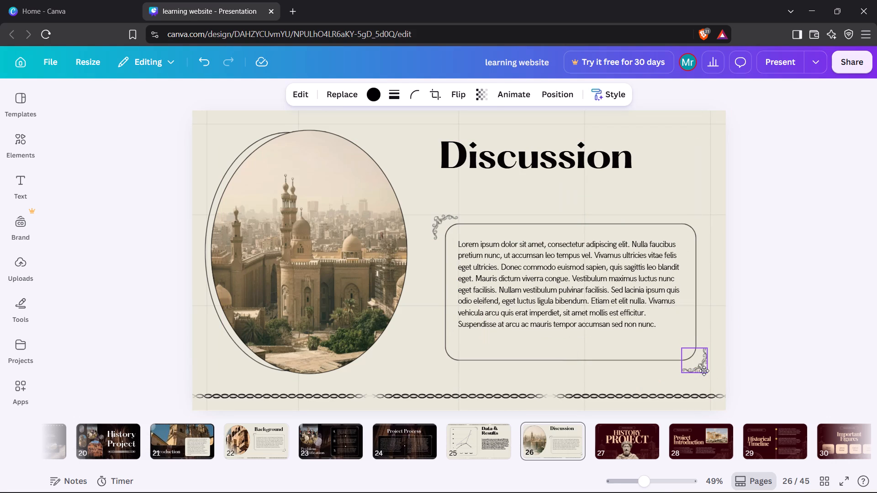
drag(704, 371, 701, 367)
Apply the Corporate page animation to page 26.
click(572, 376)
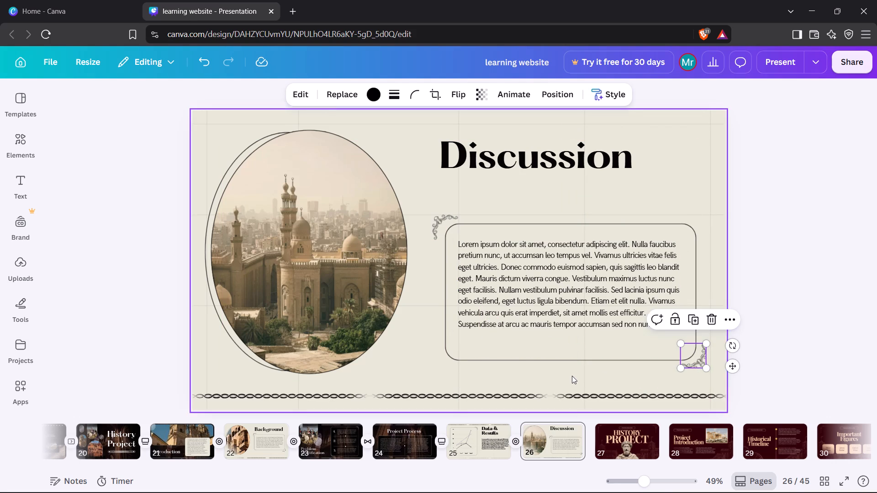
click(464, 96)
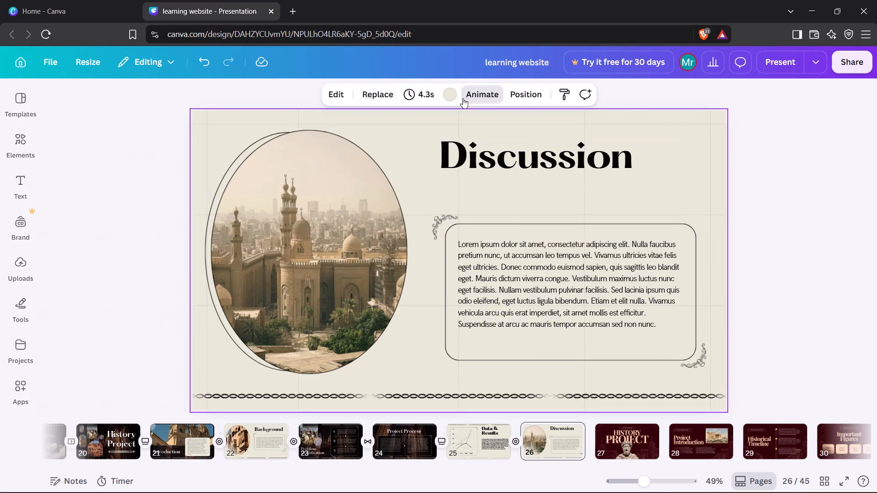
click(127, 330)
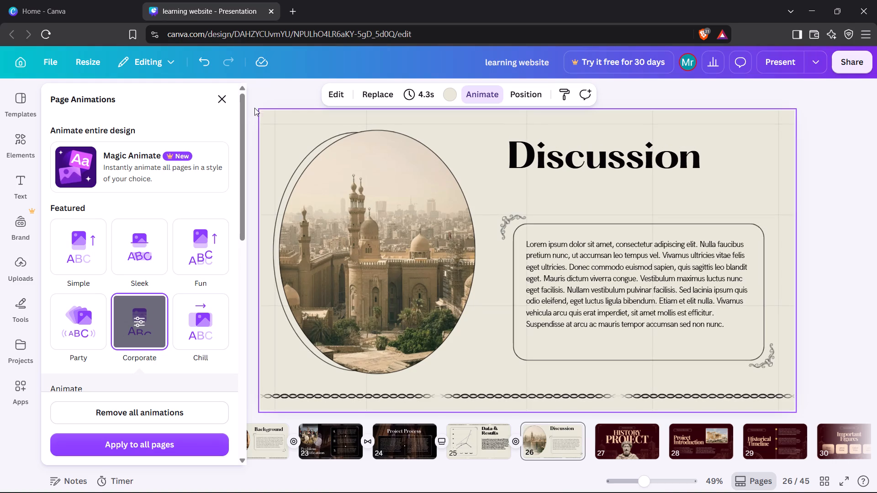
click(222, 101)
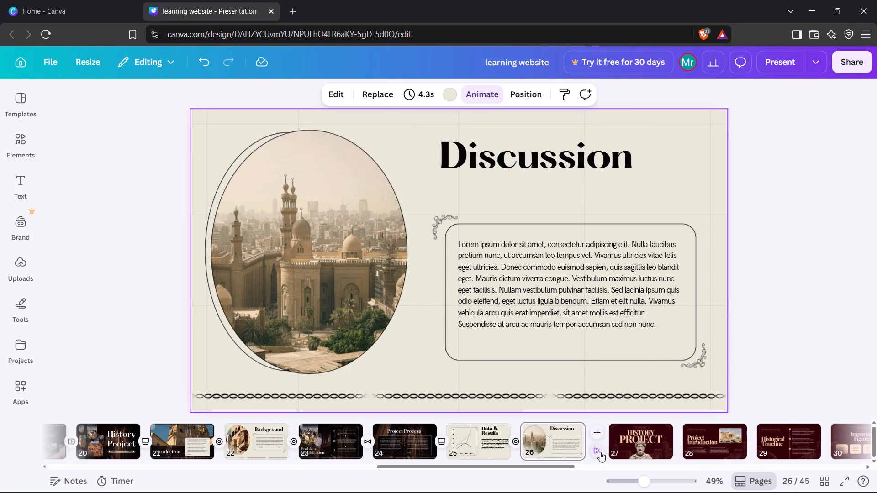
Try Color Wipe and Line Wipe between pages 26 and 27, settling on a Slide transition.
click(600, 452)
click(163, 232)
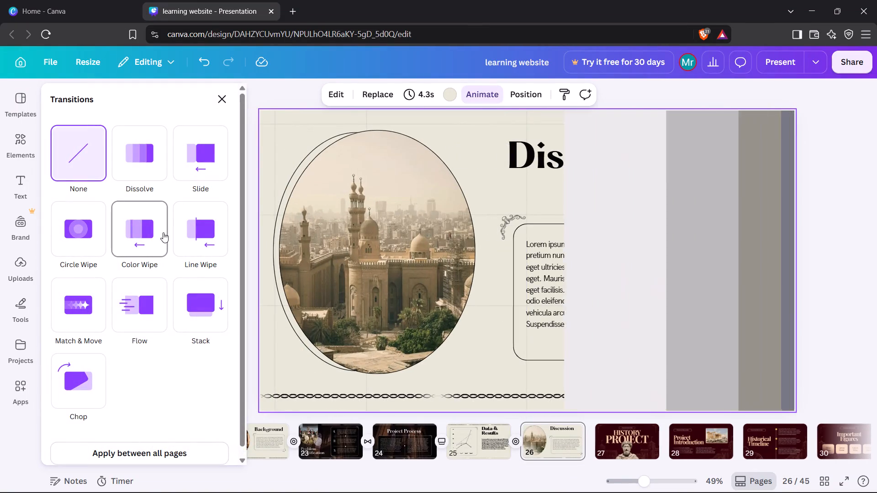
click(180, 231)
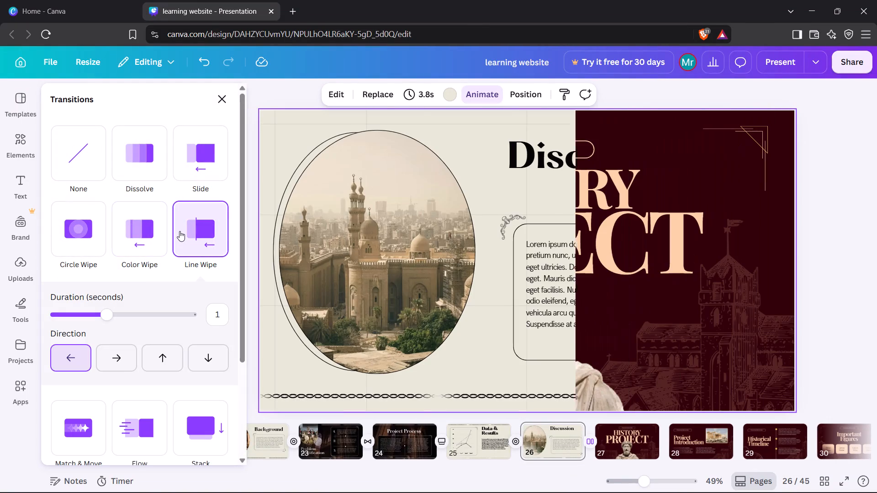
click(195, 174)
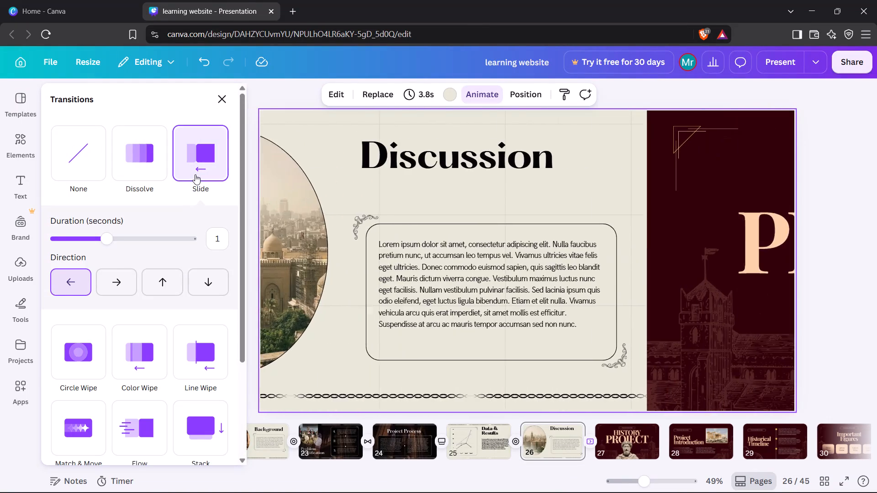
On page 27, lower the statue bust toward the bottom edge and raise the HISTORY and PROJECT headings.
click(222, 99)
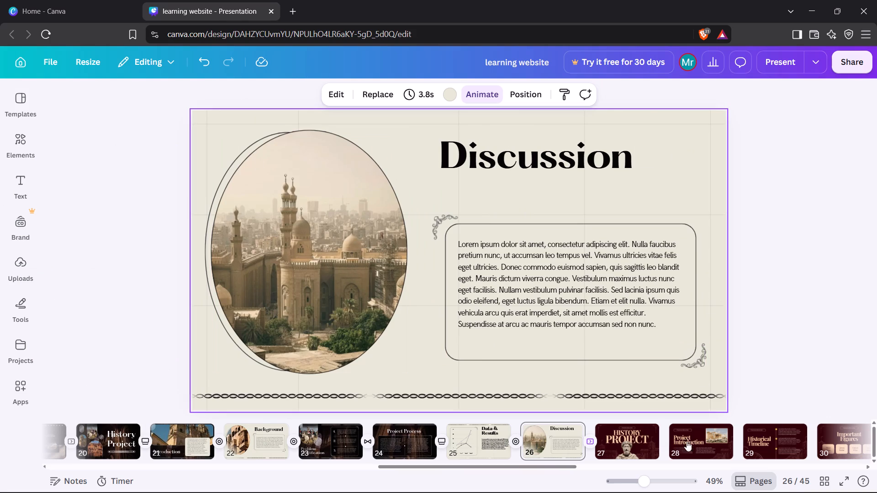
click(741, 284)
key(Right)
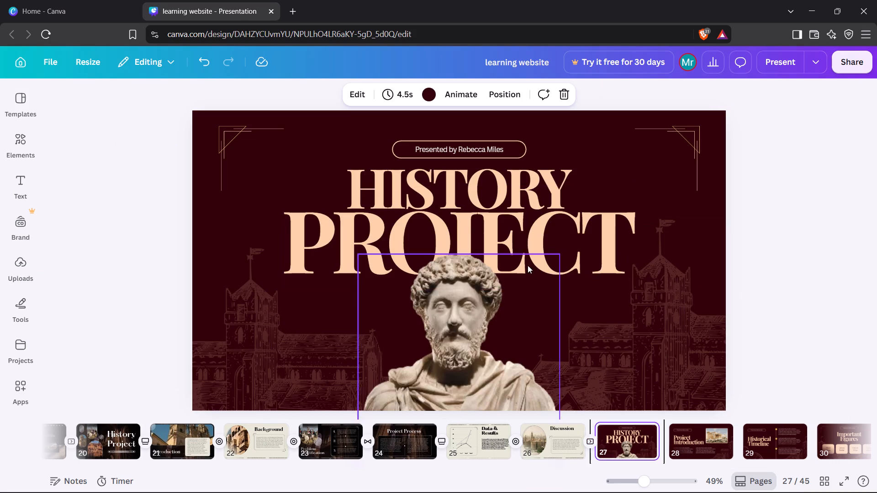
drag(465, 306, 452, 374)
drag(457, 158, 457, 165)
drag(456, 190, 454, 148)
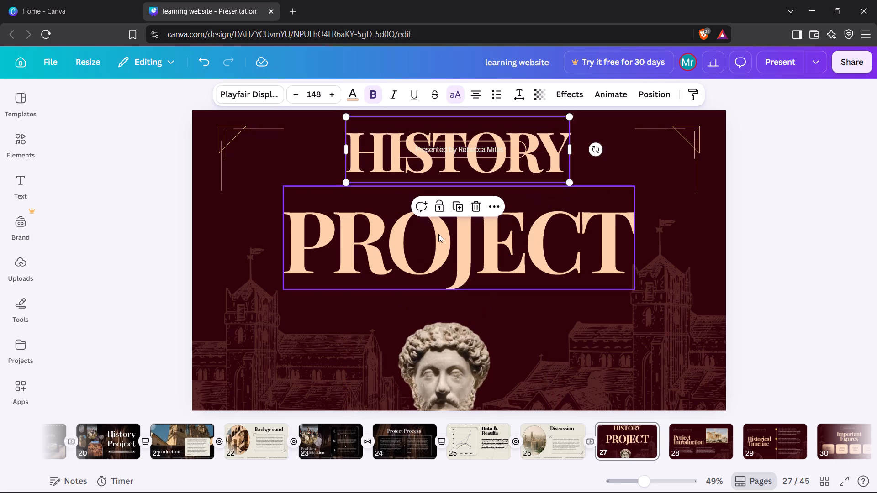
drag(438, 234, 441, 202)
click(446, 163)
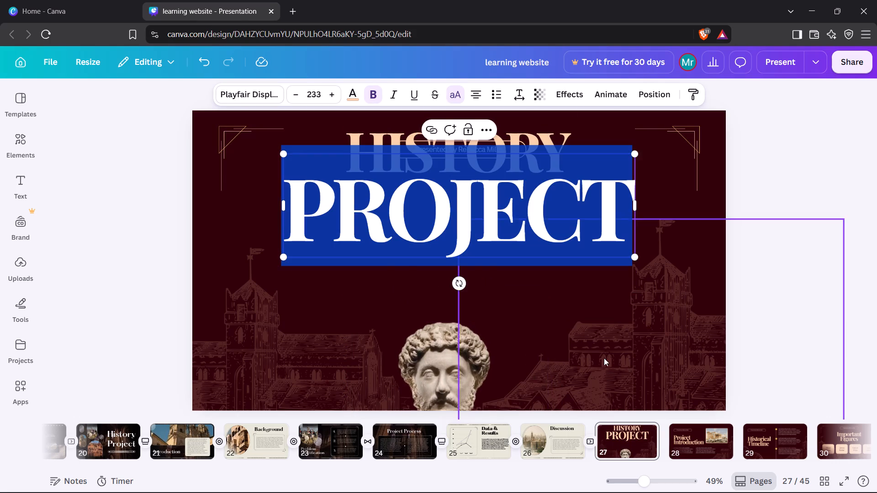
click(604, 357)
click(536, 157)
click(599, 137)
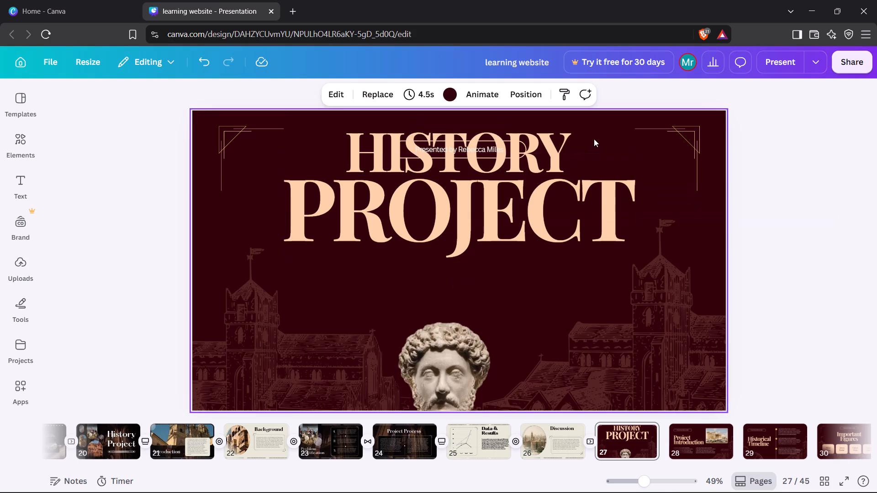
Move the PROJECT and HISTORY headings down clear of the presenter badge, and raise the badge's outline and text close to the page's top edge.
drag(523, 152, 511, 235)
drag(507, 228, 502, 319)
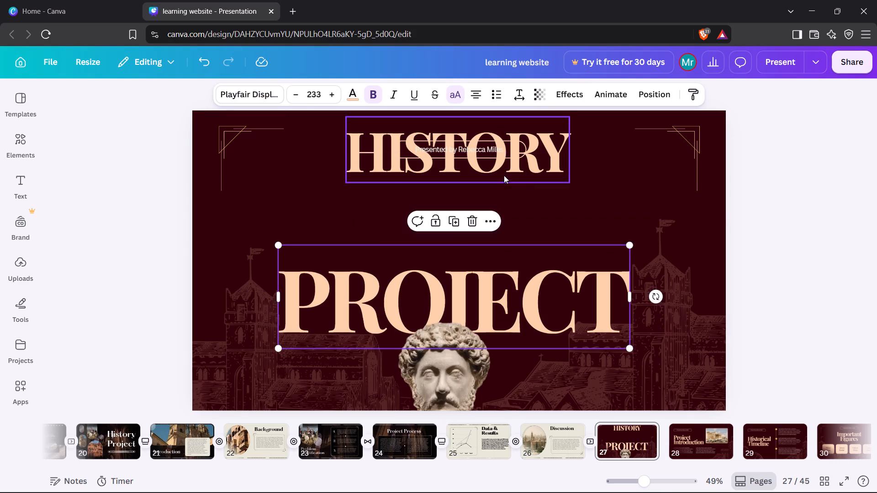
drag(505, 172, 487, 321)
drag(469, 157, 469, 134)
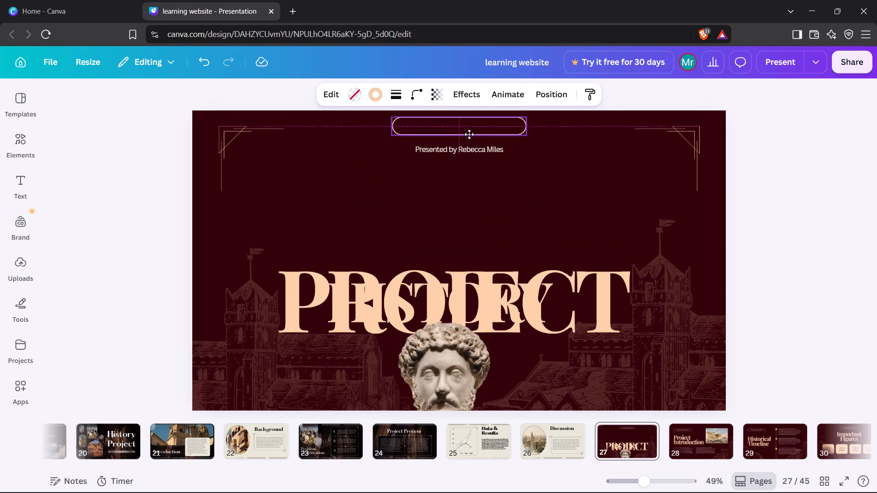
drag(469, 134, 469, 129)
click(513, 178)
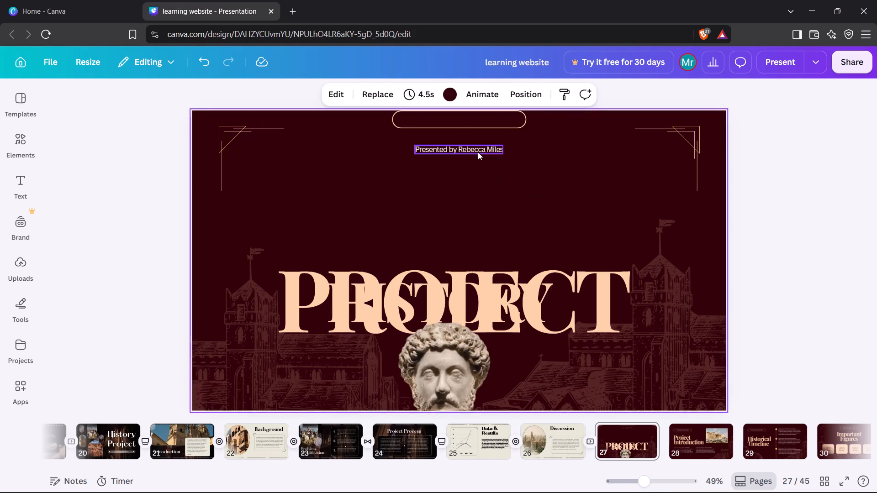
drag(475, 124, 474, 128)
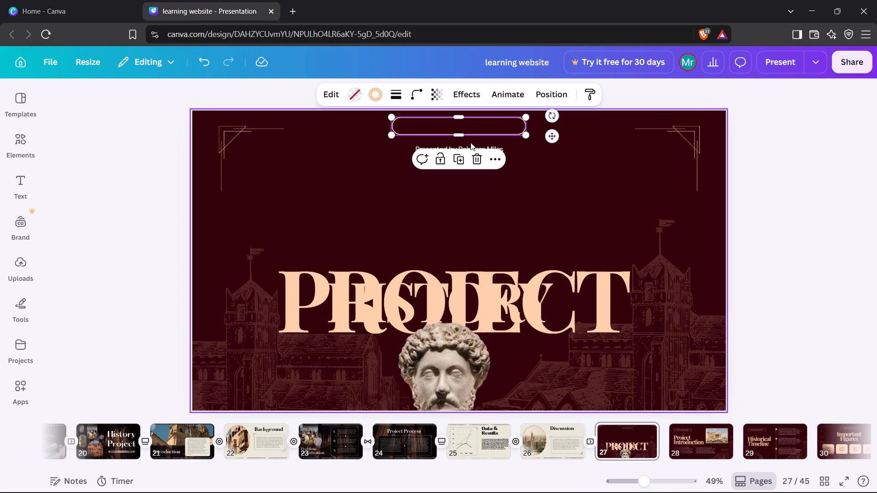
click(530, 179)
drag(457, 152, 456, 133)
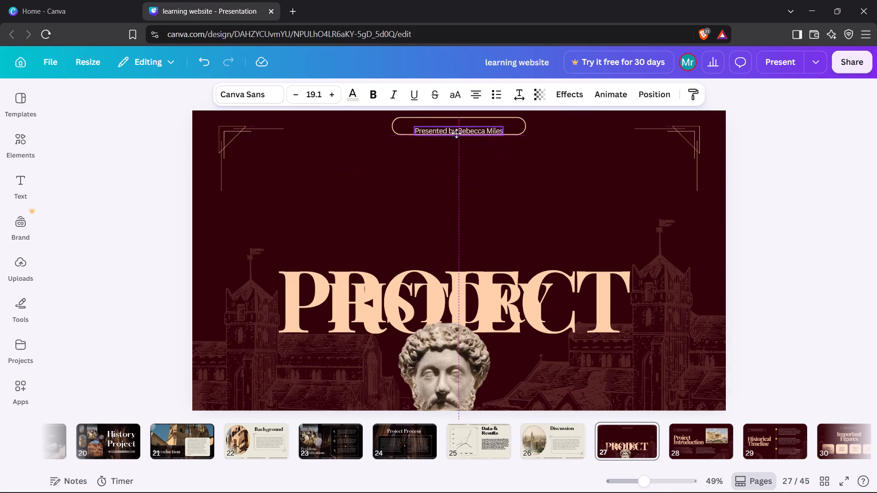
drag(456, 133, 456, 130)
Shift both upper corner ornaments on page 27 outward and up, closer to the page corners.
drag(219, 148, 214, 135)
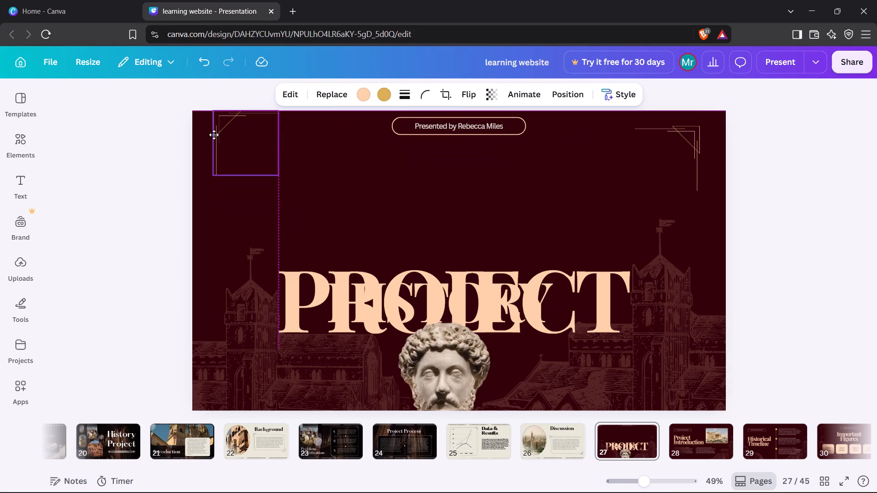
drag(214, 135, 203, 137)
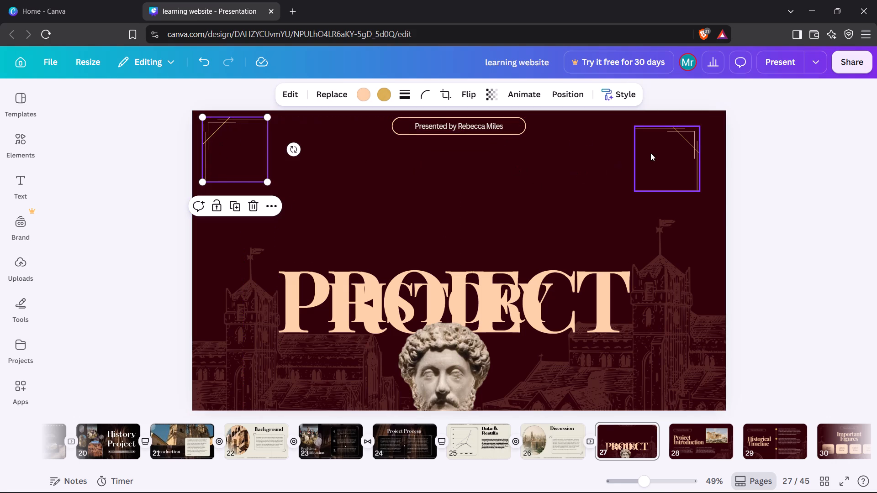
drag(676, 139, 693, 130)
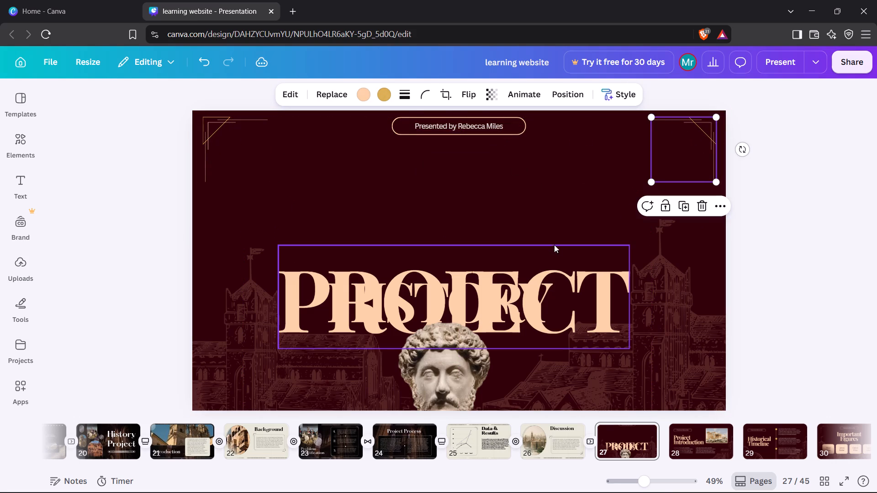
Move the PROJECT heading back up to sit between the presenter badge and the HISTORY heading.
drag(521, 302, 537, 191)
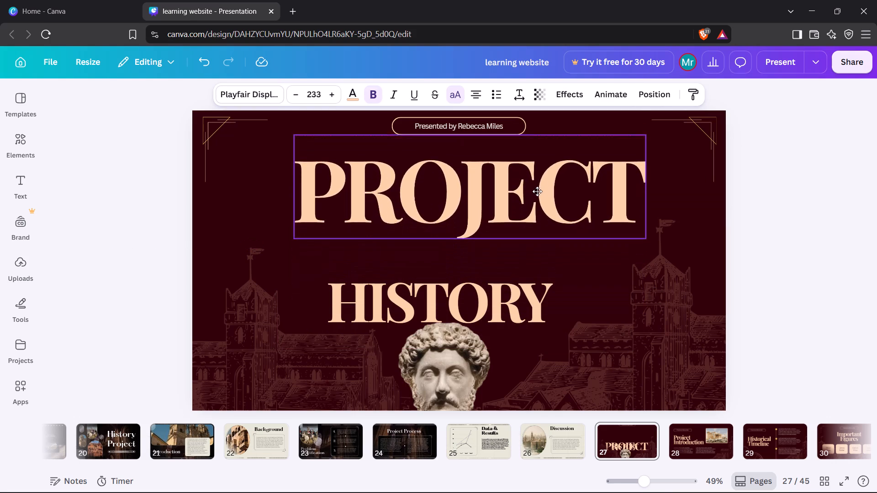
drag(537, 191, 538, 173)
click(503, 307)
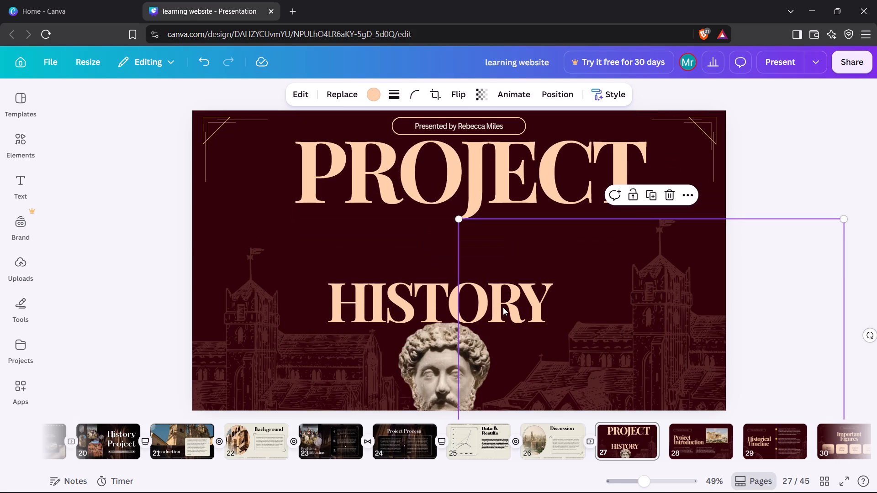
drag(486, 185, 478, 221)
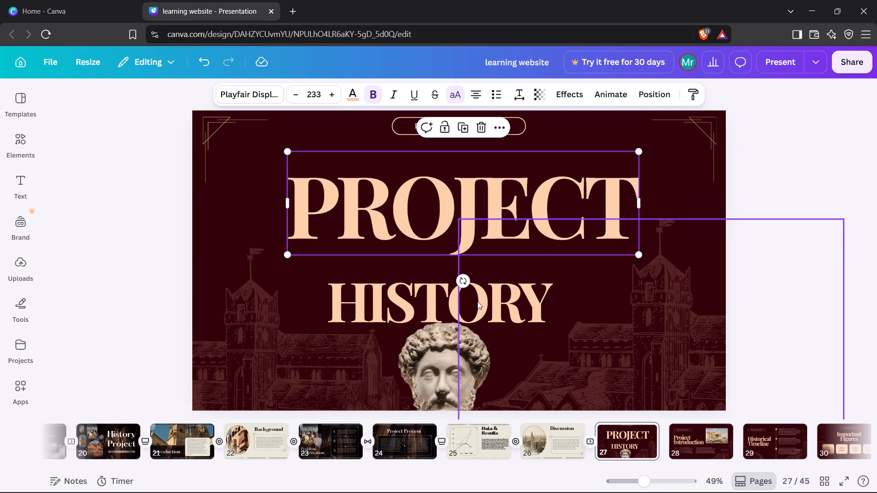
Raise the castle drawings on both sides of page 27, lifting the right one further than the left.
drag(478, 301, 481, 259)
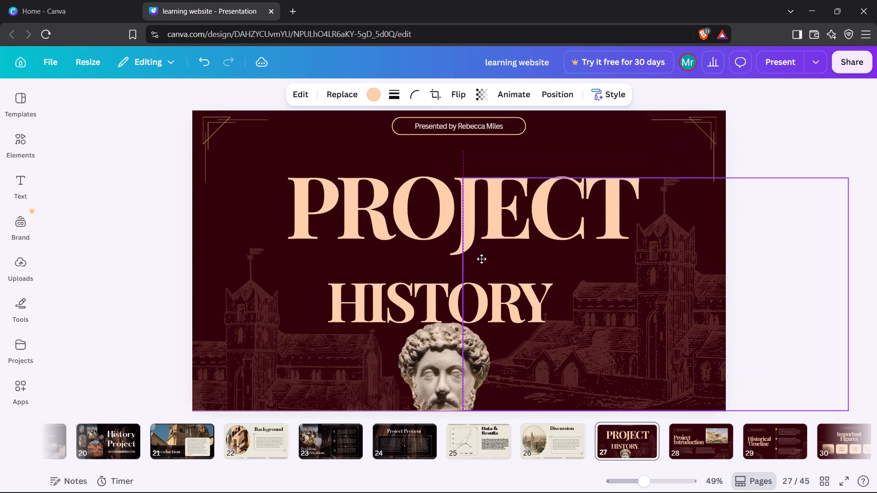
drag(481, 259, 483, 261)
drag(410, 295, 416, 270)
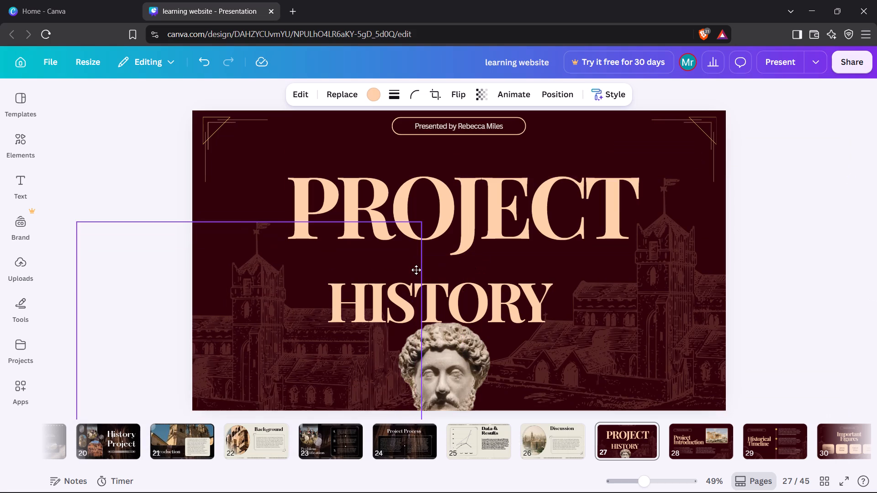
drag(416, 270, 414, 285)
Stack HISTORY directly beneath the presenter badge with PROJECT close below it, adjusting the vertical spacing between the headings.
click(454, 297)
drag(454, 298, 469, 181)
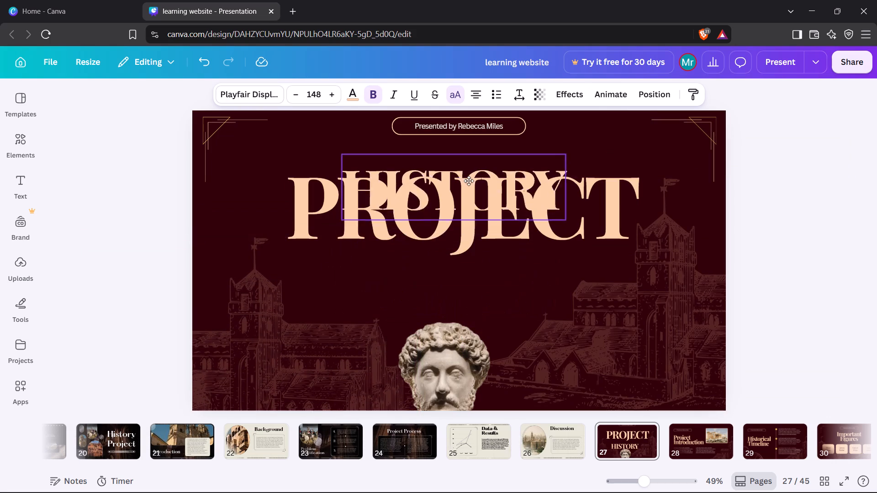
drag(469, 181, 470, 150)
click(522, 238)
drag(522, 238, 522, 259)
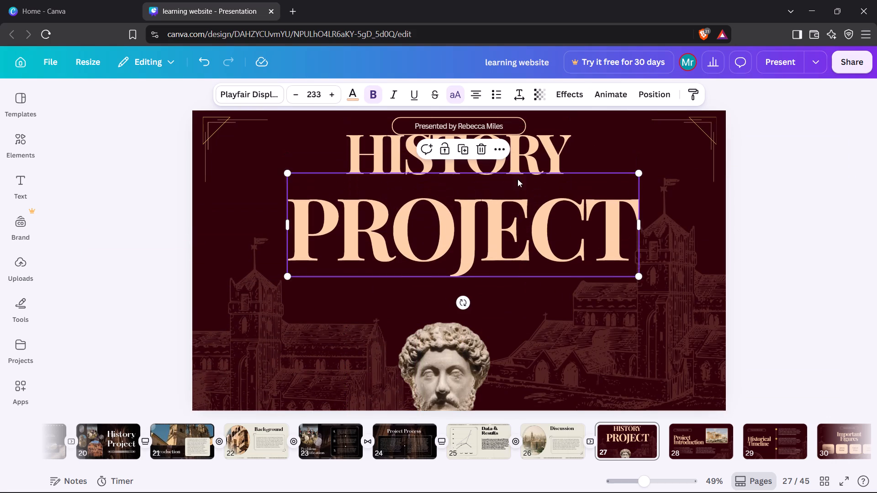
click(516, 159)
drag(516, 159, 516, 163)
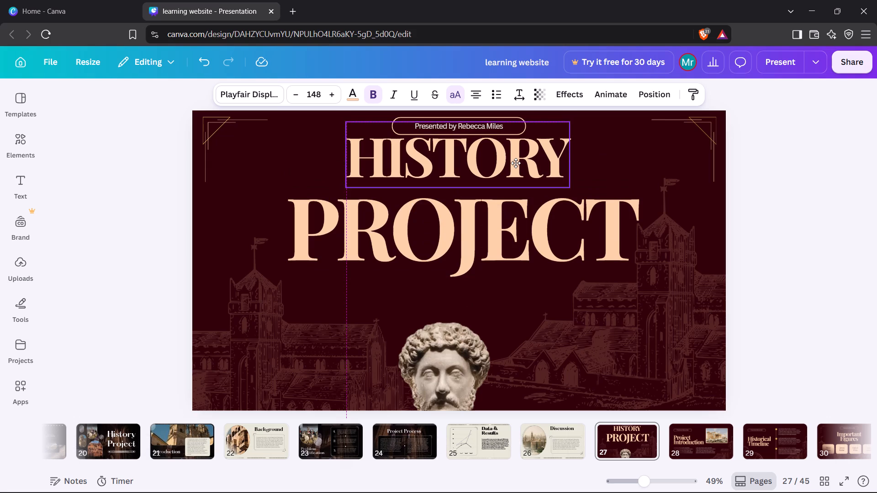
drag(516, 163, 516, 165)
click(507, 236)
drag(507, 236, 507, 231)
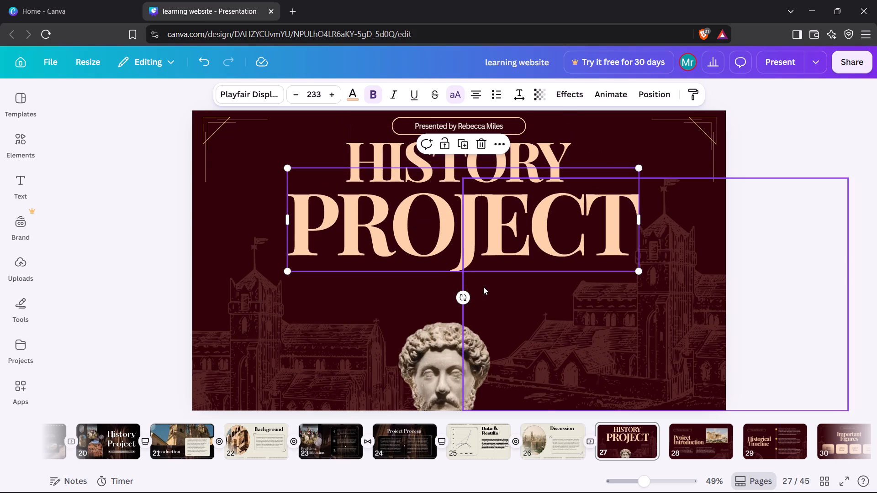
Raise the statue bust on page 27, centred, so its head overlaps the middle of the PROJECT heading.
click(454, 366)
drag(453, 366, 470, 288)
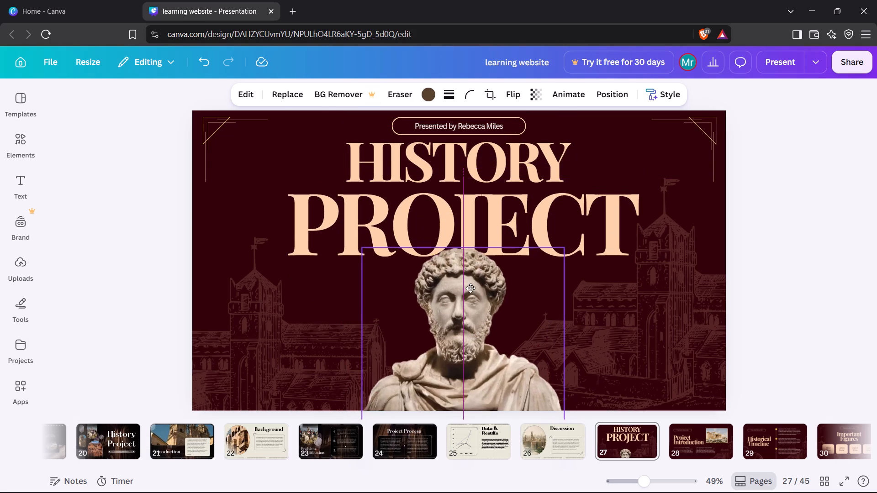
drag(470, 288, 470, 256)
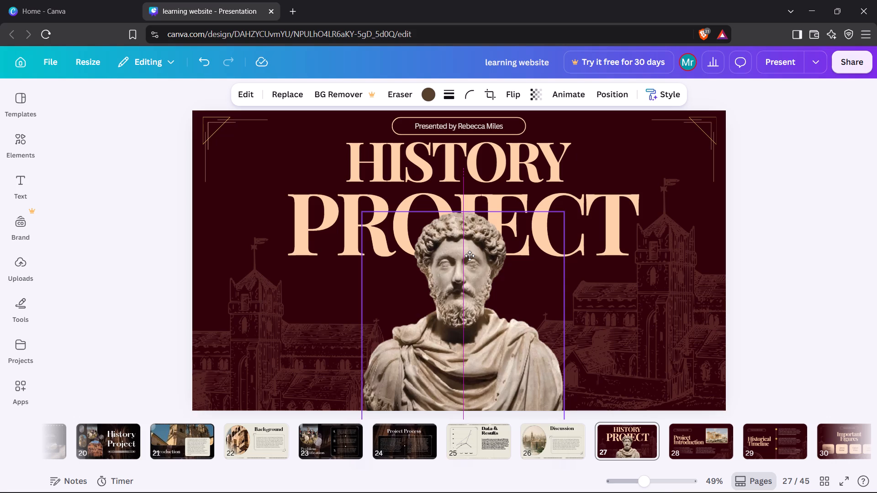
drag(470, 256, 466, 274)
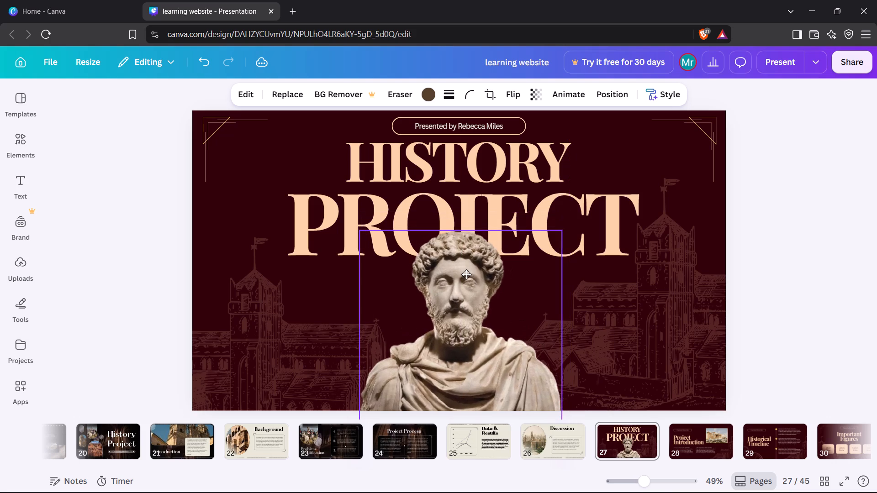
drag(466, 274, 465, 274)
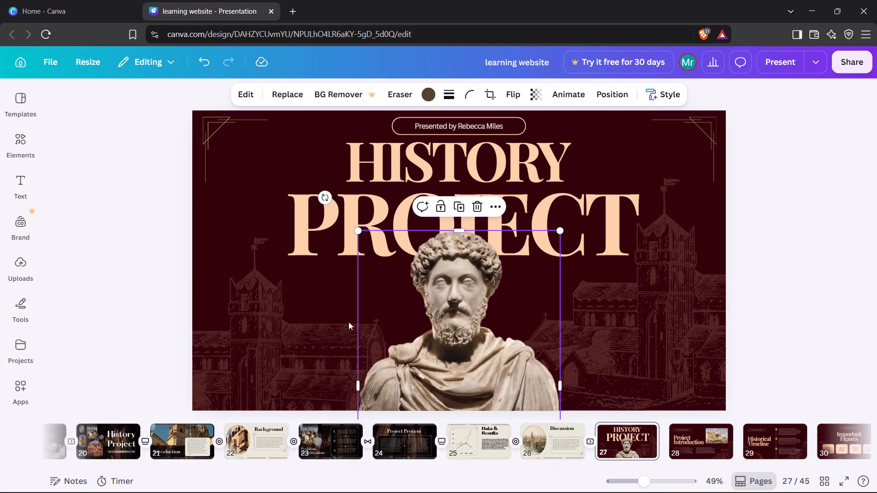
click(315, 309)
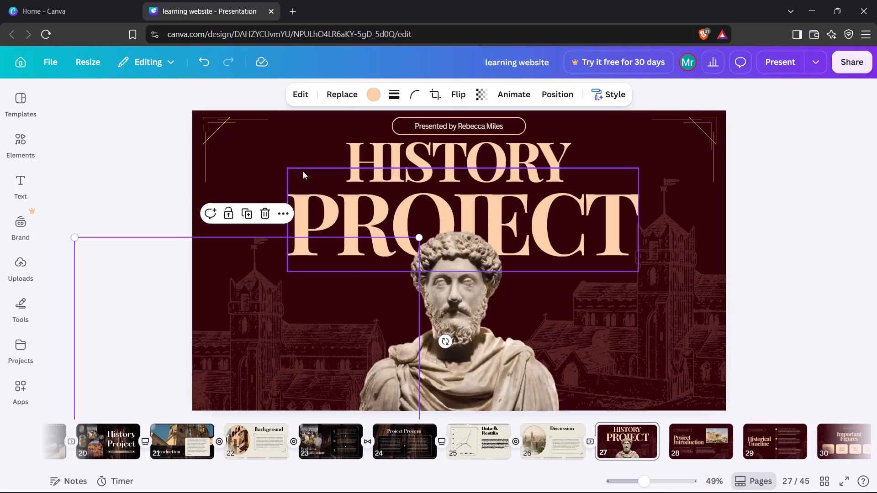
Apply the Fun page animation to page 27, playing on enter only.
click(620, 129)
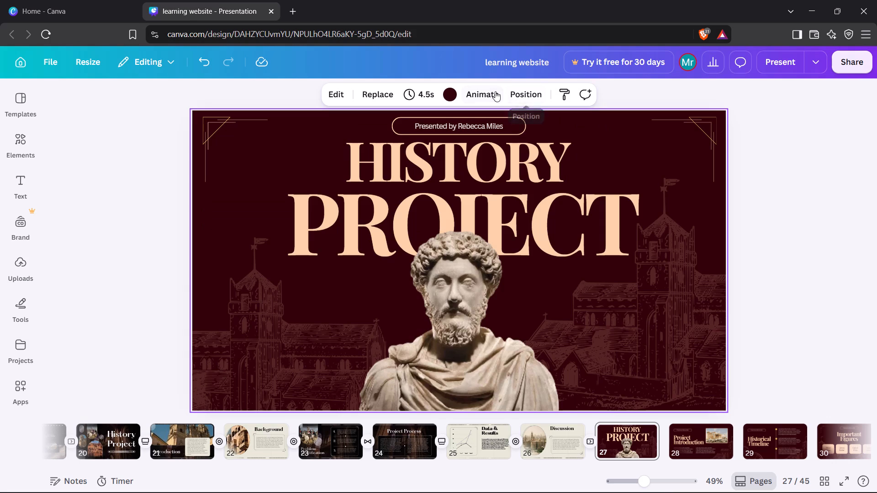
click(495, 91)
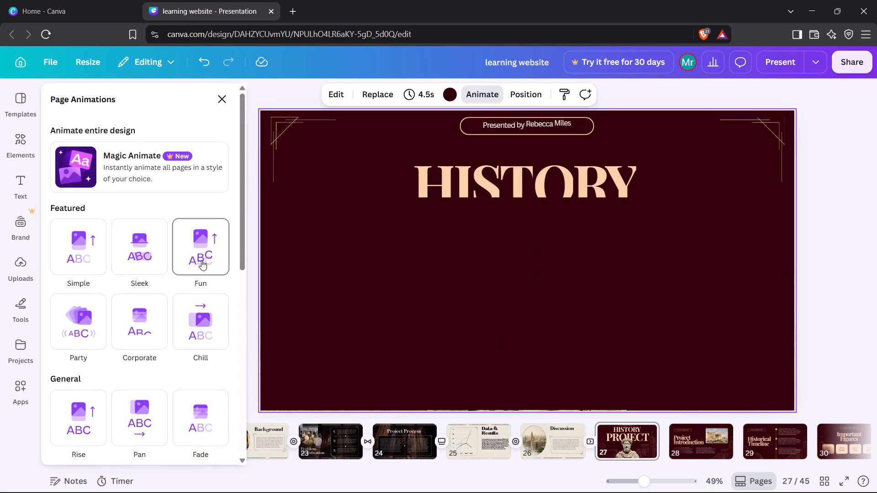
click(201, 260)
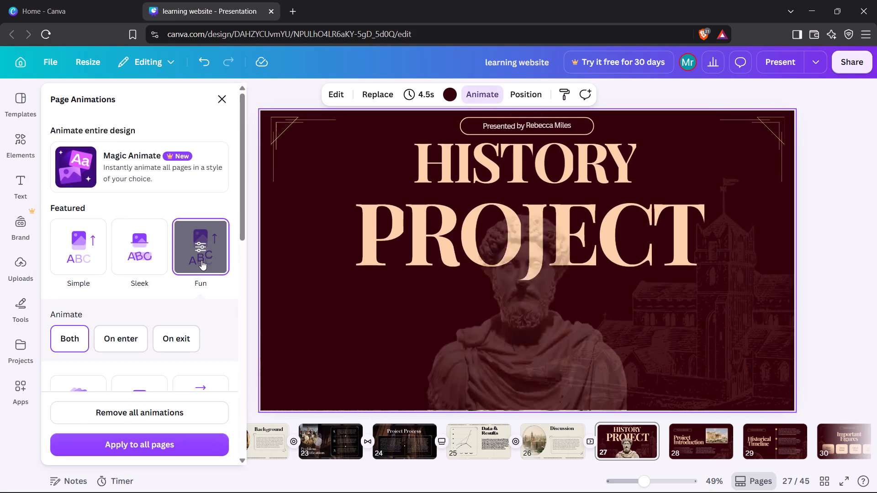
click(122, 337)
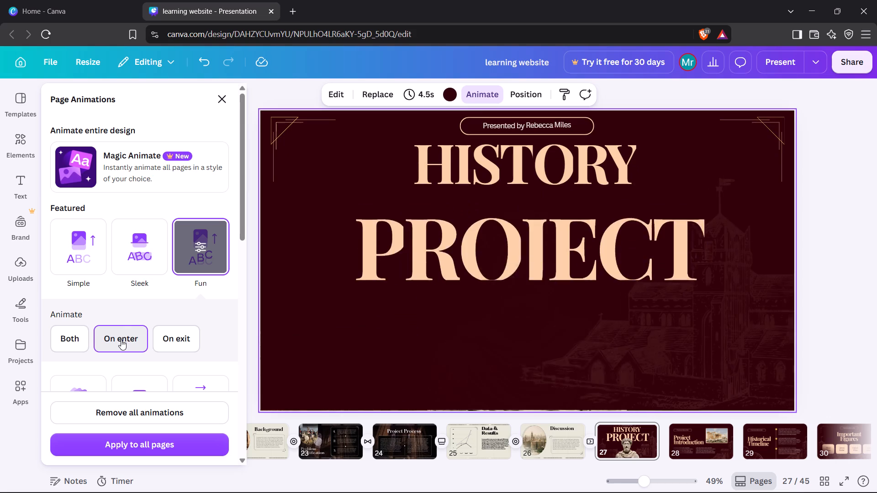
click(229, 100)
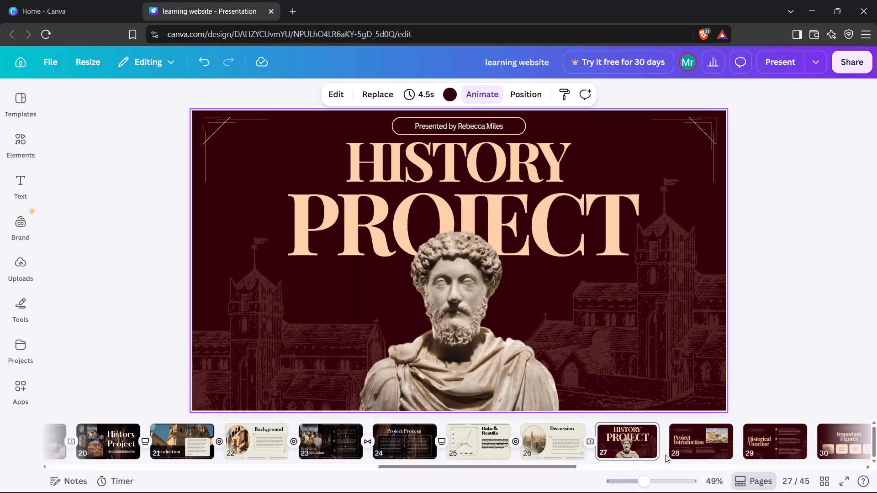
Add a Slide transition between pages 27 and 28 with a 0.9-second duration and rightward direction.
click(666, 453)
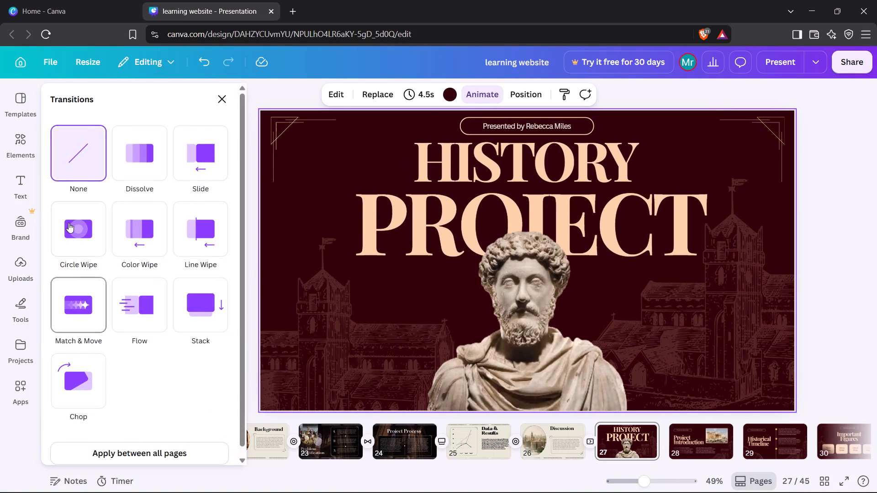
click(202, 162)
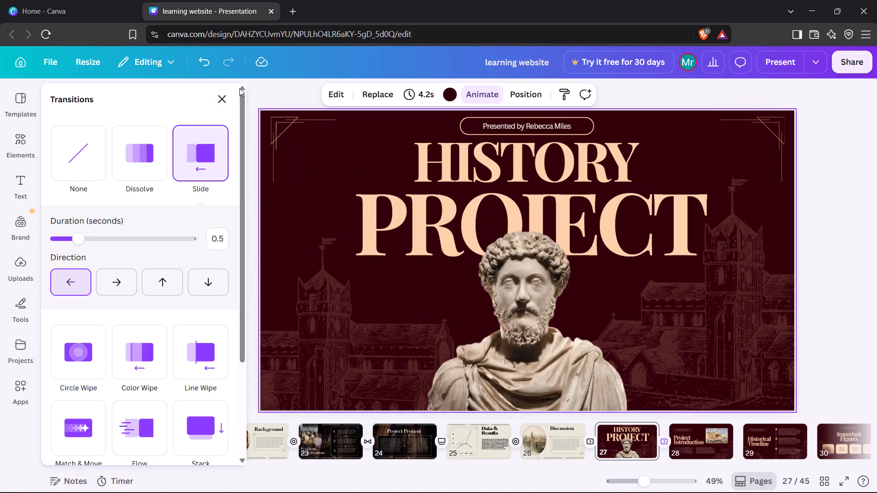
click(103, 237)
click(120, 277)
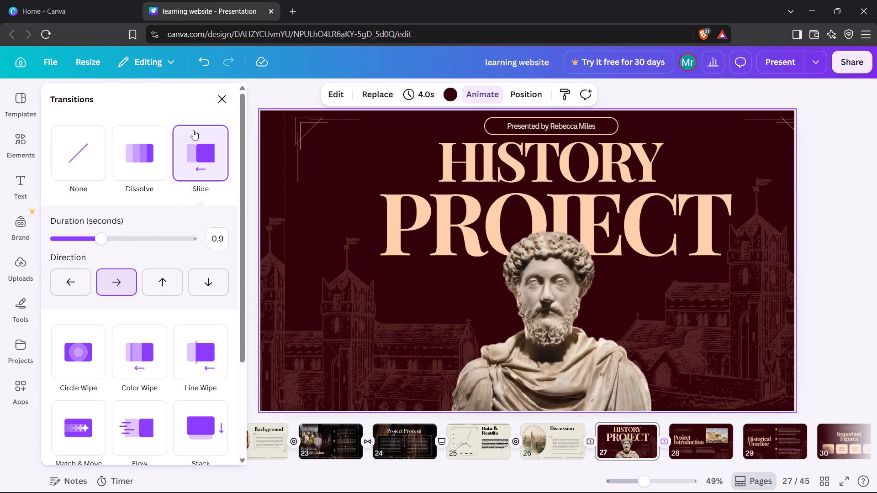
Change the Slide transition between pages 27 and 28 to the upward direction.
click(77, 288)
click(194, 283)
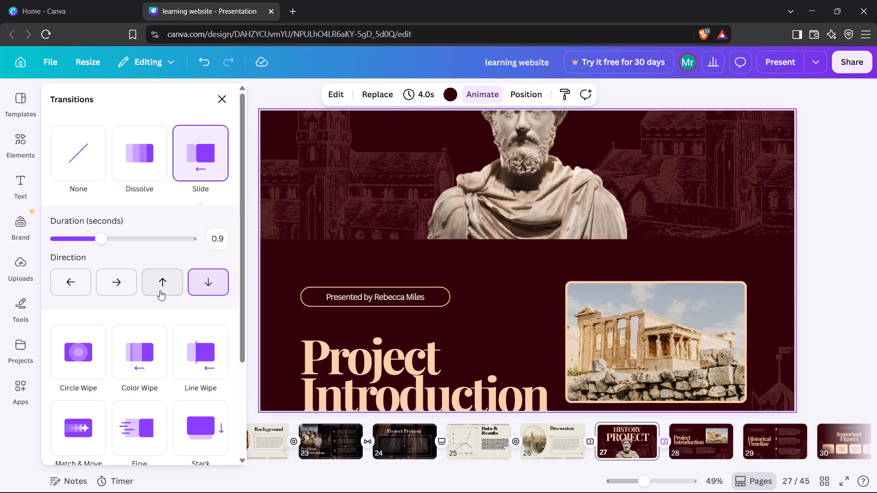
click(160, 290)
click(222, 100)
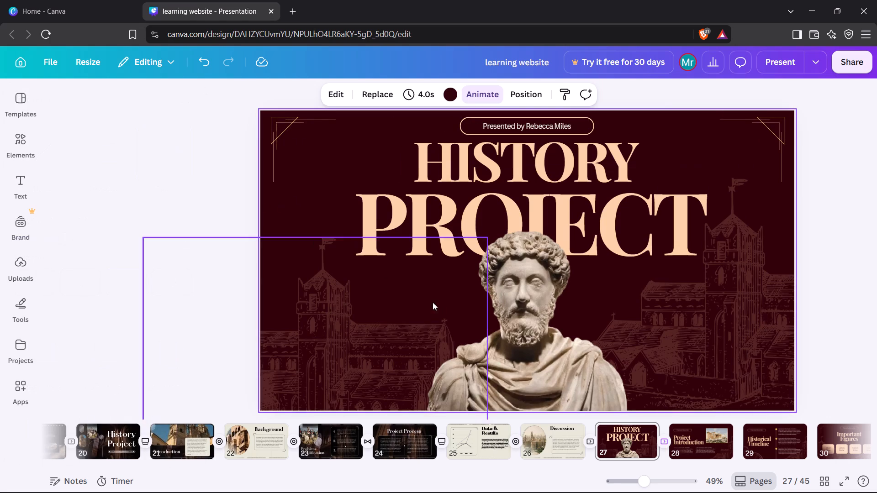
click(755, 329)
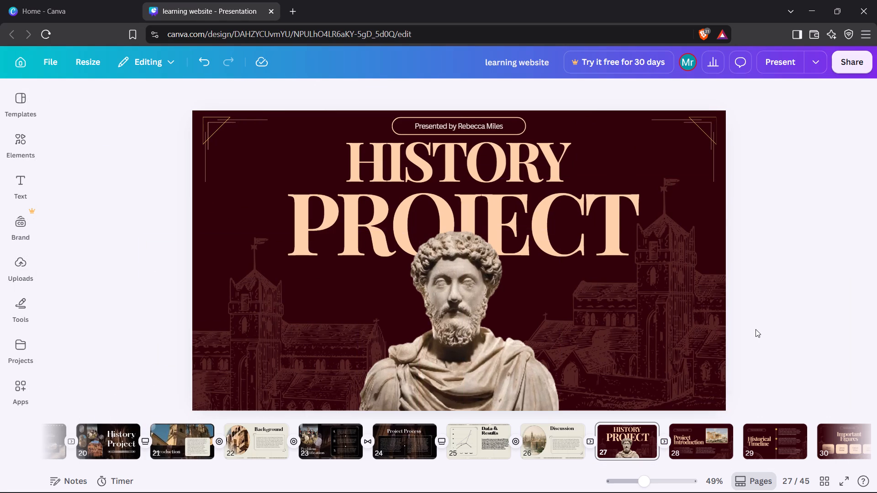
On page 28, nudge the castle illustration slightly up and to the right.
key(Right)
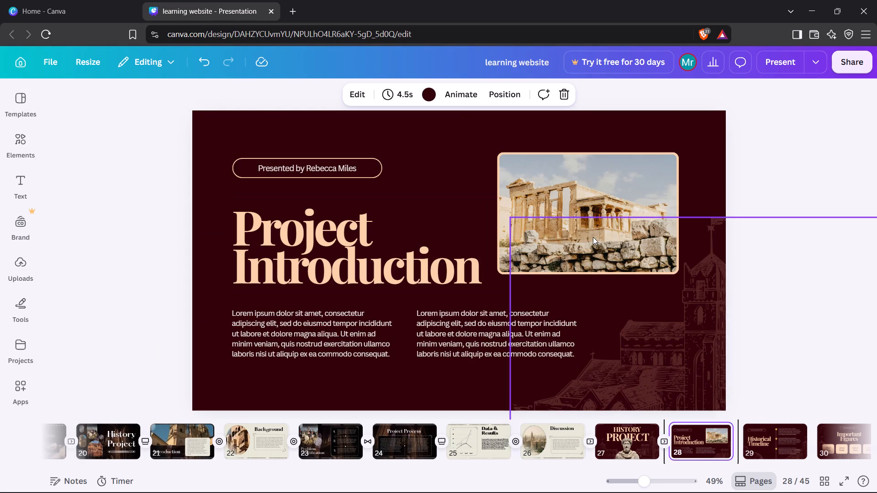
drag(640, 311, 645, 312)
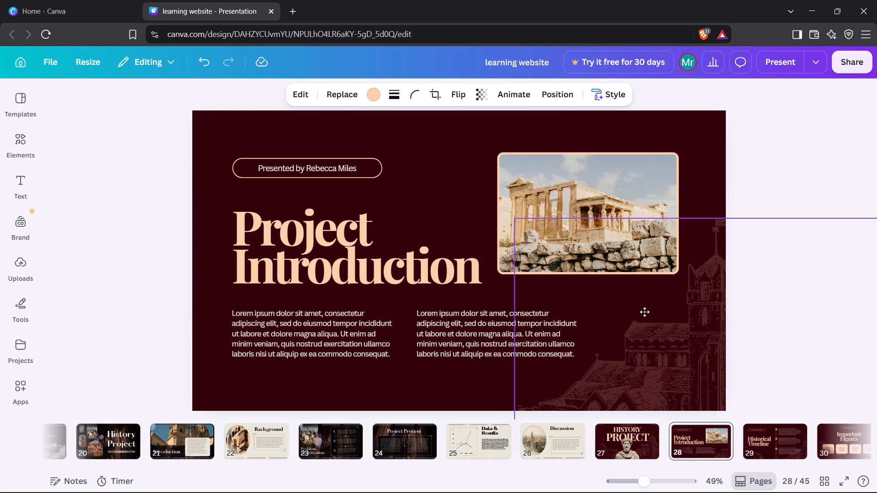
drag(645, 312, 646, 304)
Extend the temple photo's bottom edge downward to a height of about 532.
click(542, 172)
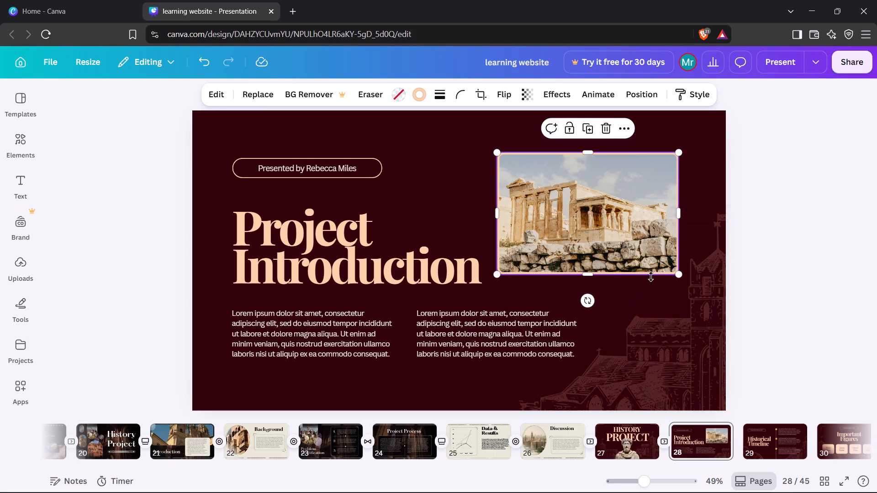
drag(590, 277, 592, 296)
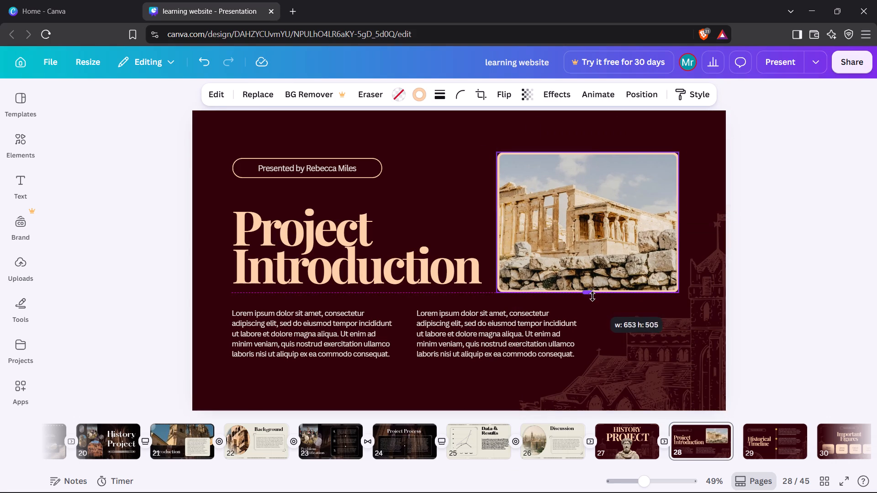
drag(592, 296, 592, 303)
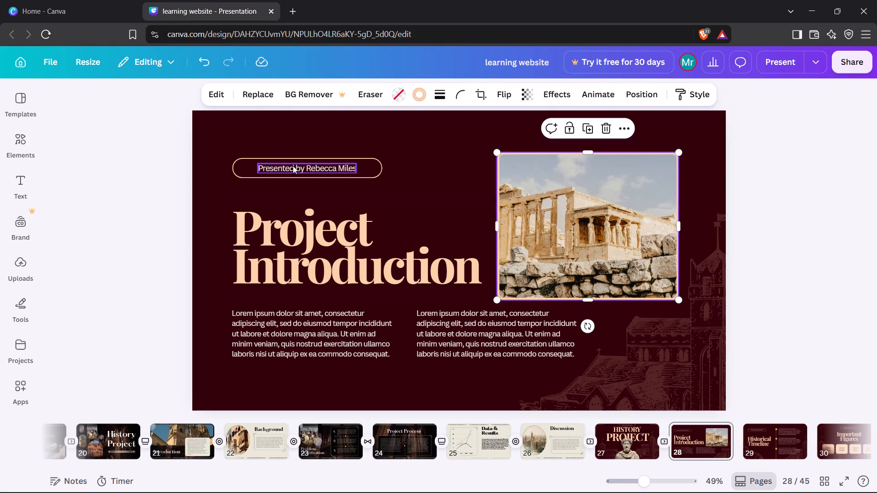
Move the presenter badge outline and its text up and left, toward the slide's upper-left corner.
click(293, 166)
click(372, 171)
drag(372, 171, 359, 153)
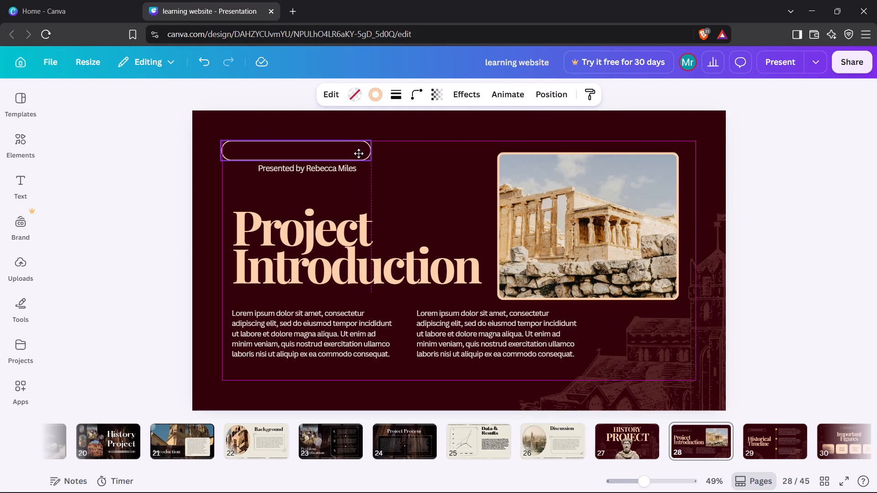
drag(359, 153, 357, 138)
click(349, 169)
drag(349, 169, 348, 169)
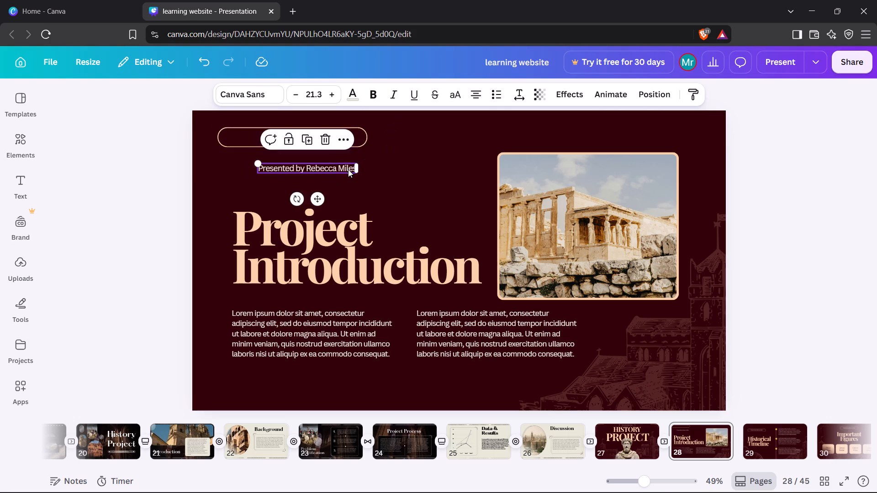
drag(348, 169, 333, 139)
Move the Project Introduction heading up directly beneath the presenter badge, aligned with the badge's left edge.
click(333, 242)
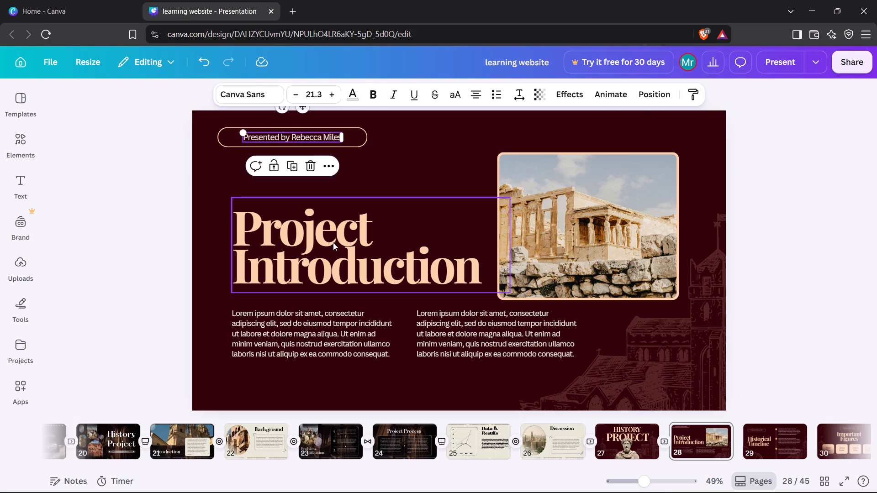
drag(333, 243, 317, 199)
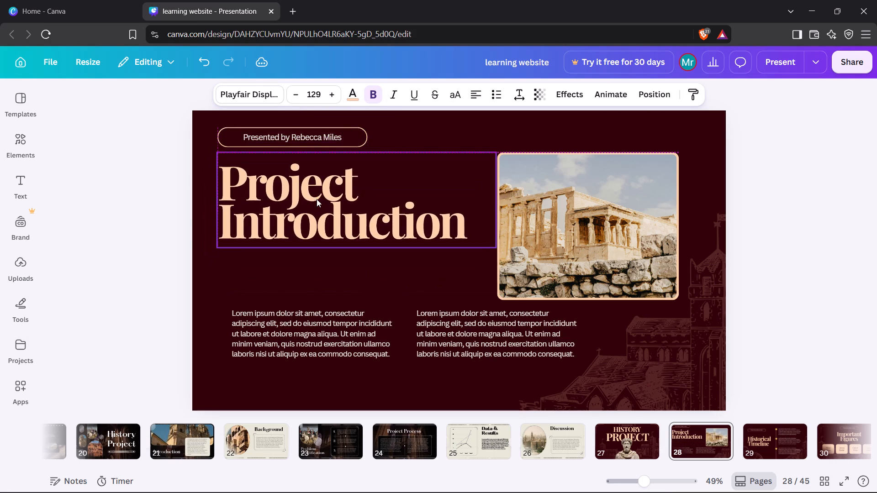
Stagger the two paragraphs below the heading, with the first near the left margin and the second lower and further right.
click(322, 323)
drag(322, 323, 312, 291)
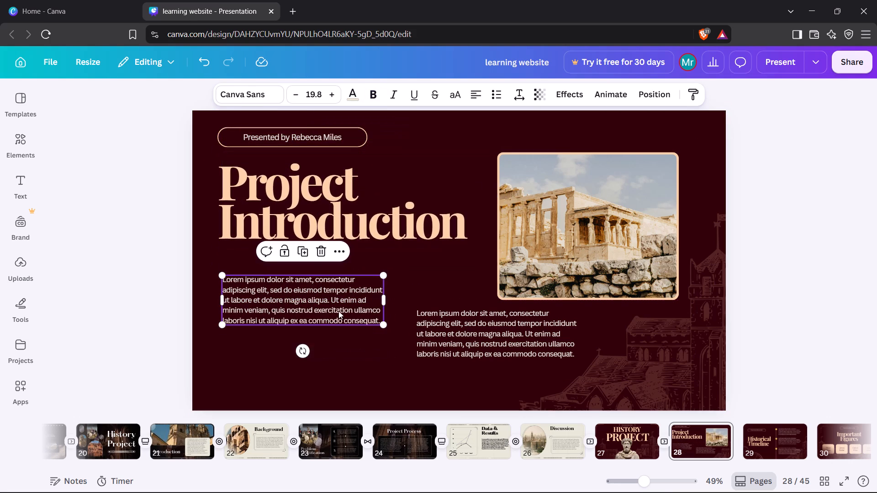
click(456, 346)
drag(456, 346, 412, 372)
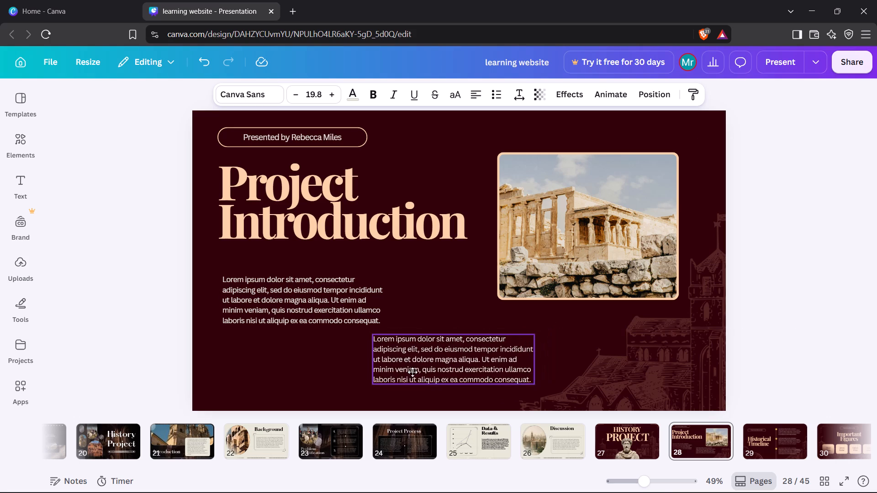
drag(412, 372, 365, 380)
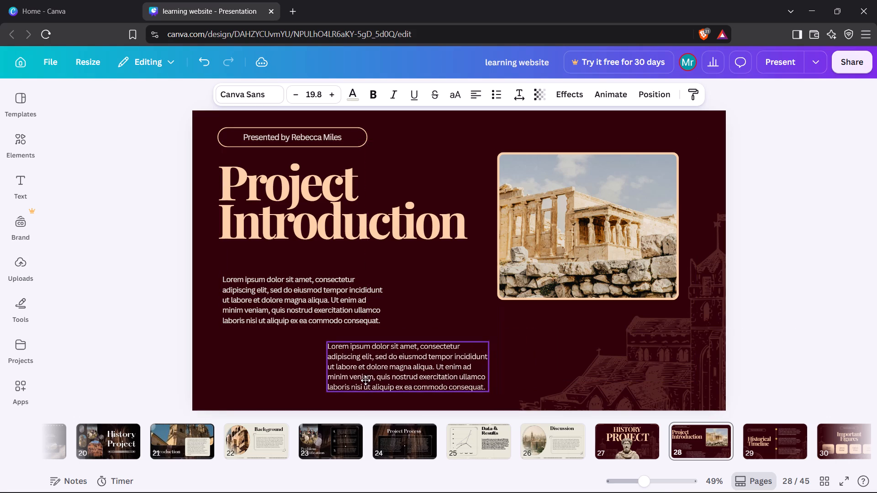
drag(365, 380, 365, 381)
Widen the temple photo leftward to about 690 and raise its top edge level with the presenter badge's top.
click(592, 249)
click(593, 178)
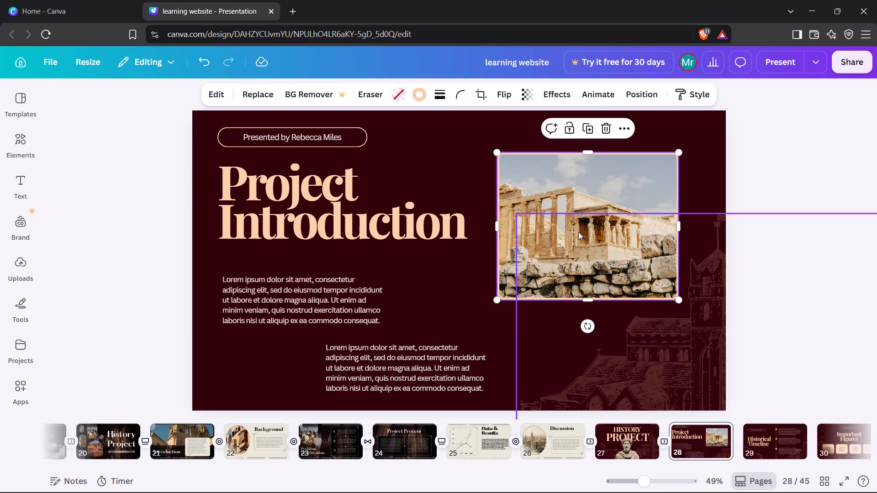
drag(497, 225, 489, 227)
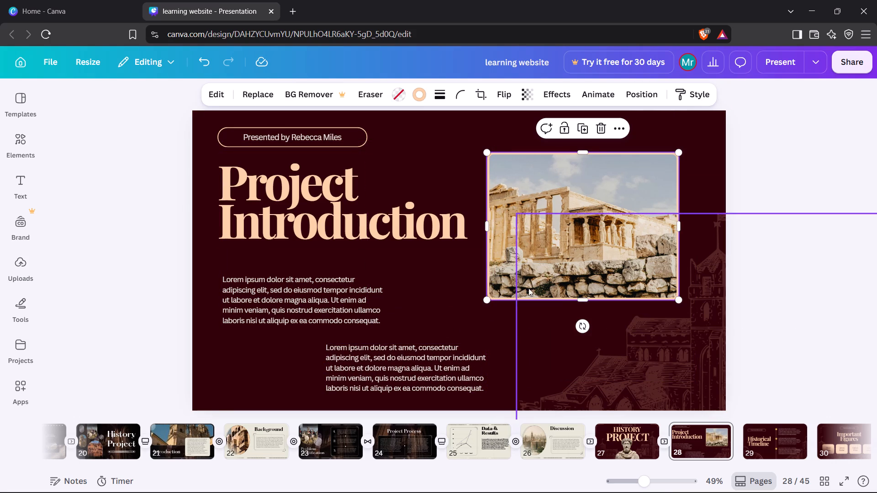
click(583, 301)
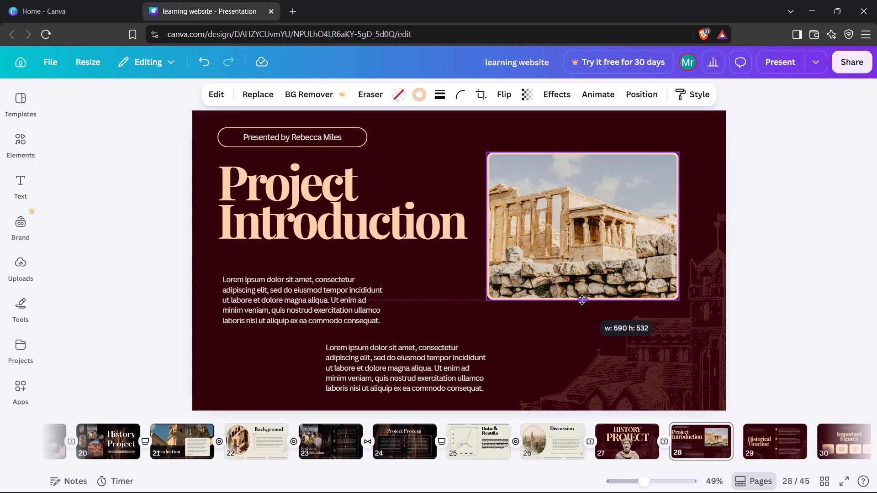
drag(581, 152, 584, 126)
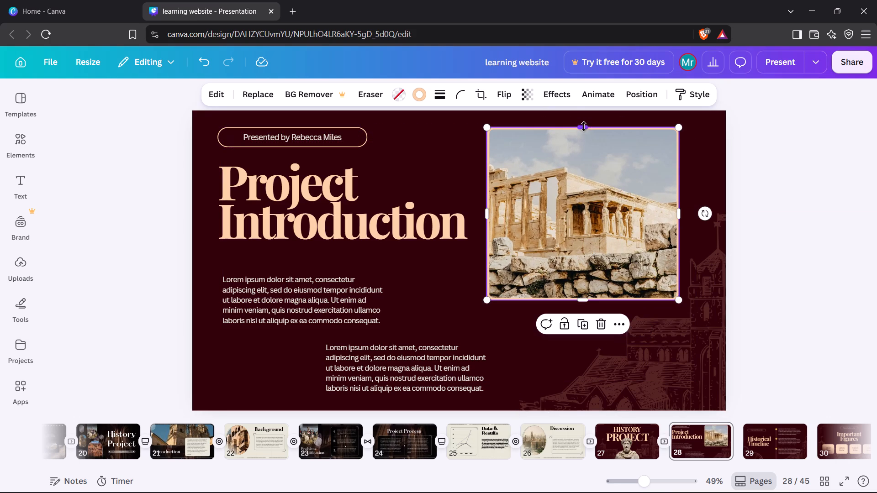
Review the page animation options for page 28.
click(461, 186)
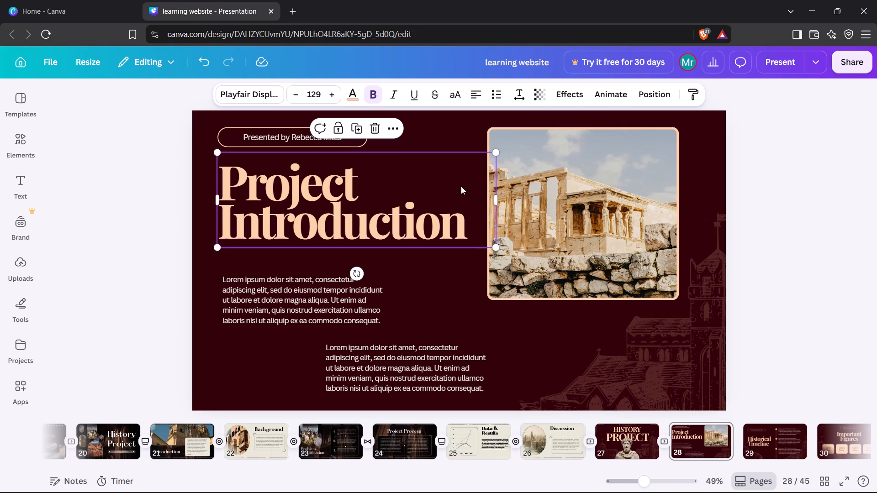
click(695, 175)
click(484, 91)
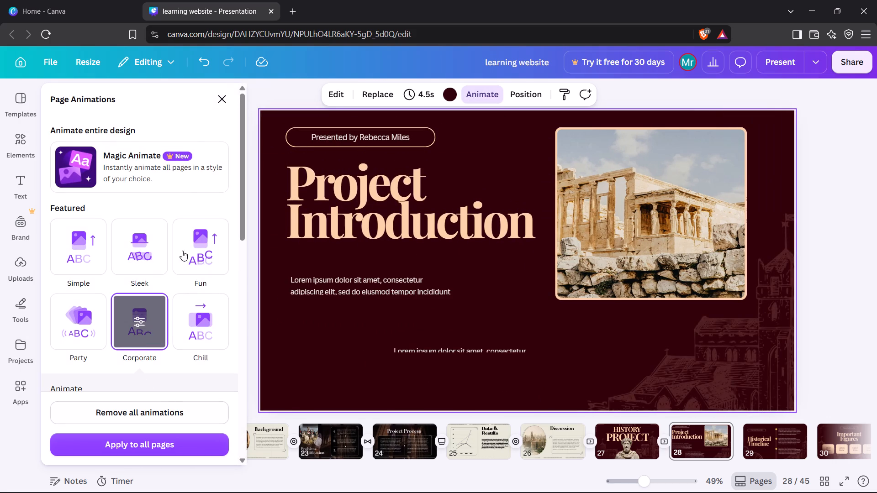
click(219, 95)
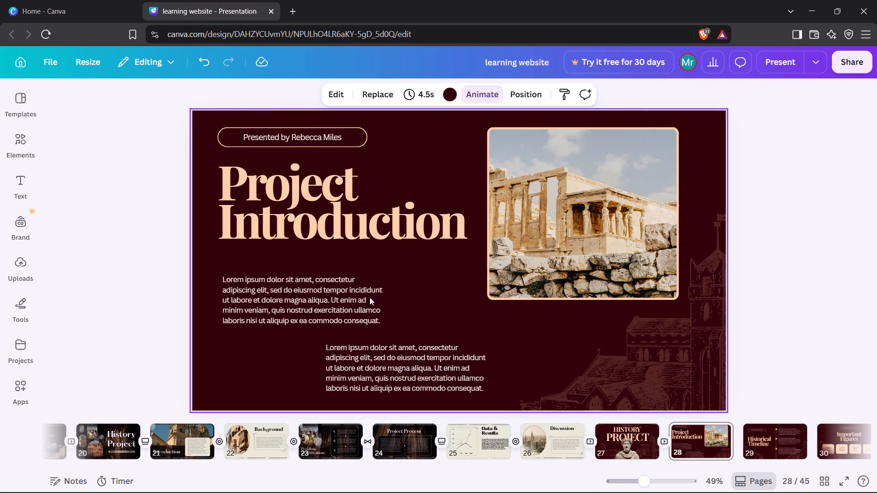
Add a Match & Move transition between pages 28 and 29 with a 1-second duration.
click(745, 453)
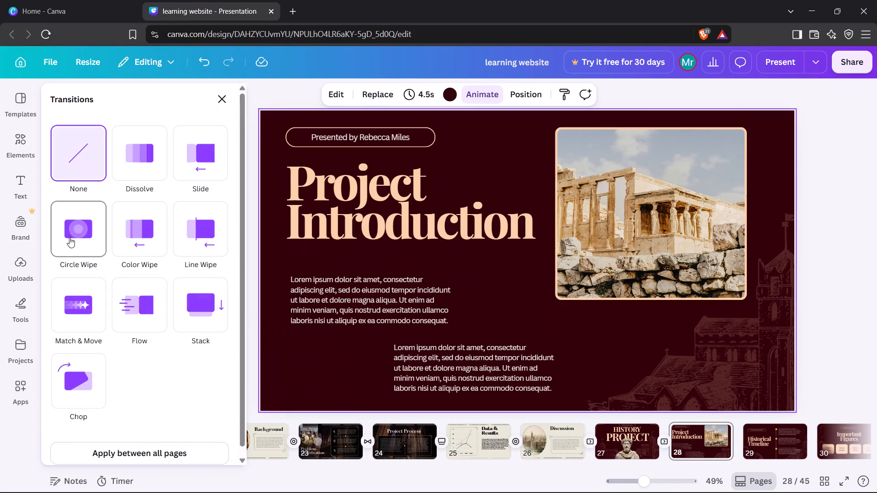
click(90, 315)
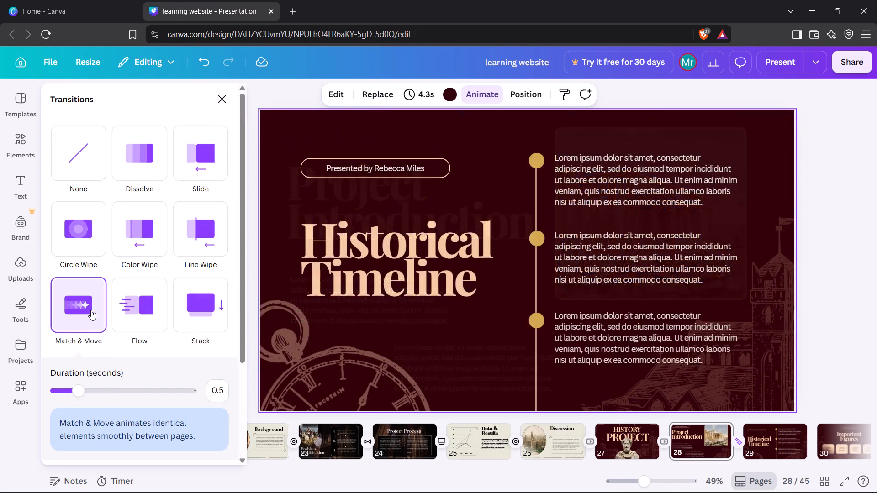
click(107, 392)
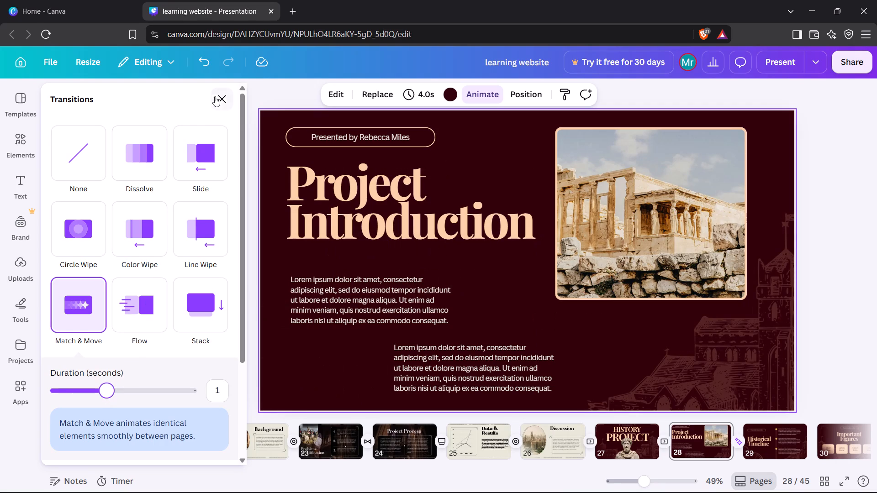
click(227, 102)
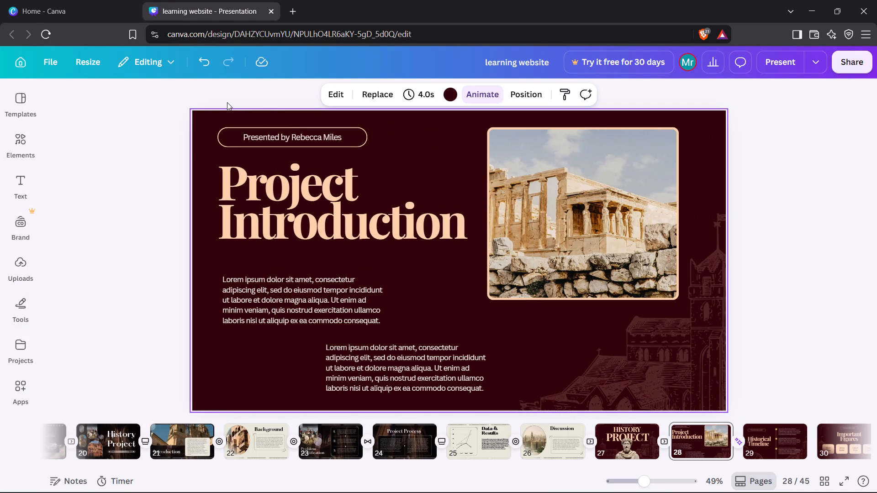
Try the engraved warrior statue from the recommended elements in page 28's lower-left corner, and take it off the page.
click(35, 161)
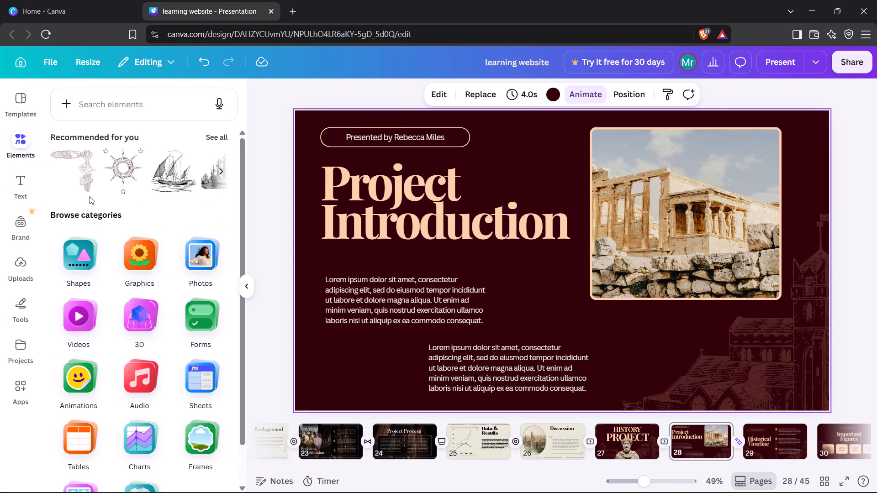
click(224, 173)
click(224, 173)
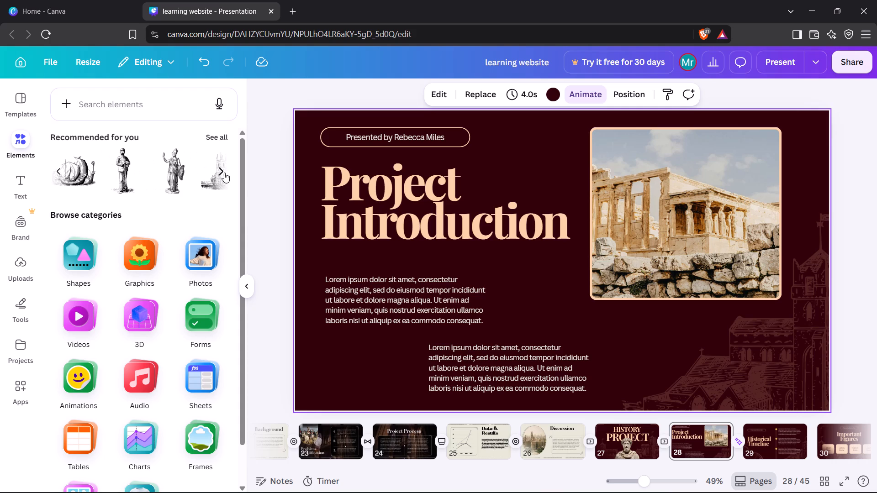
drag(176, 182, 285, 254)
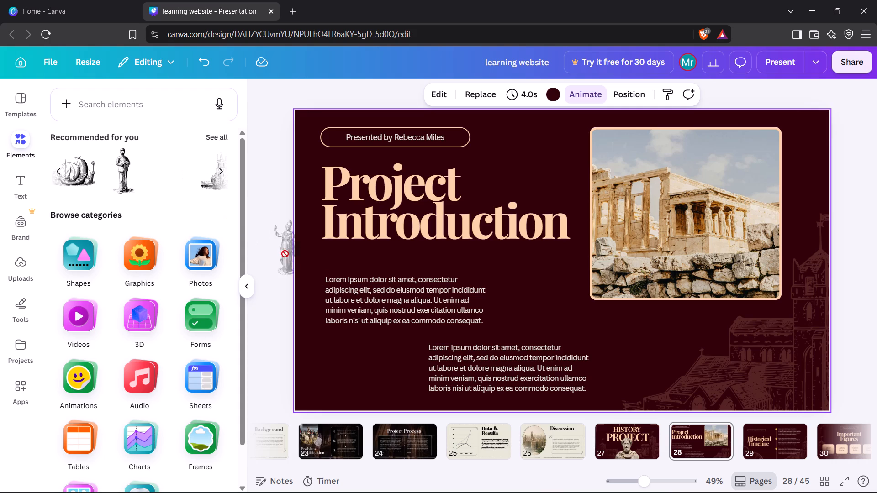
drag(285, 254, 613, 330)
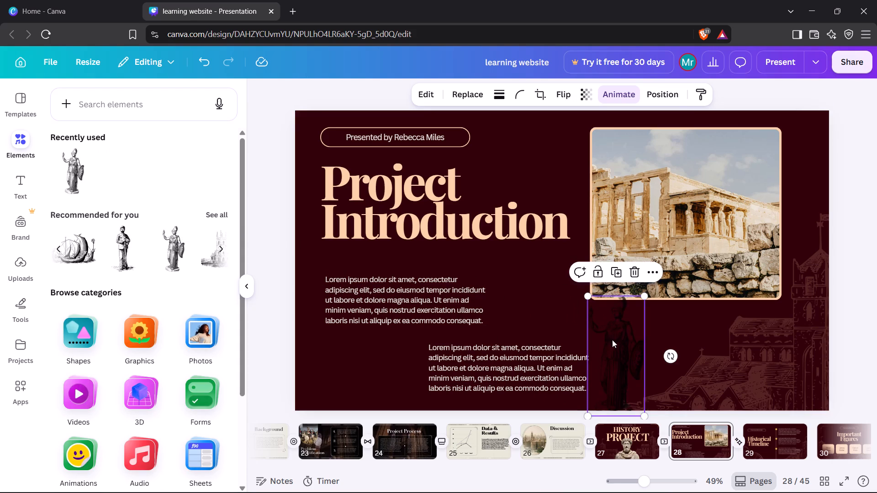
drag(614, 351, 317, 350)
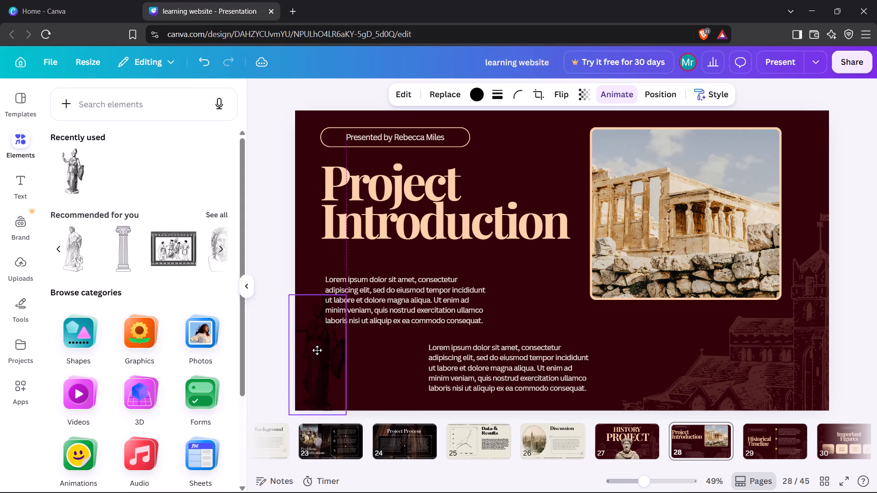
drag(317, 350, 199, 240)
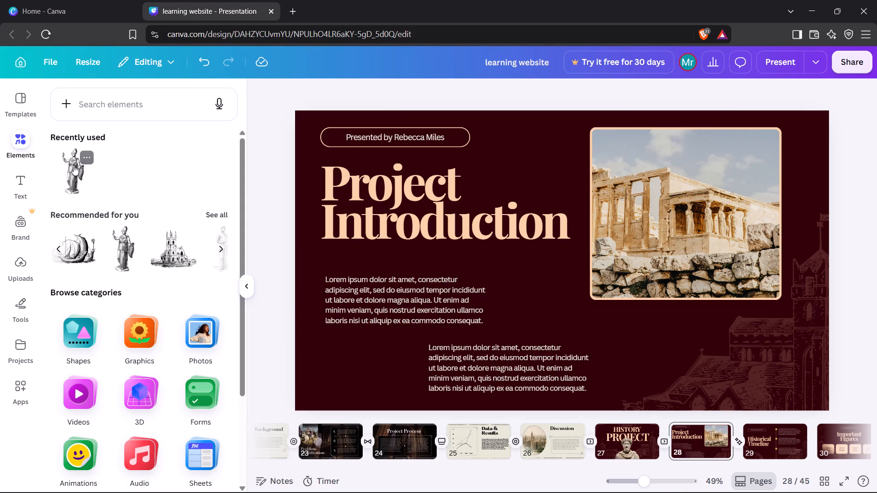
Place the engraved standing man from the recommended elements in page 28's lower-left corner, beside the first paragraph.
click(219, 250)
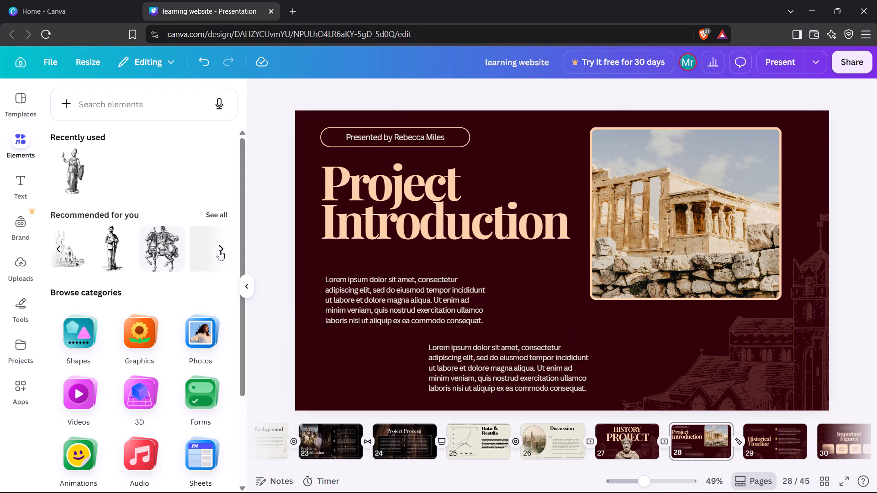
drag(78, 250, 331, 354)
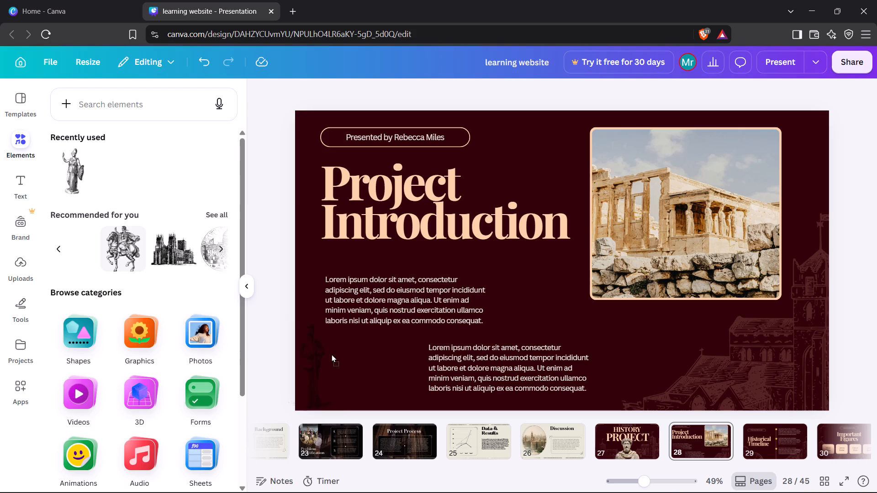
drag(331, 354, 314, 311)
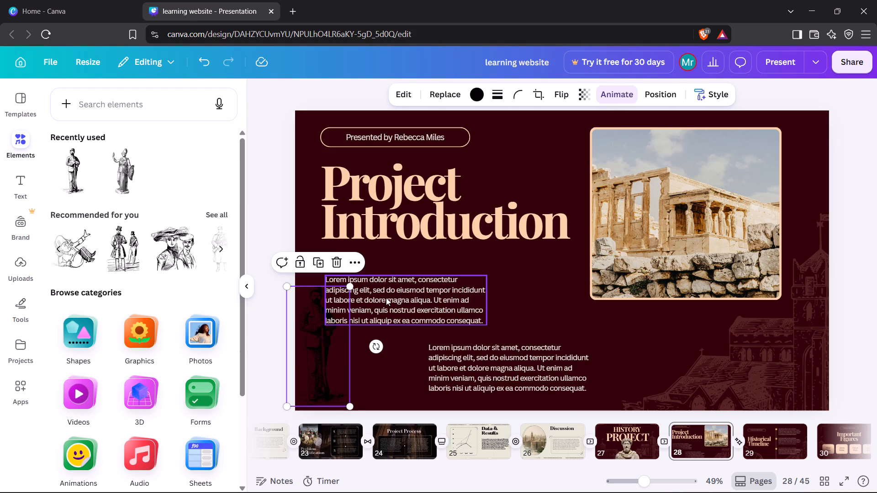
Move page 28's first paragraph up and to the right, clear of the engraved standing man.
drag(386, 298, 401, 277)
drag(397, 288, 405, 300)
click(327, 346)
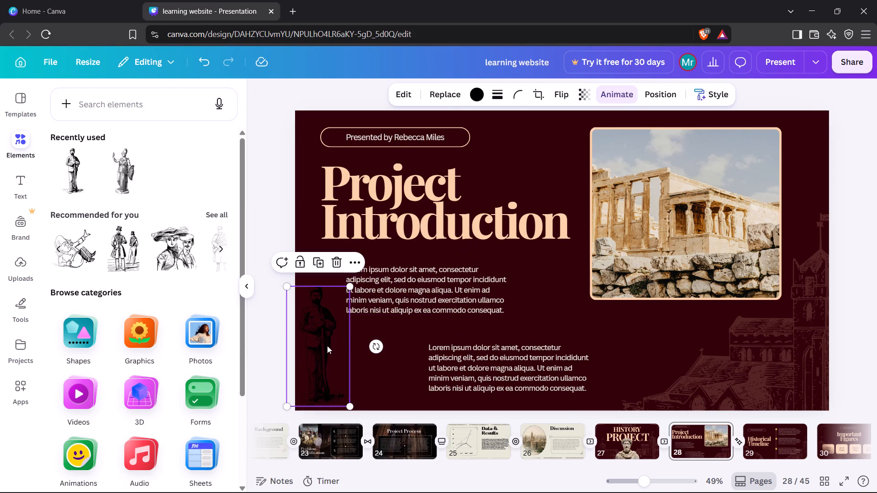
click(273, 226)
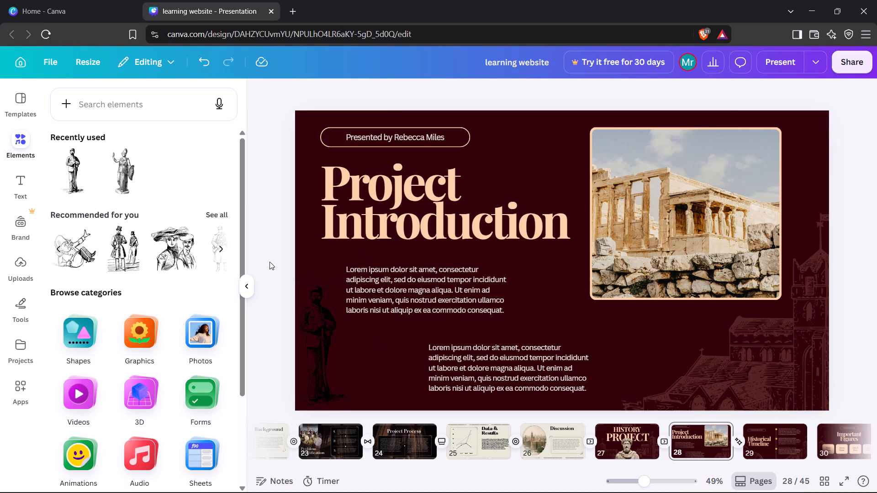
Enlarge page 28's engraved standing man to about 281 by 535 and shift him down and left, slightly past the page's lower-left edges.
click(317, 312)
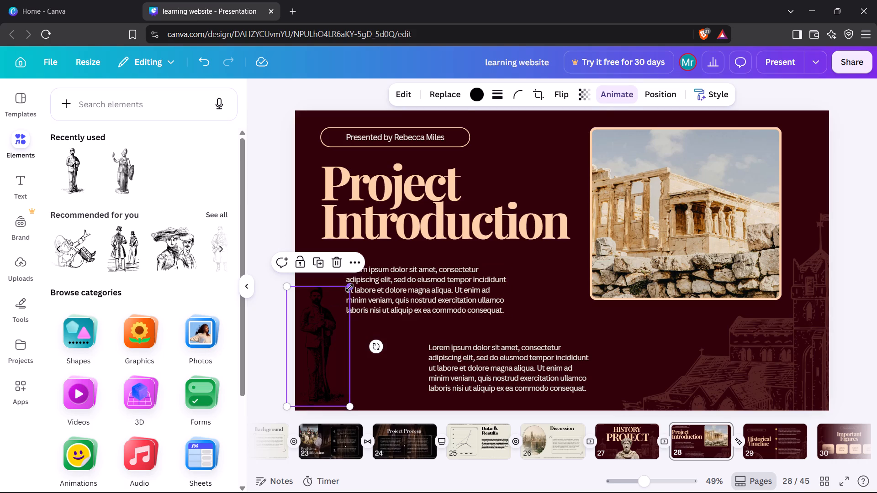
drag(349, 288, 375, 264)
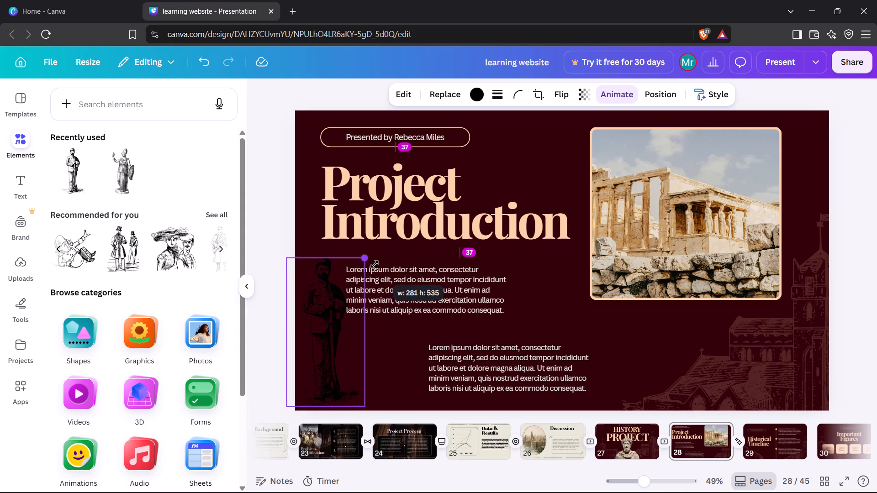
drag(375, 264, 373, 264)
click(328, 306)
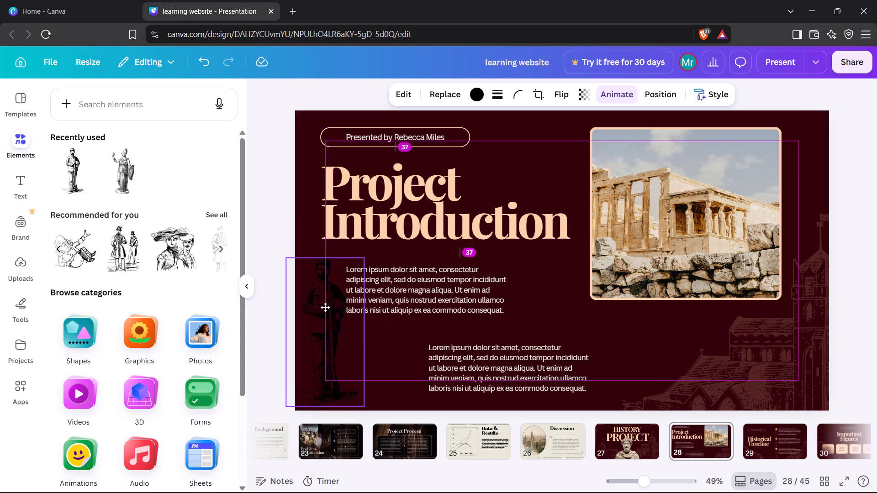
click(262, 226)
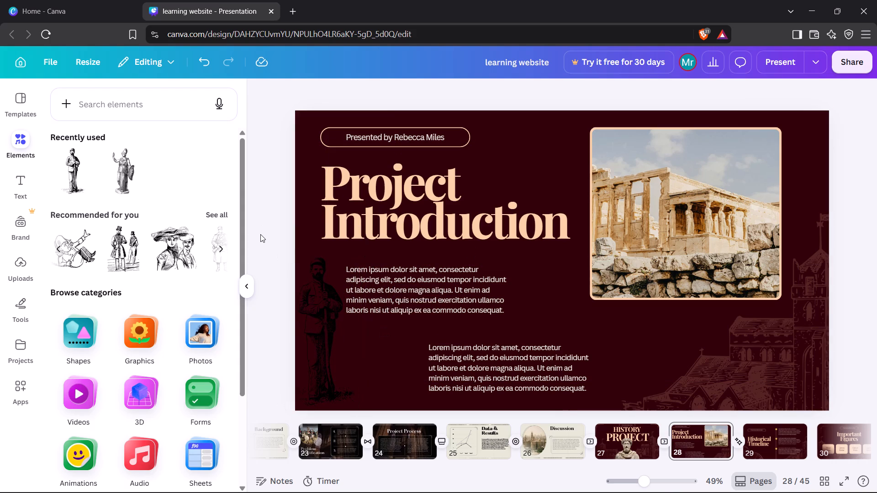
drag(307, 332, 308, 337)
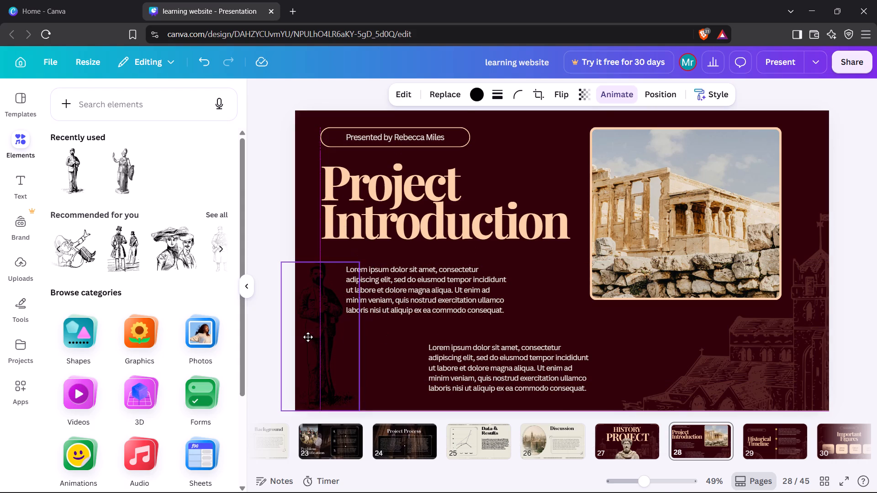
drag(308, 337, 305, 346)
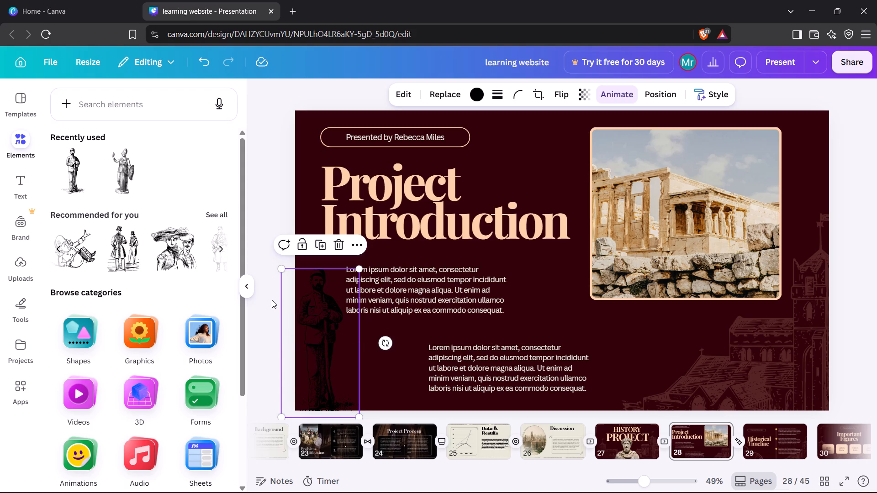
click(265, 300)
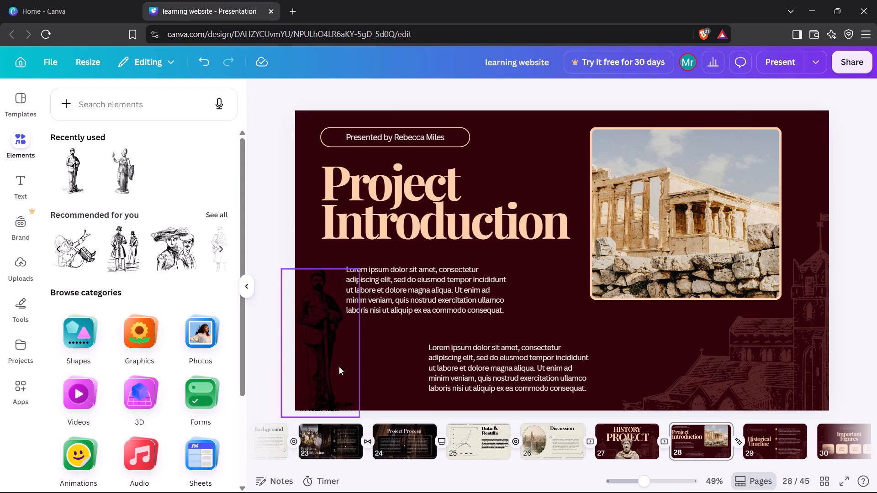
click(842, 372)
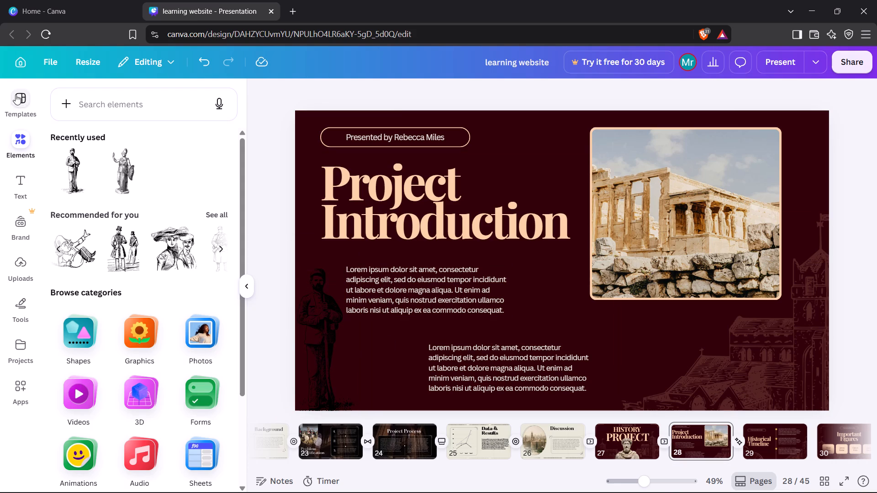
click(246, 281)
Resize the top timeline dot on page 29 to about 54 wide by 56 high.
key(Right)
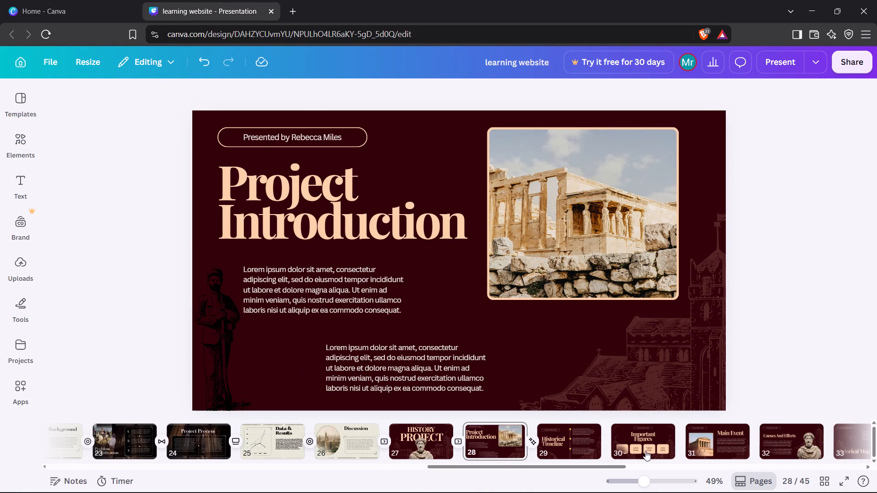
click(581, 442)
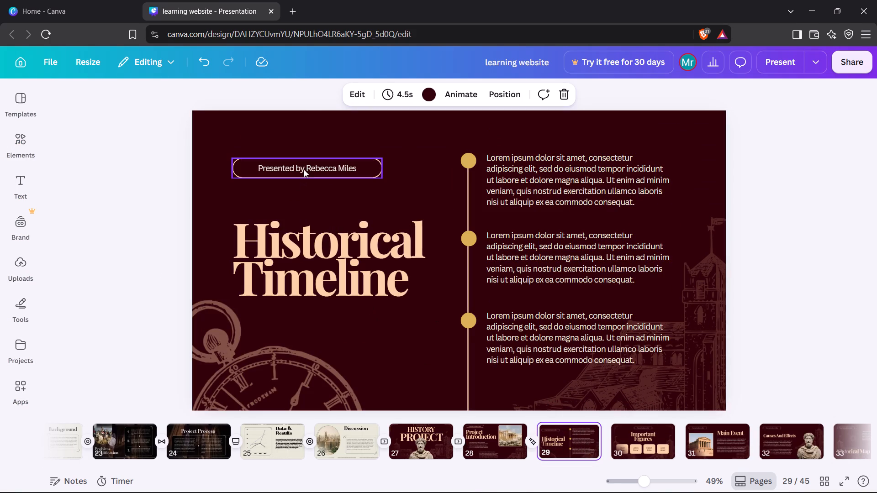
click(465, 158)
drag(465, 158, 465, 138)
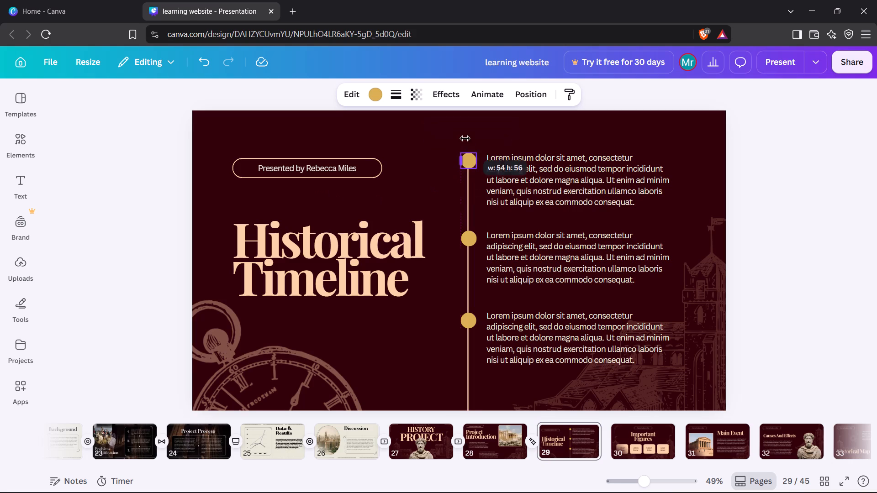
drag(465, 138, 465, 131)
click(444, 173)
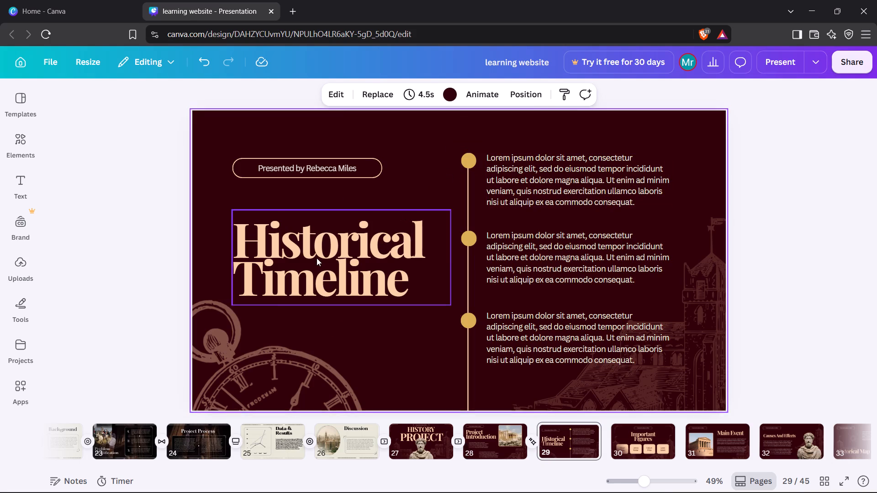
Move the Historical Timeline title and the pocket watch illustration higher on page 29.
drag(317, 258, 315, 241)
click(302, 367)
drag(299, 368, 299, 368)
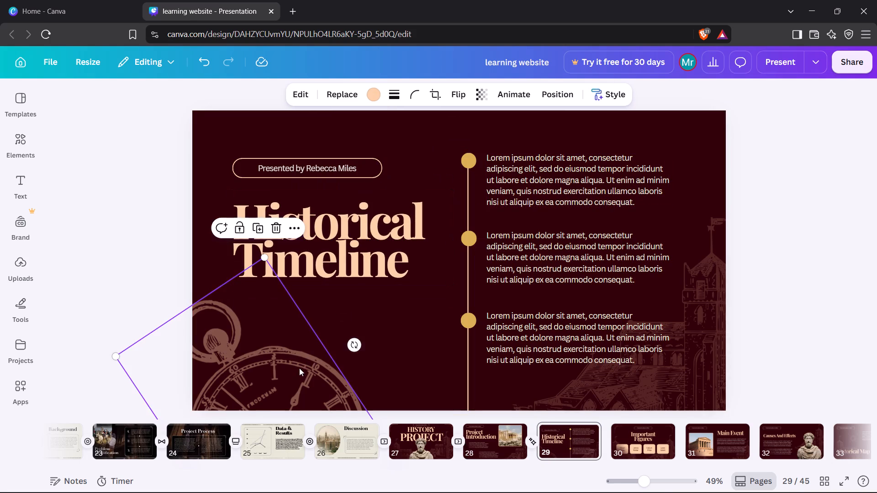
drag(299, 368, 306, 328)
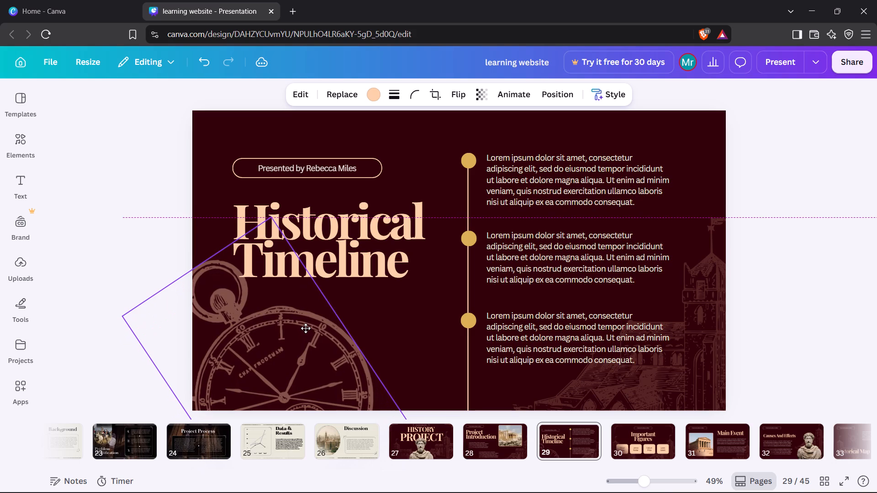
drag(306, 328, 304, 343)
click(398, 336)
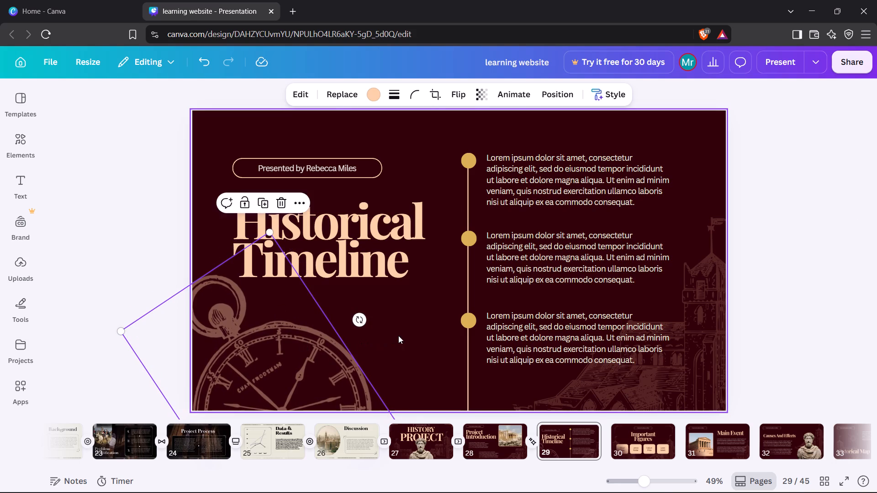
Move the faded church illustration in page 29's lower-right corner slightly higher.
click(644, 386)
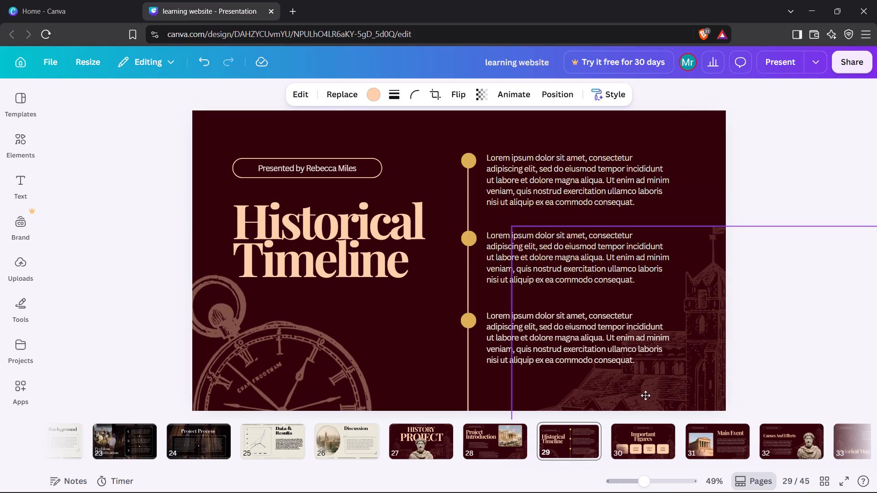
click(440, 365)
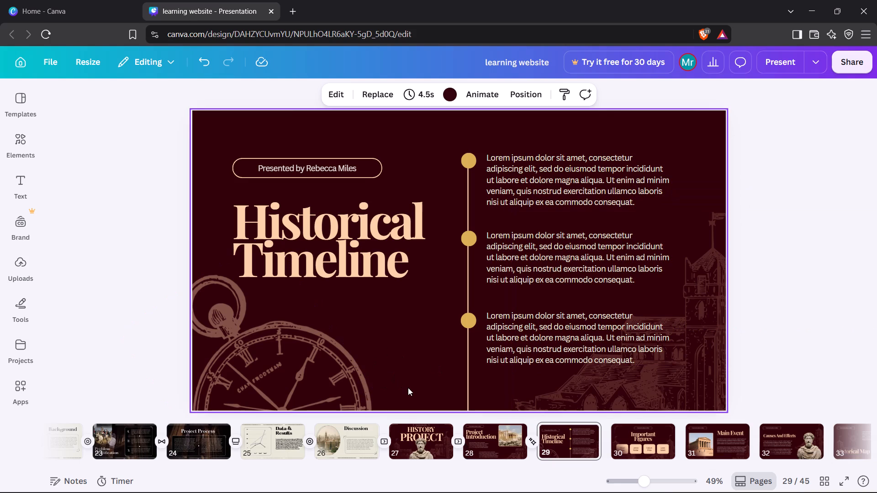
click(439, 330)
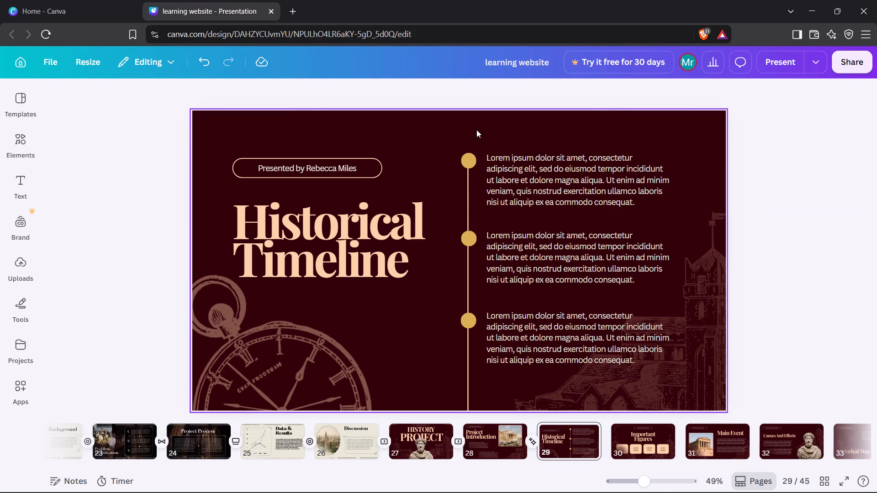
Apply the Fun page animation to page 29.
click(476, 130)
click(498, 89)
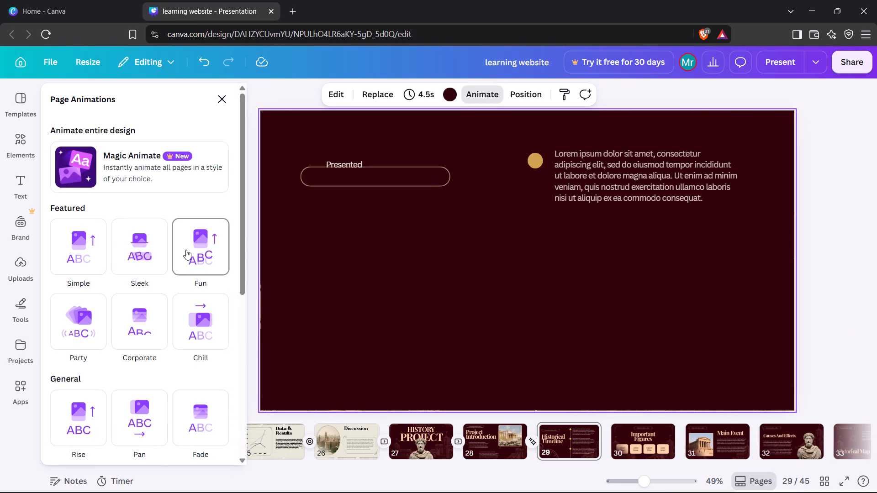
click(186, 250)
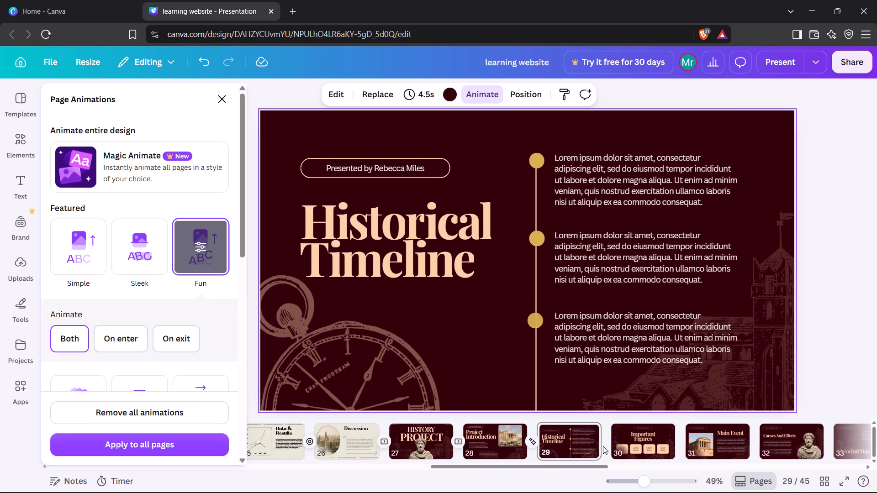
Add a Match & Move transition between pages 29 and 30.
click(614, 449)
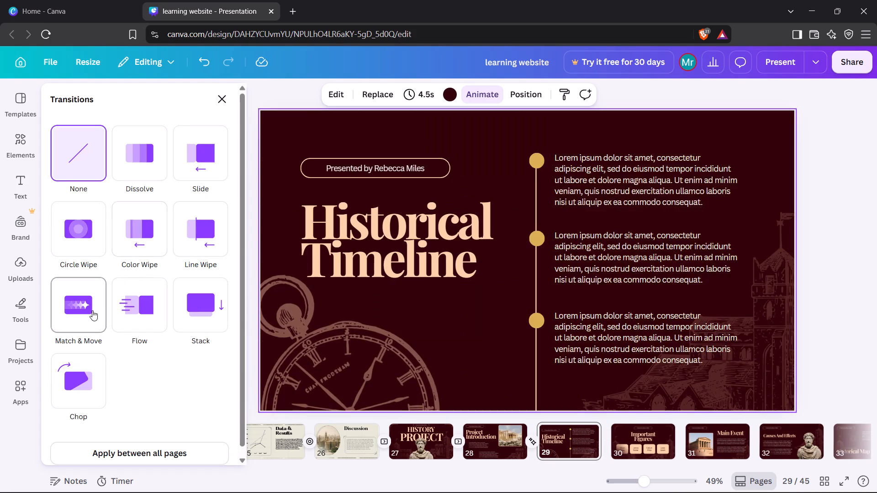
click(90, 311)
click(227, 95)
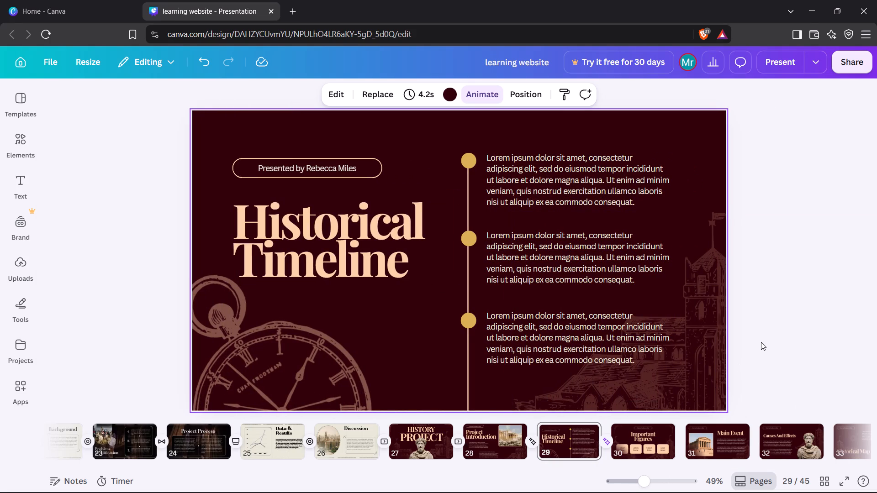
click(763, 340)
Move the two decorative line corners on page 30 outward, closer to the page's top corners.
key(Right)
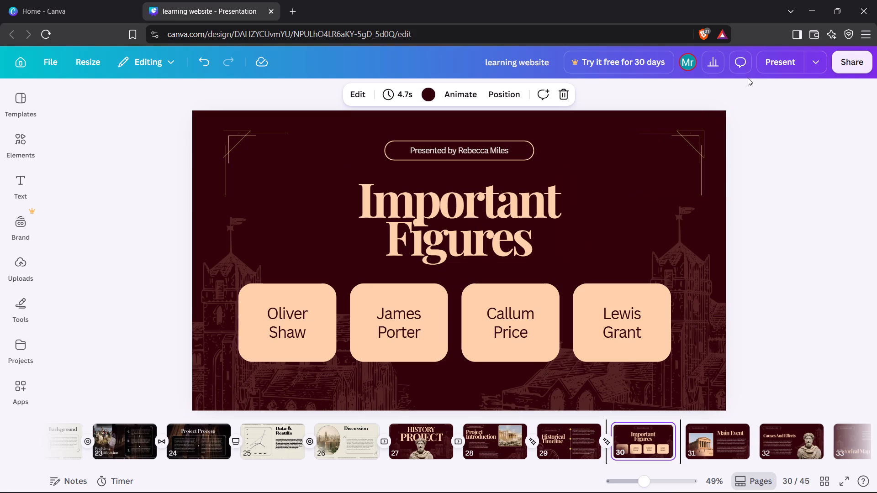
drag(694, 138, 705, 127)
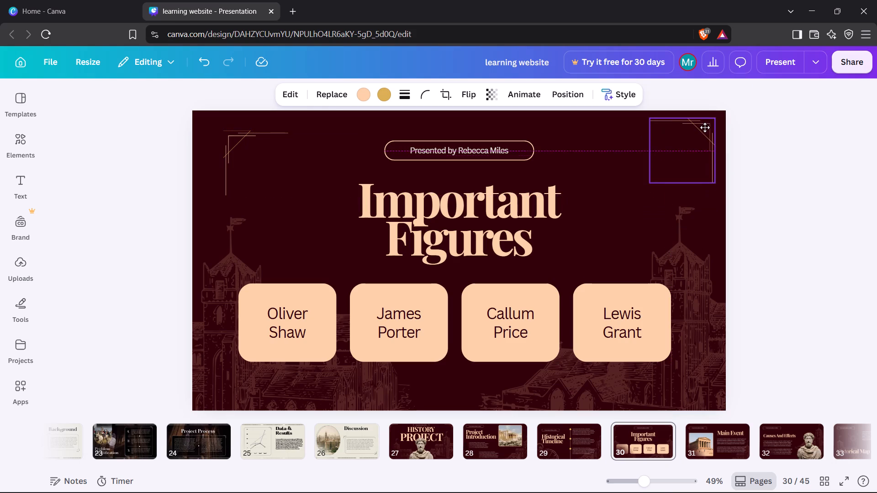
drag(705, 127, 705, 125)
drag(242, 139, 227, 127)
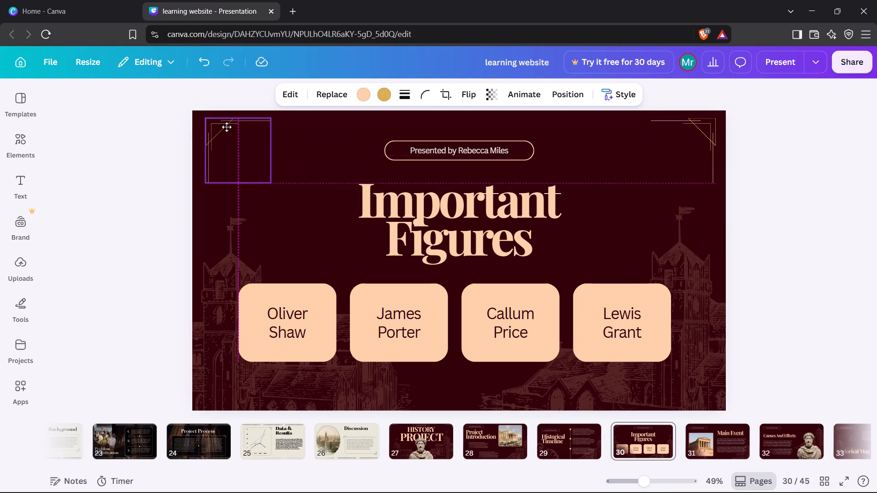
drag(227, 127, 222, 127)
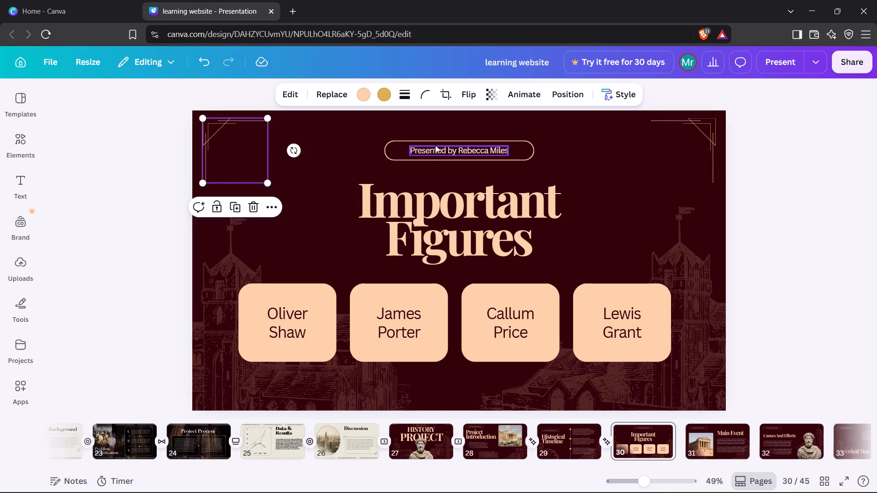
Move the presenter badge's outline and its text higher on page 30, keeping the text inside the outline.
drag(438, 139, 442, 125)
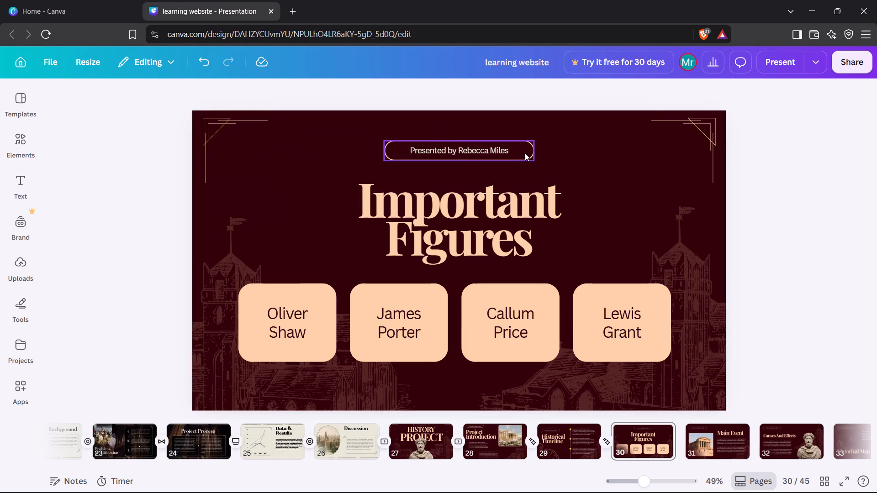
drag(525, 153, 522, 138)
click(493, 149)
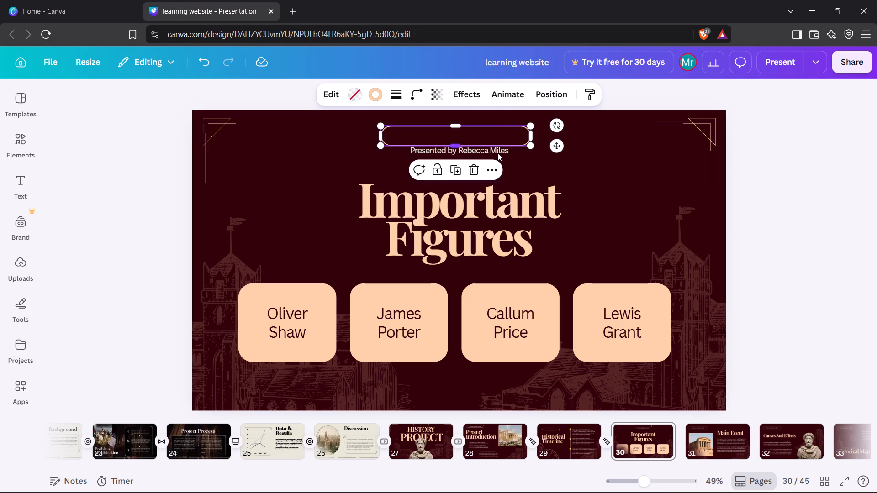
drag(500, 156, 498, 141)
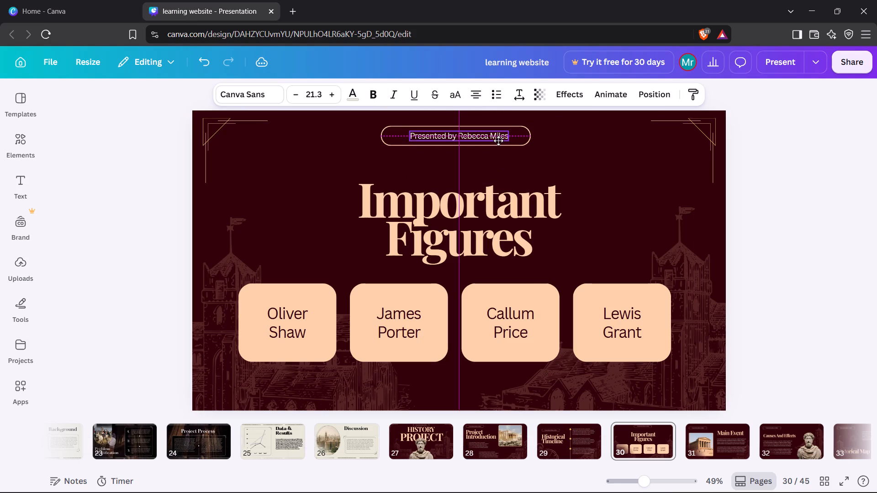
drag(498, 141, 499, 141)
Move the Important Figures title up, just below the presenter badge.
click(489, 190)
drag(489, 190, 487, 170)
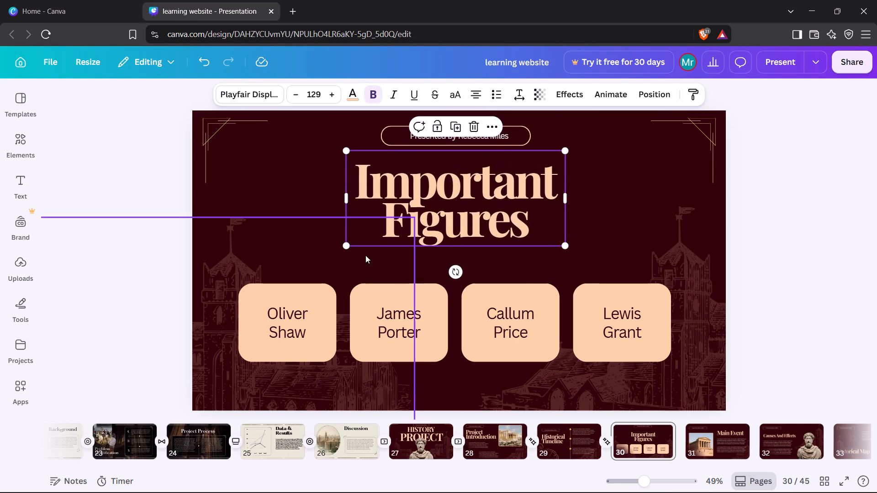
Make the first name card on page 30 slightly narrower by pulling in its right side.
click(295, 312)
click(329, 292)
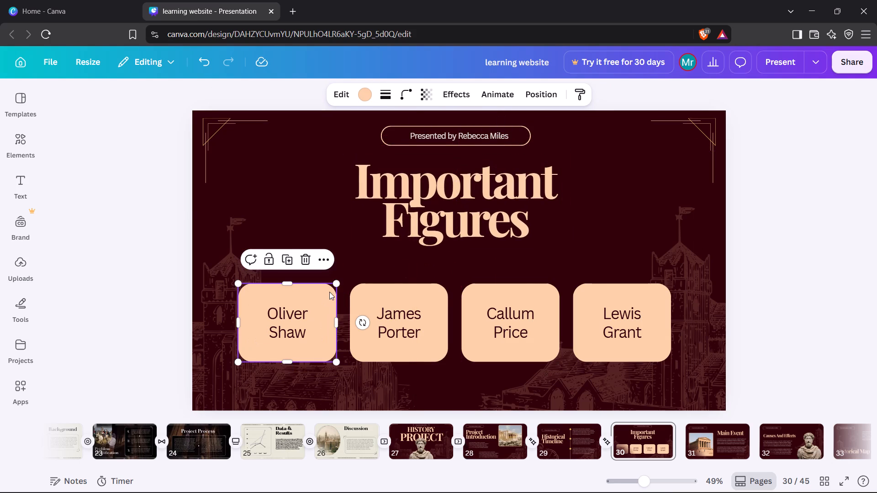
click(338, 284)
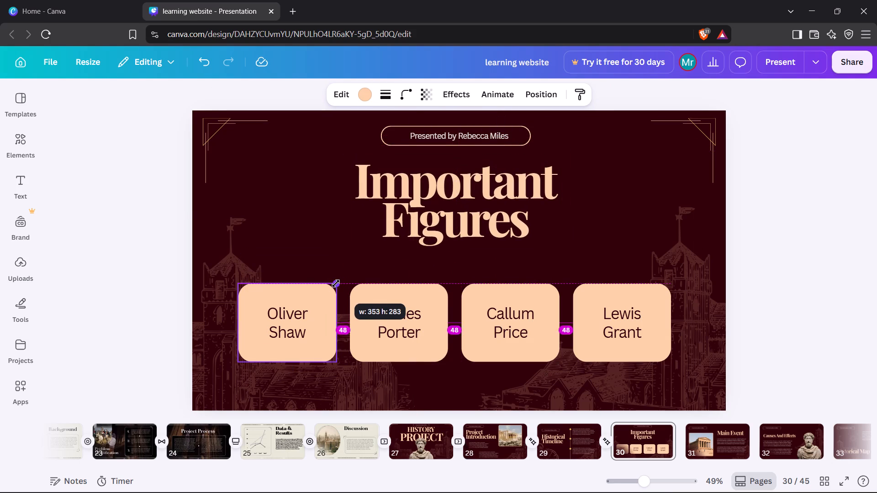
click(335, 236)
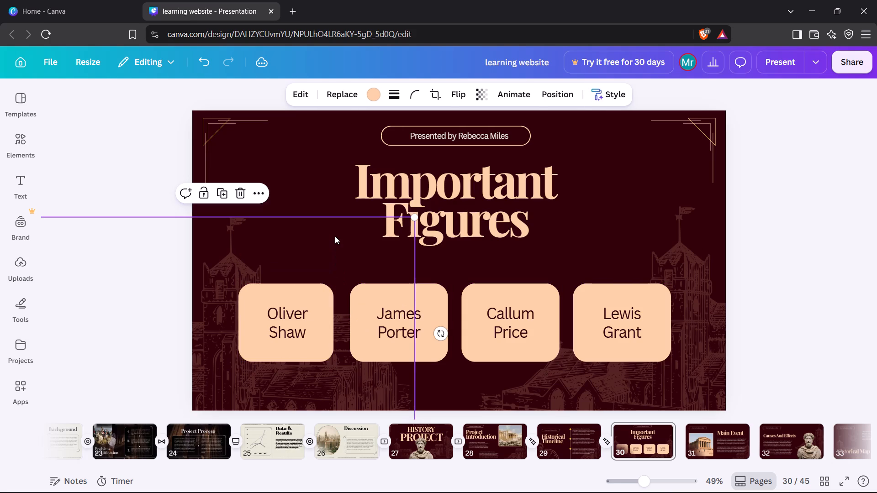
Apply the Corporate page animation to page 30.
click(634, 192)
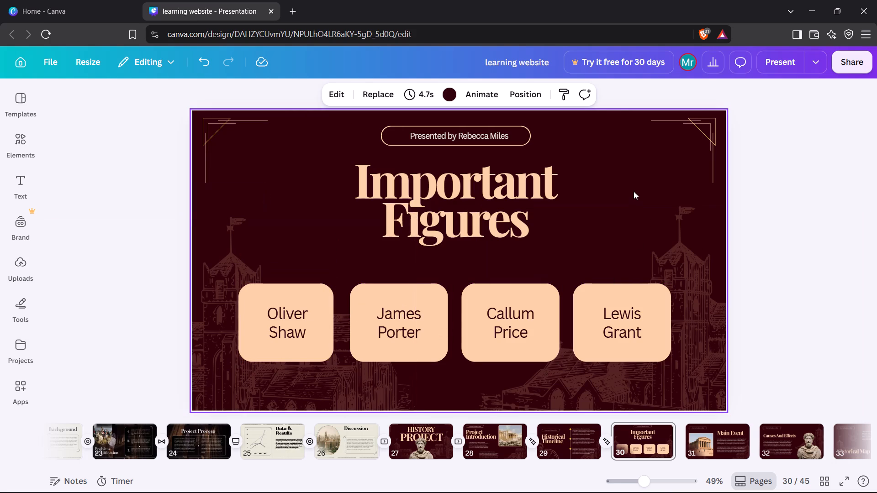
click(505, 96)
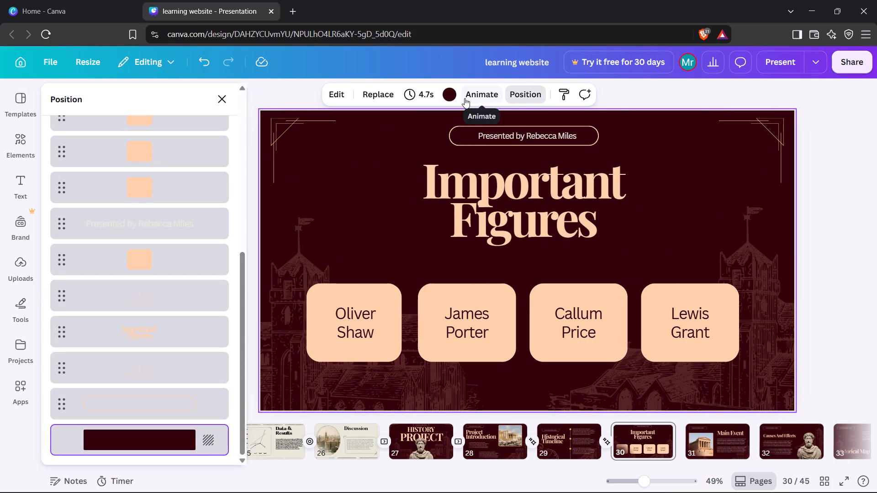
click(465, 98)
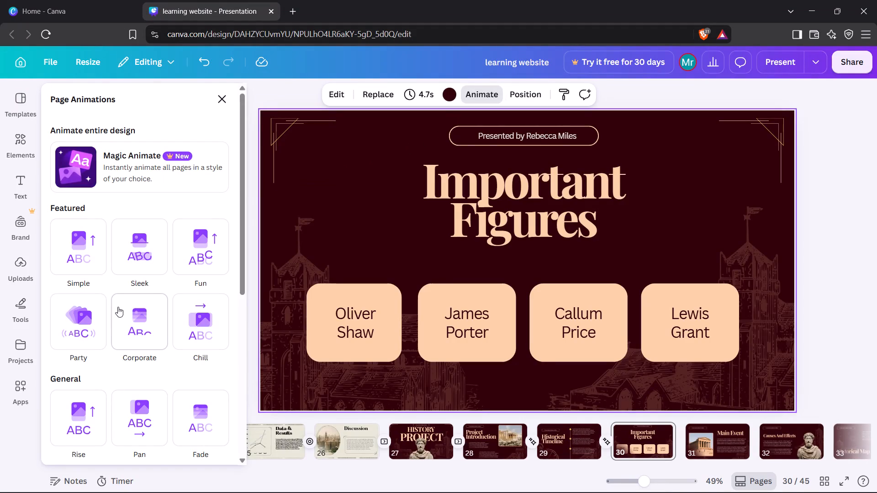
click(131, 324)
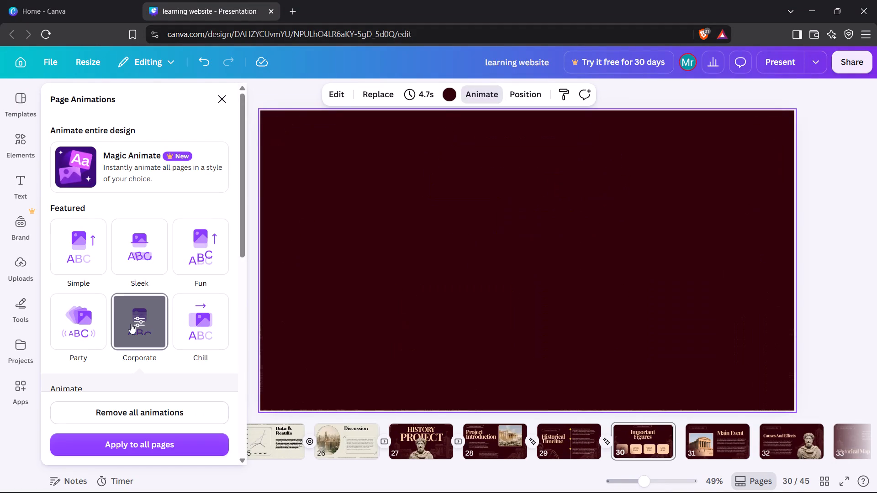
click(220, 98)
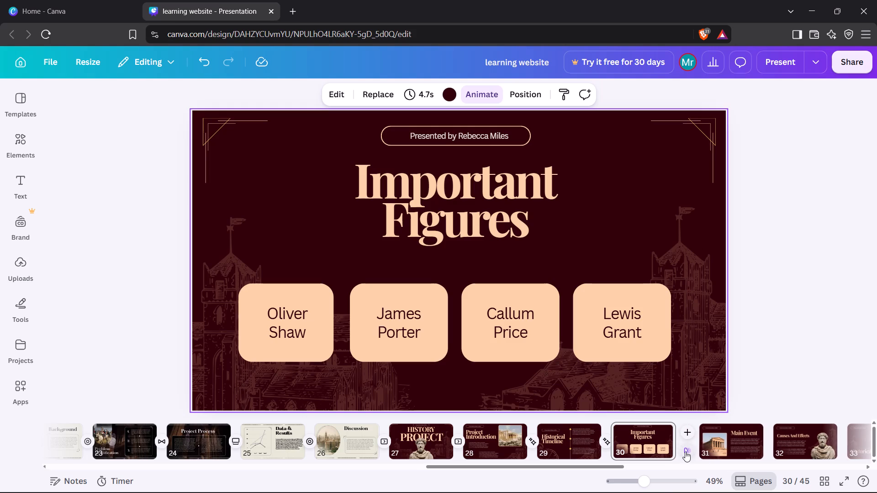
Add a Chop transition between pages 30 and 31 with counterclockwise direction, 1.2-second duration and bottom-right origin.
click(685, 451)
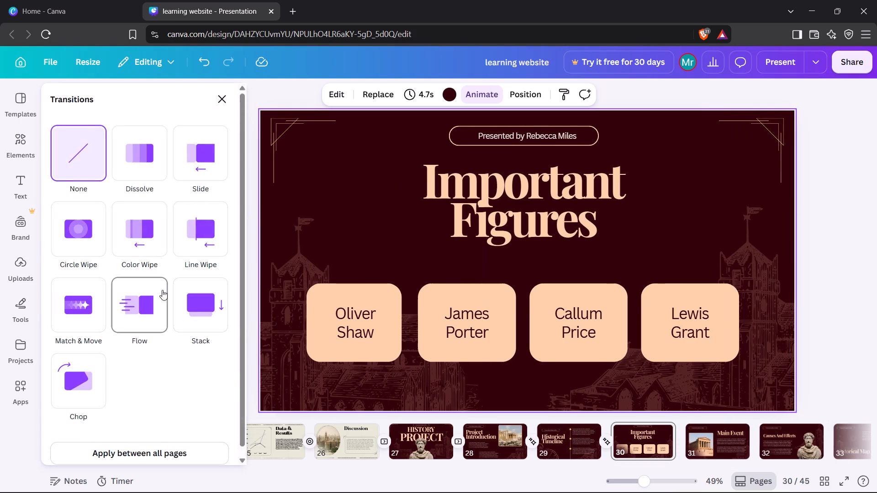
click(85, 365)
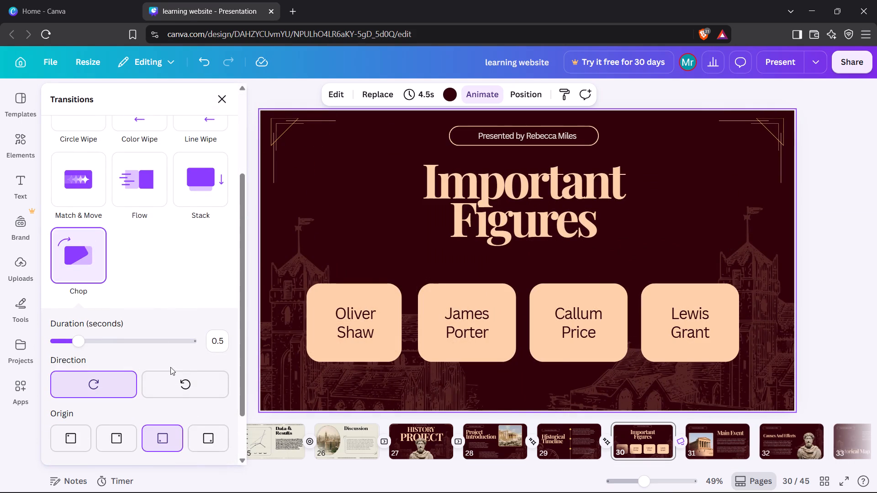
click(174, 385)
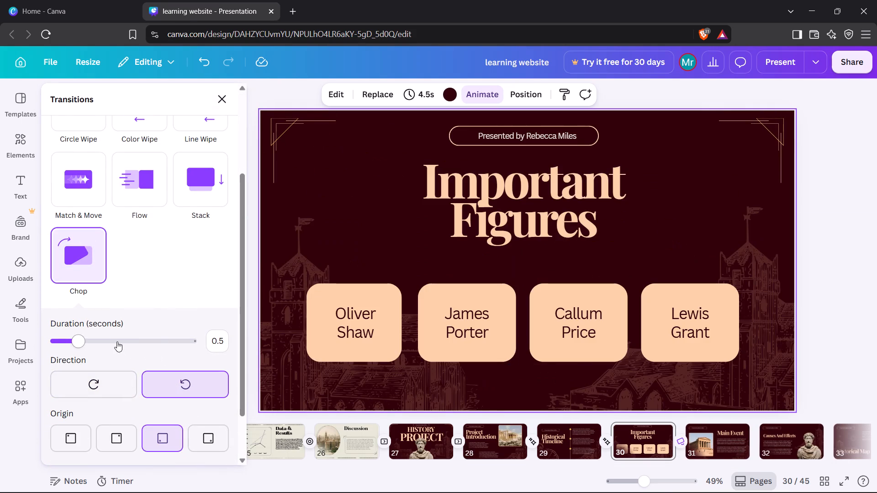
click(117, 341)
click(204, 435)
scroll(184, 320, down, 2)
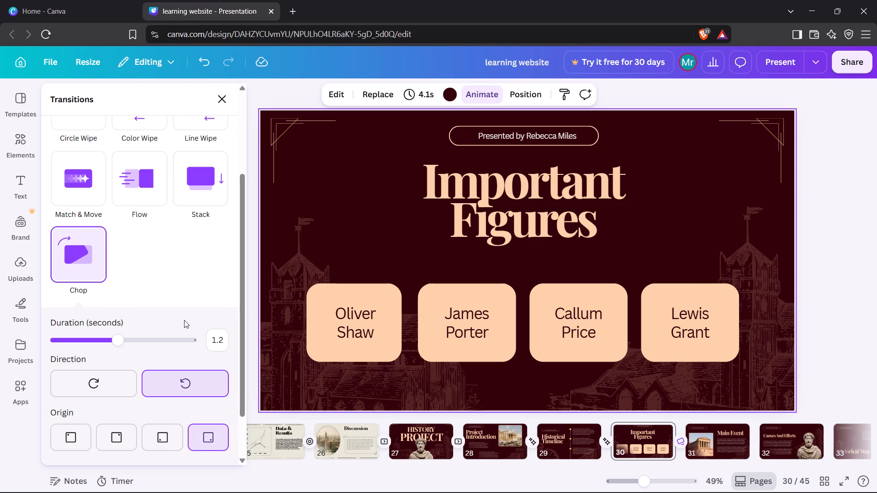
scroll(184, 325, down, 3)
click(227, 92)
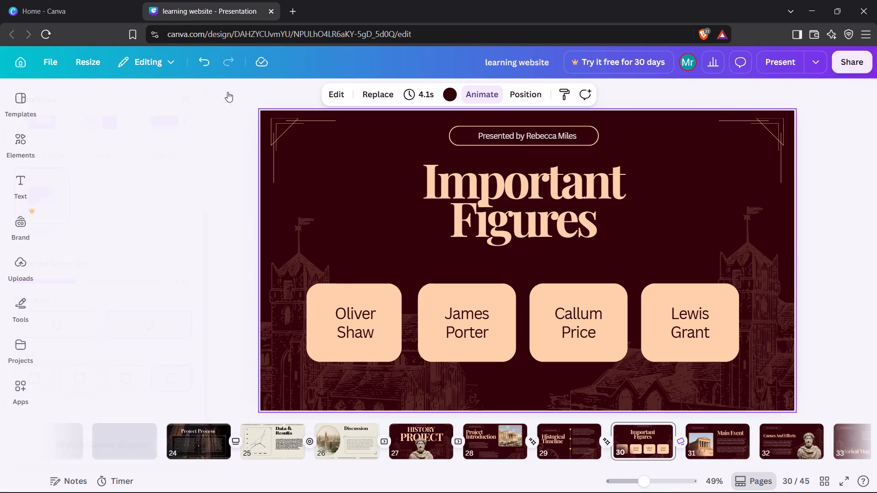
Enlarge the temple photo on page 31 by extending it upward and widening it on both sides.
click(787, 222)
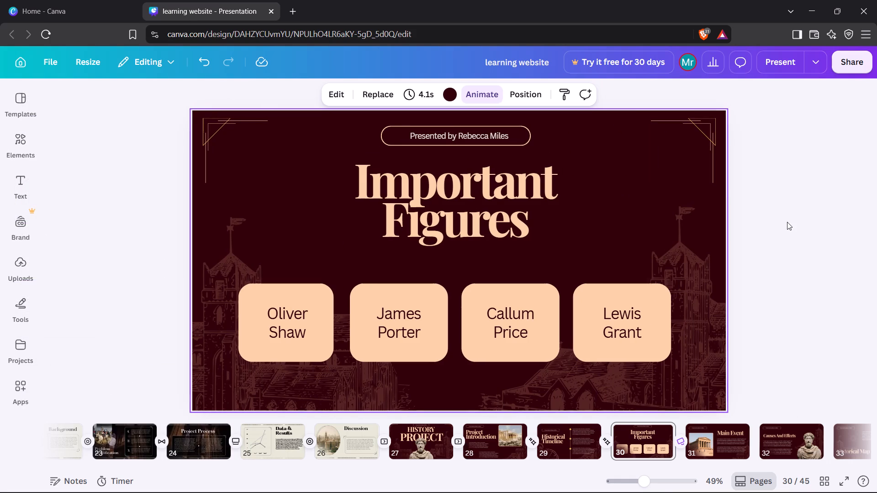
key(Right)
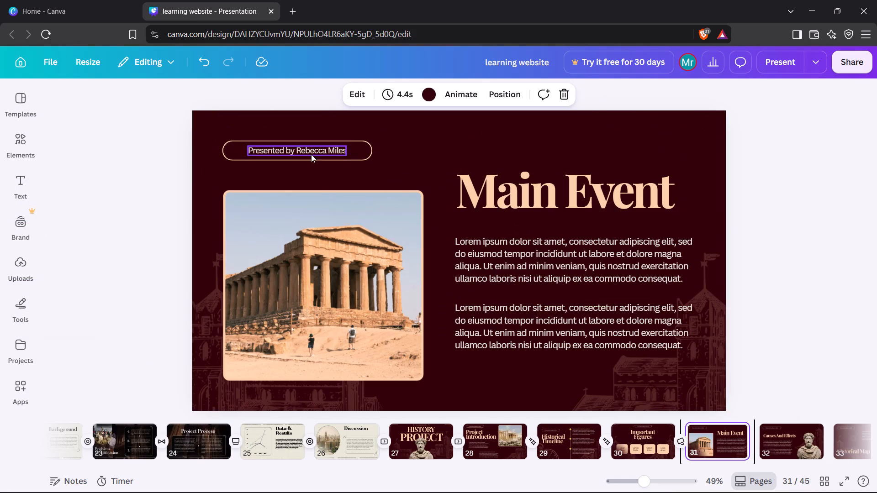
click(329, 201)
drag(322, 190, 325, 173)
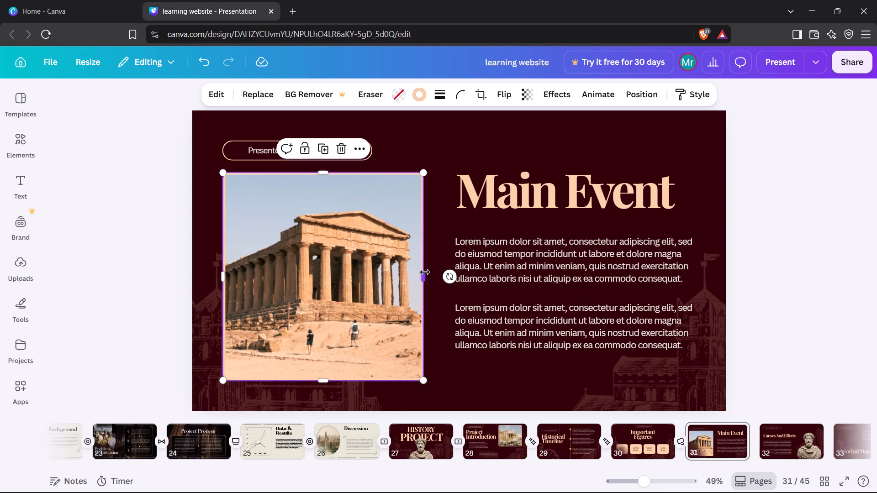
drag(428, 277, 441, 275)
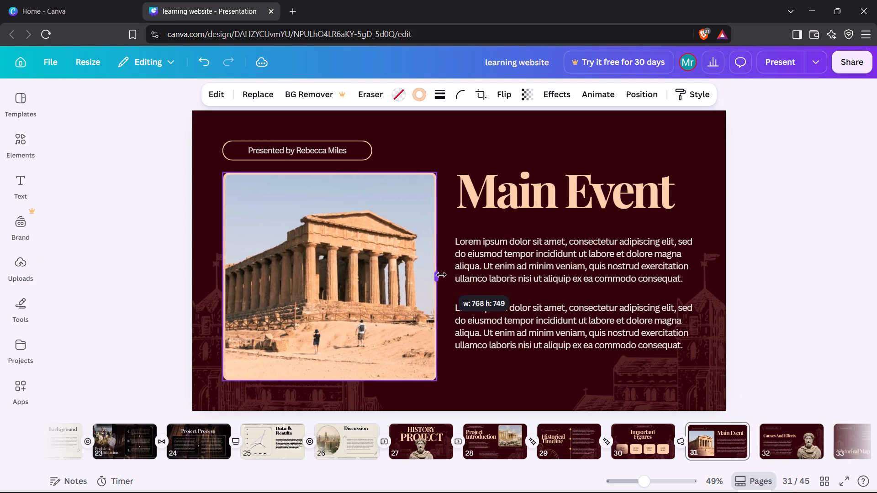
drag(441, 275, 444, 274)
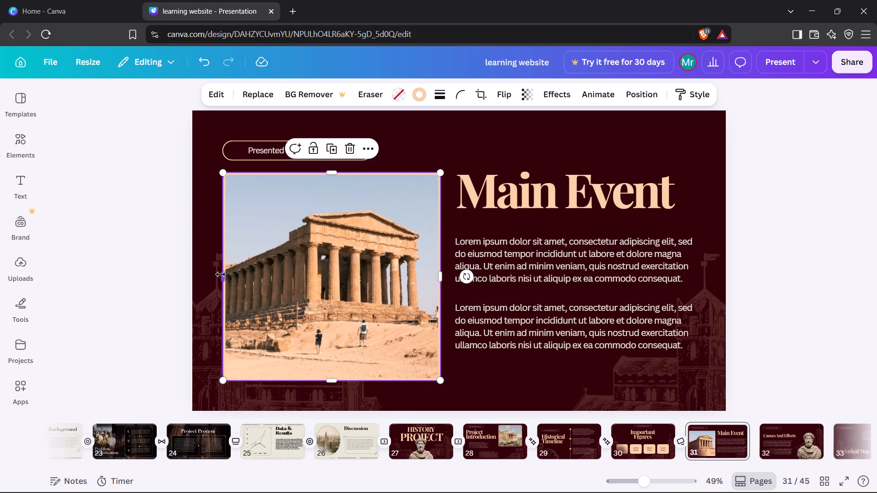
drag(221, 274, 209, 276)
Shift the presenter badge's outline on page 31 left, widen it slightly, and move its text left inside the outline.
drag(234, 154, 224, 156)
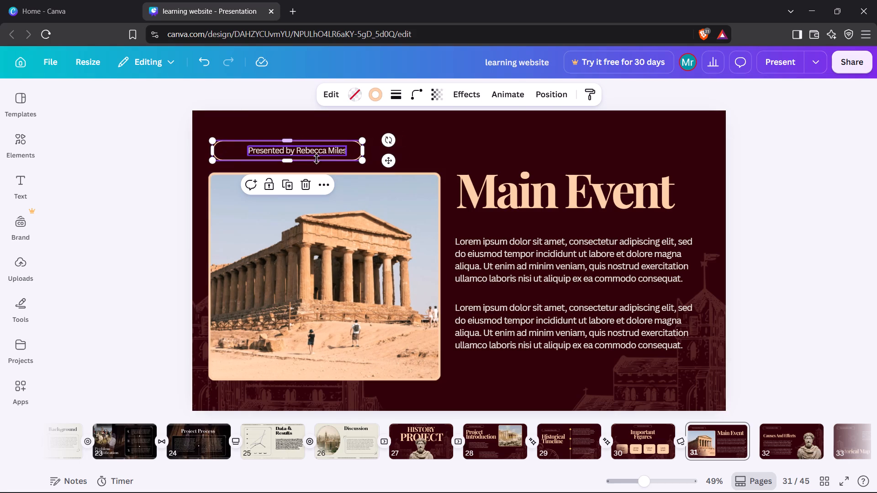
drag(365, 149, 376, 147)
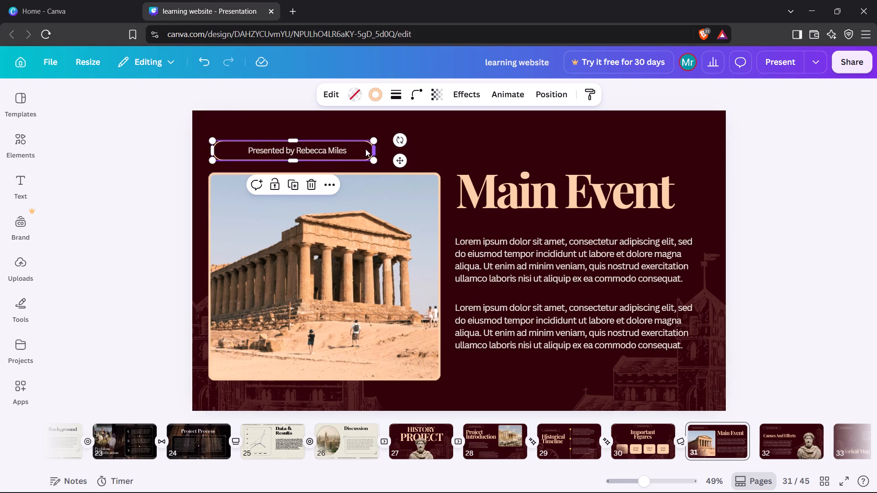
drag(299, 150, 292, 151)
click(457, 152)
click(282, 149)
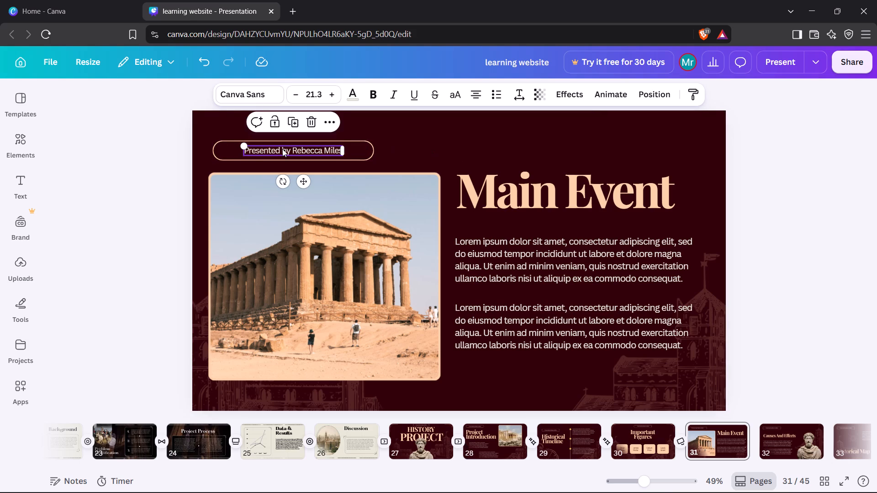
drag(343, 147, 353, 147)
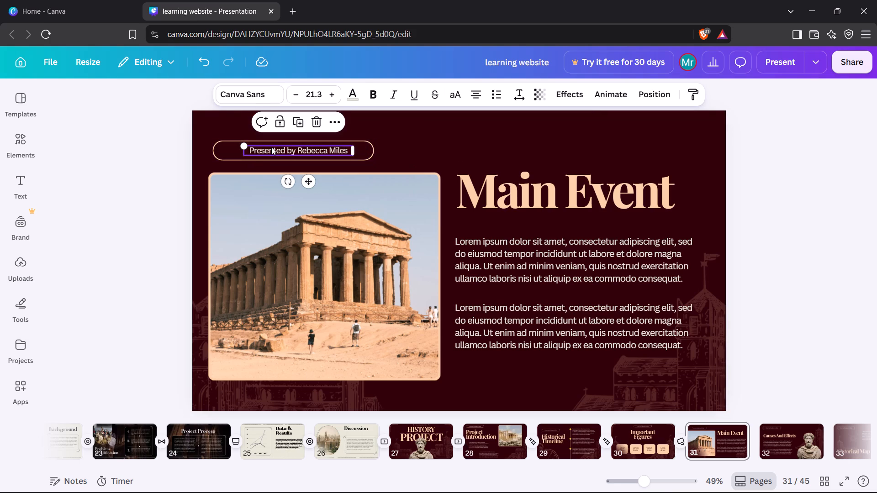
click(271, 147)
click(437, 140)
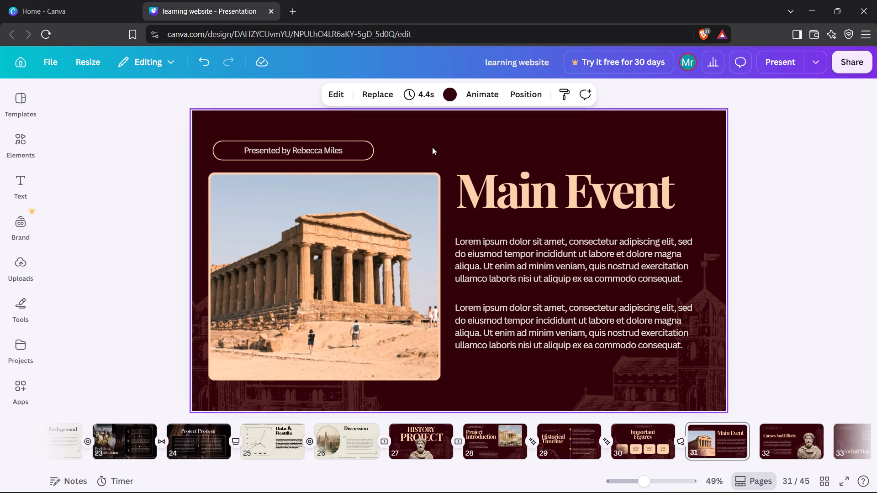
Move the Main Event title slightly left, closer to the temple photo.
drag(495, 196, 494, 188)
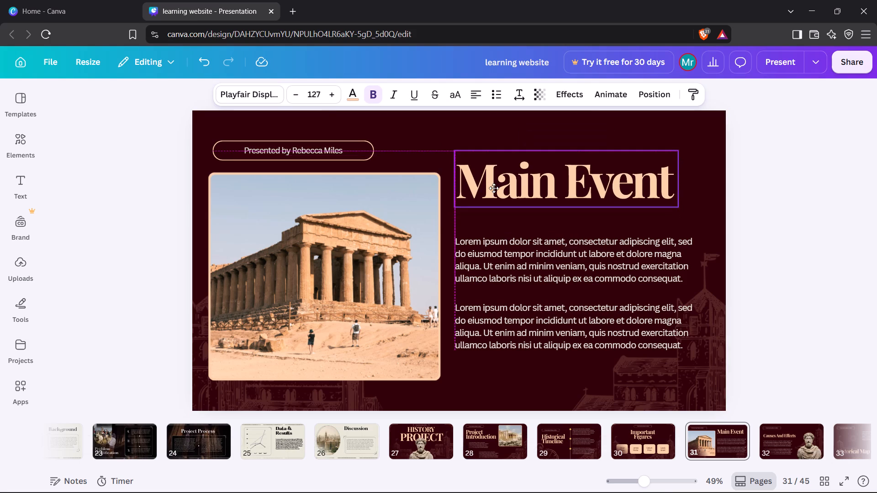
drag(494, 188, 491, 199)
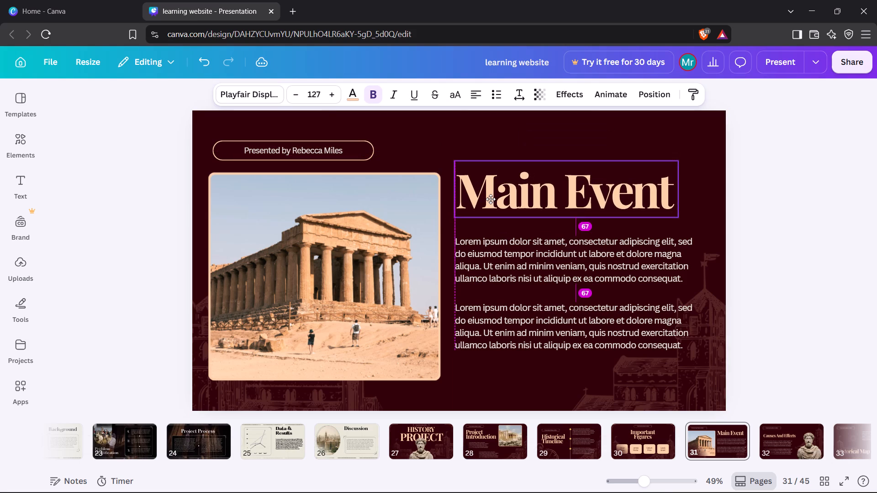
drag(491, 199, 486, 197)
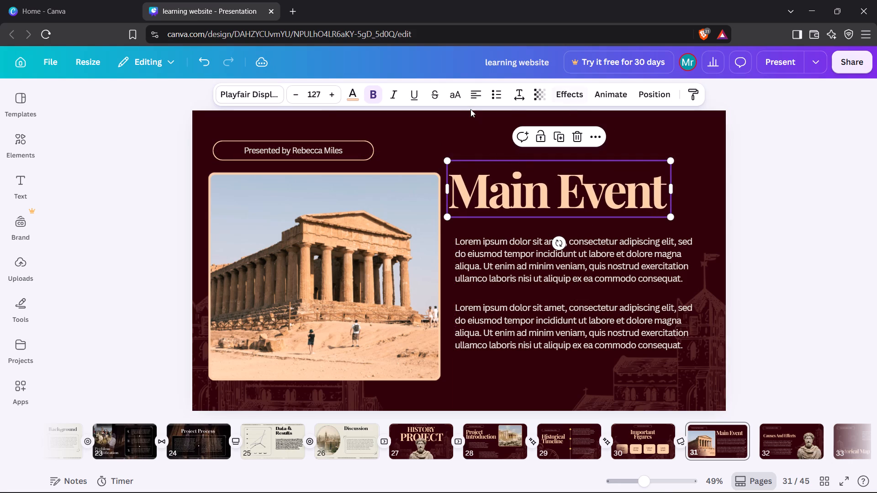
click(457, 133)
Move both body paragraphs on page 31 up slightly toward the title, keeping their left edges aligned.
drag(499, 257, 495, 257)
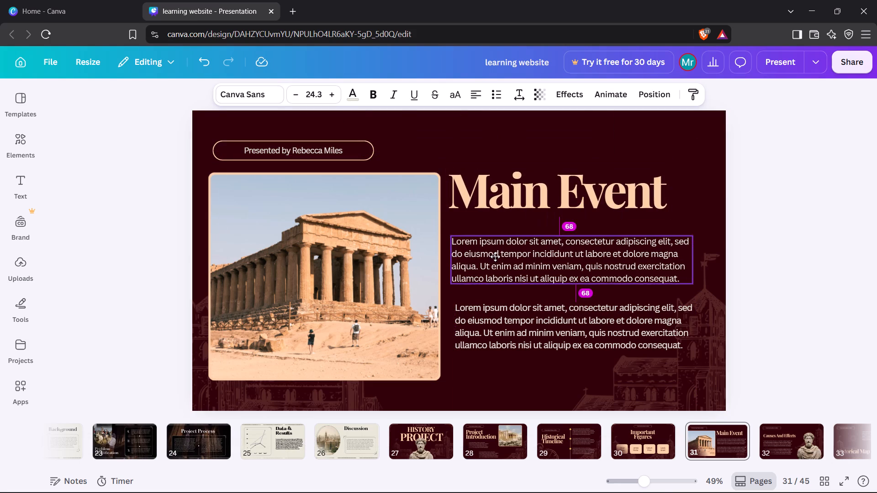
drag(495, 257, 496, 251)
click(505, 317)
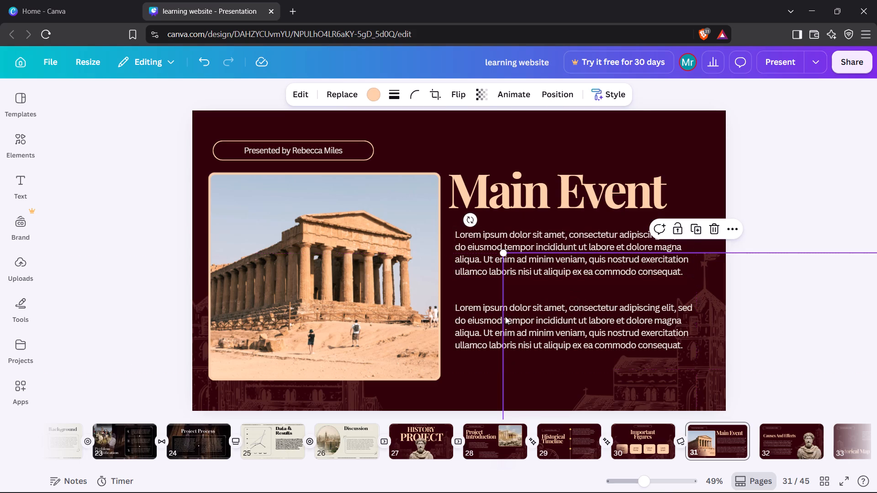
click(484, 313)
drag(486, 313, 483, 305)
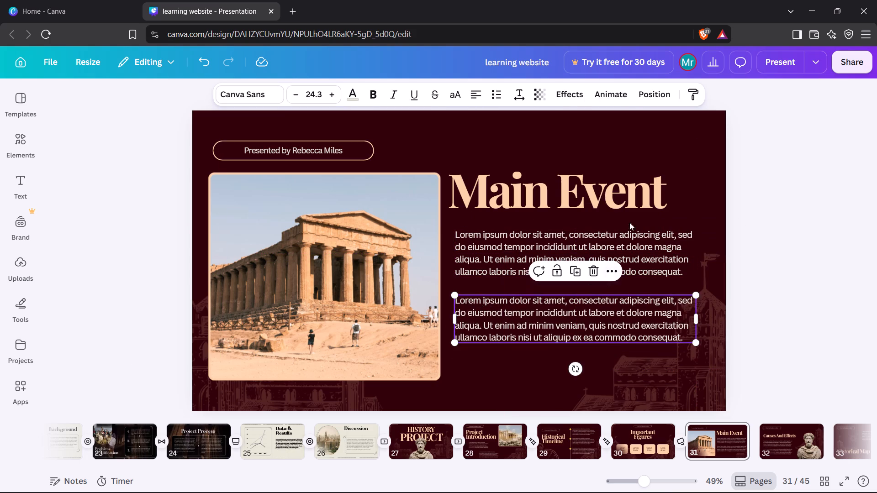
Apply the Party page animation to page 31.
click(698, 147)
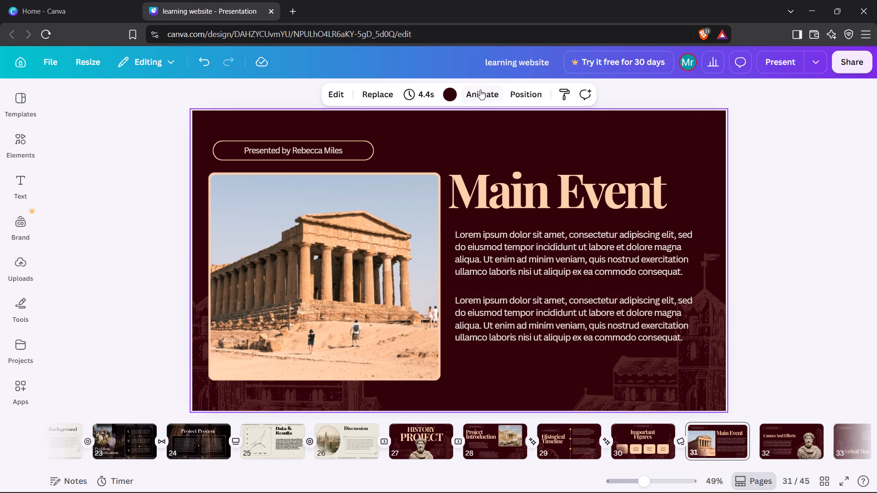
click(480, 89)
click(93, 320)
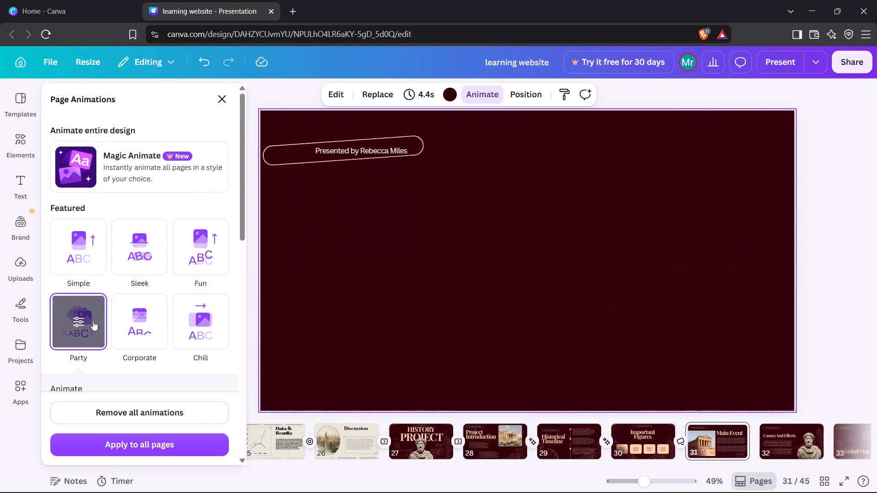
click(223, 106)
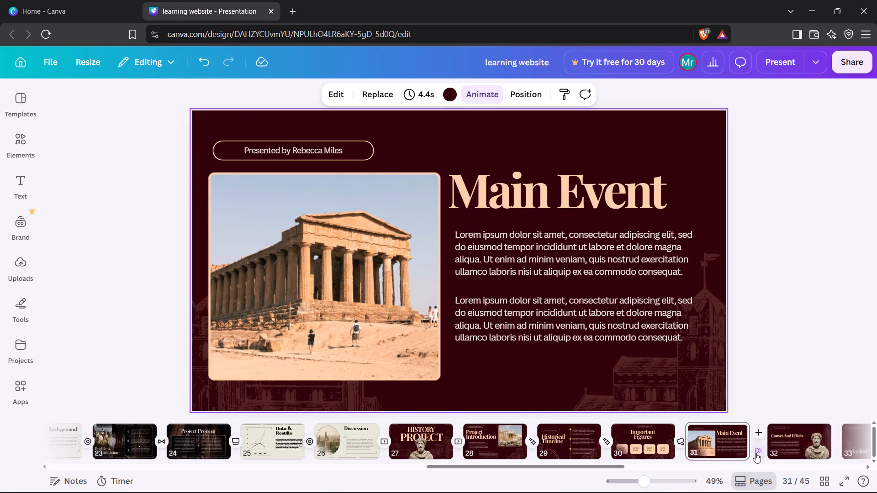
Add a Chop transition between pages 31 and 32 with counterclockwise direction and top-right origin.
click(755, 453)
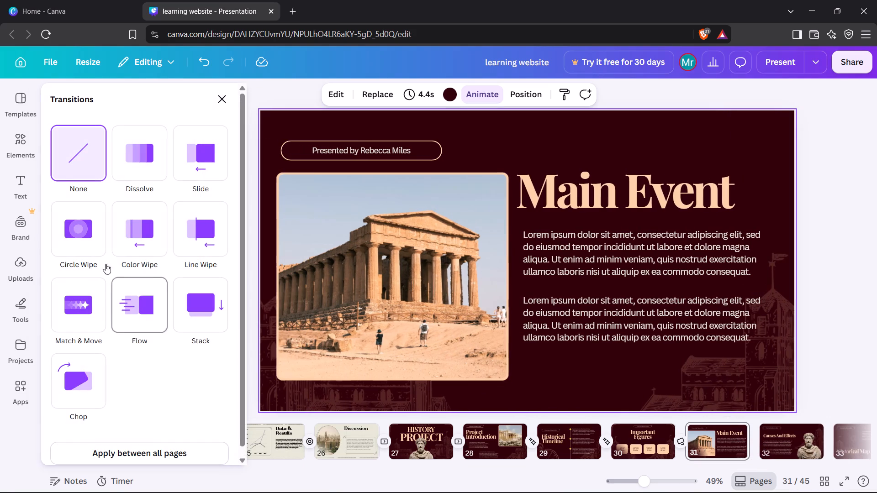
click(72, 371)
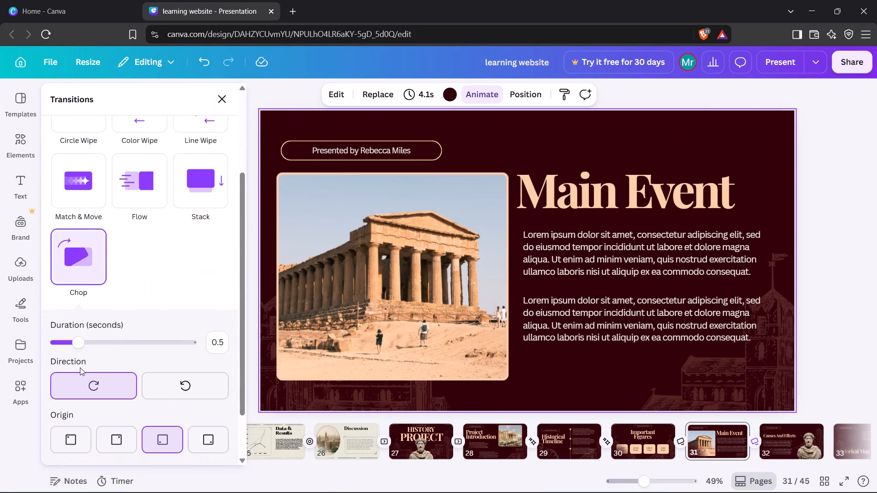
click(164, 393)
click(119, 438)
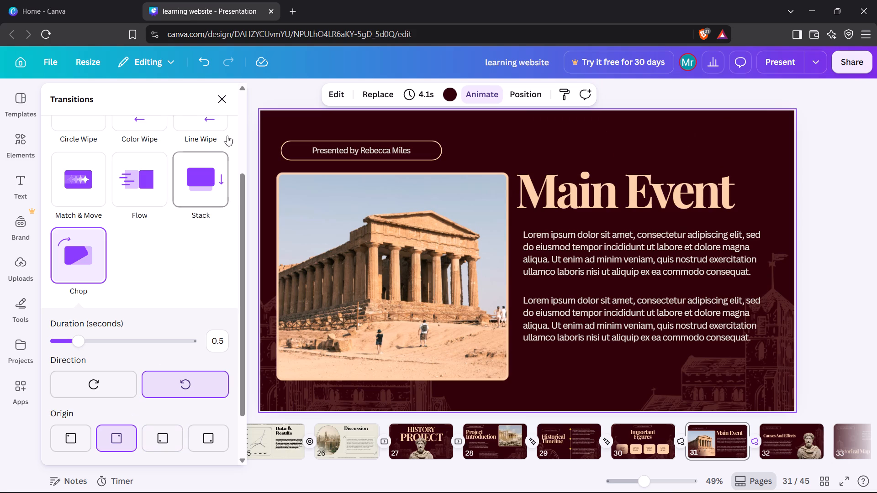
On page 32, move the marble bust and the tower line drawing behind it slightly lower.
click(230, 100)
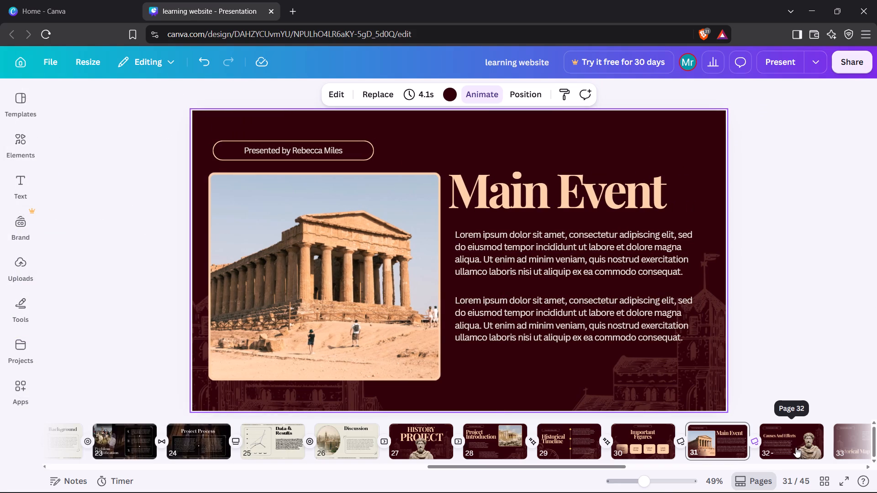
click(809, 350)
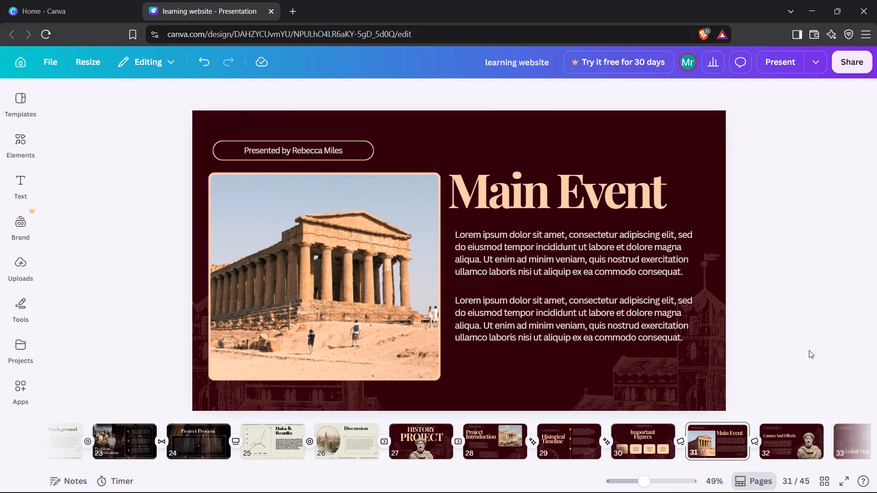
key(Right)
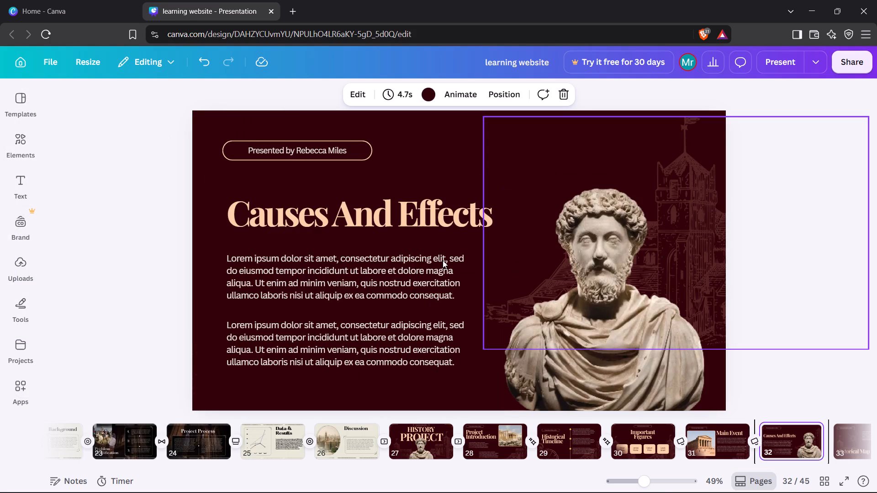
click(679, 158)
drag(682, 169, 682, 150)
click(604, 286)
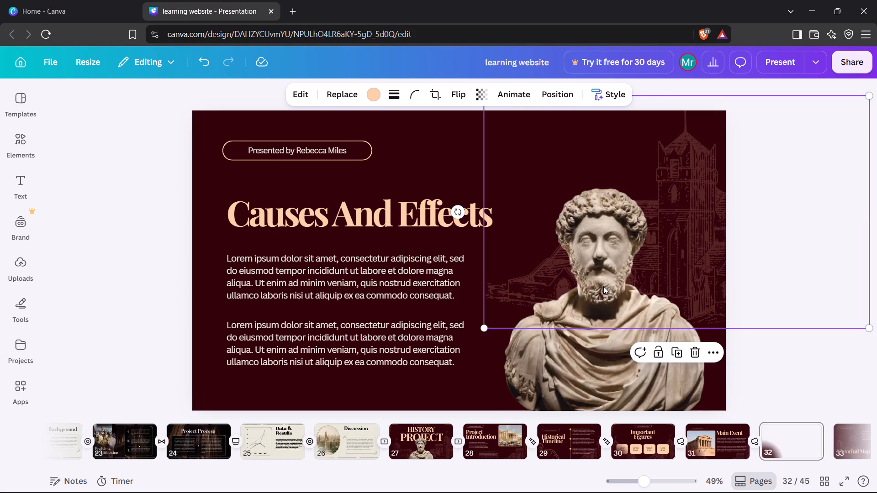
drag(606, 269, 611, 237)
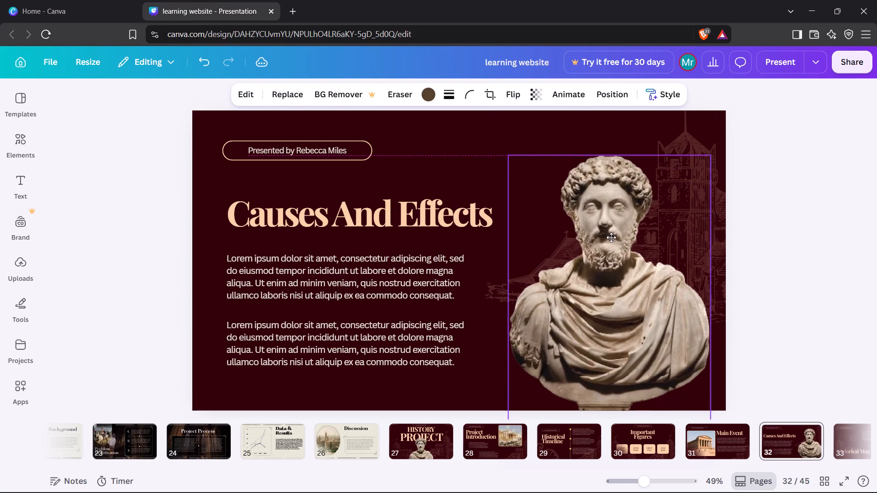
drag(611, 237, 610, 257)
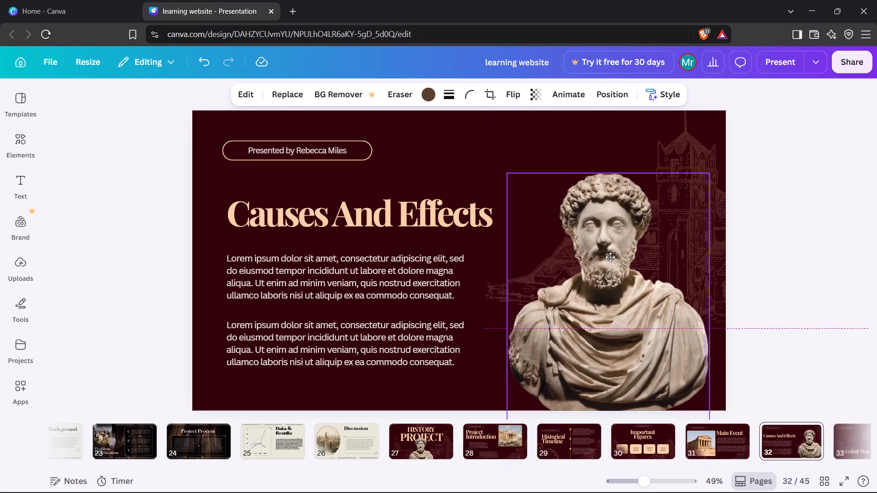
drag(610, 257, 612, 283)
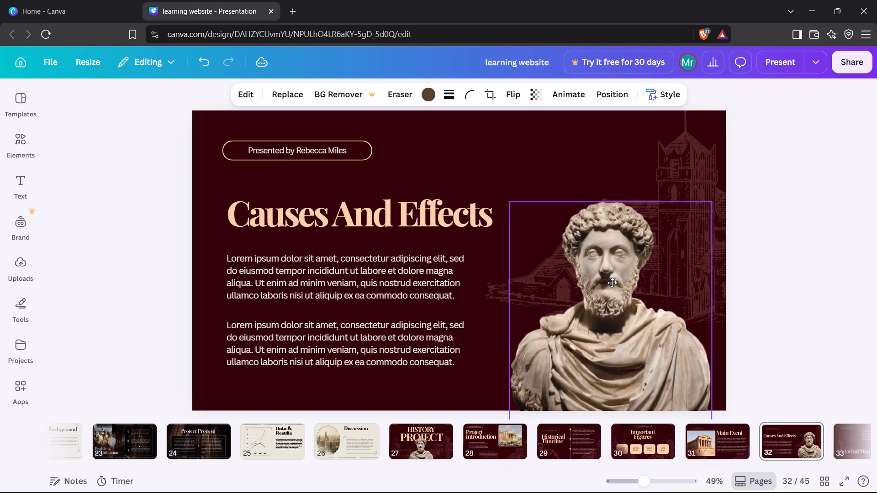
drag(612, 283, 612, 288)
click(686, 251)
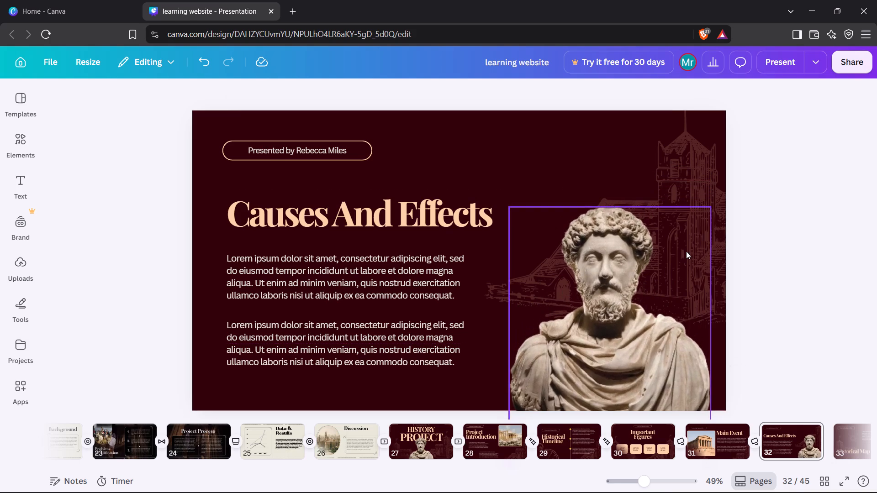
click(687, 180)
drag(687, 180, 686, 217)
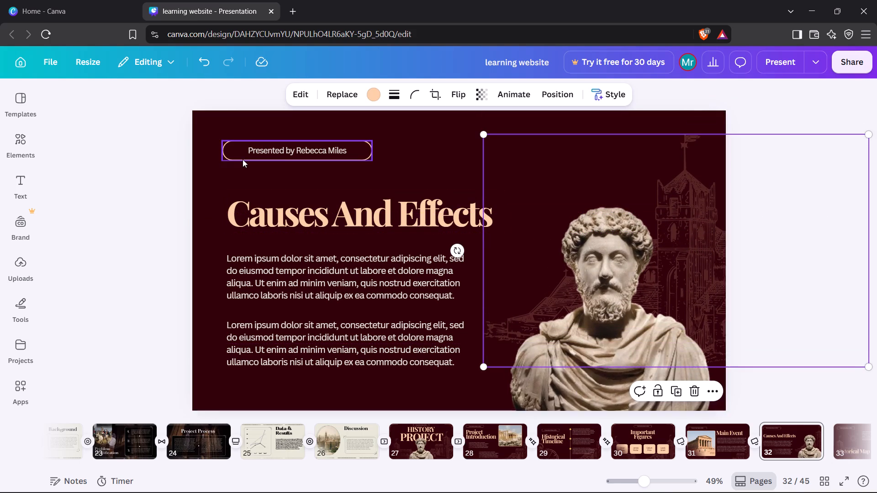
Move the Causes And Effects title and both body paragraphs on page 32 up slightly, keeping them left-aligned.
click(246, 221)
drag(243, 215, 242, 201)
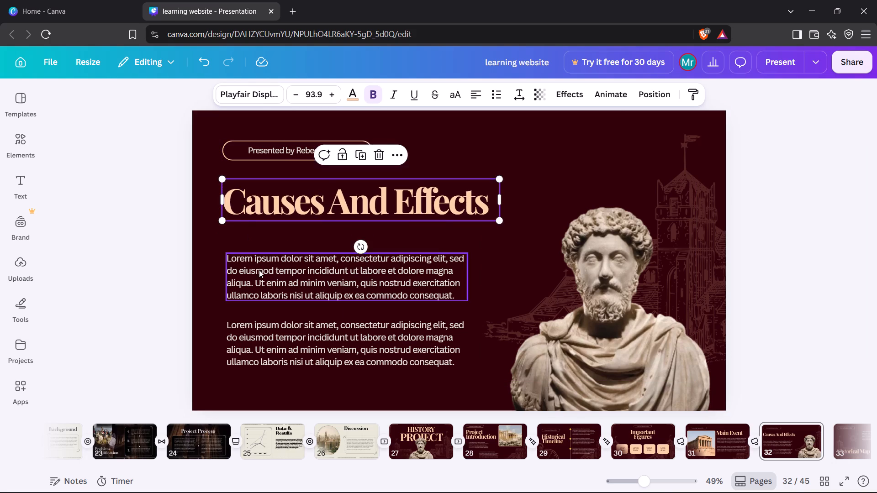
drag(261, 275, 259, 267)
drag(265, 335, 264, 333)
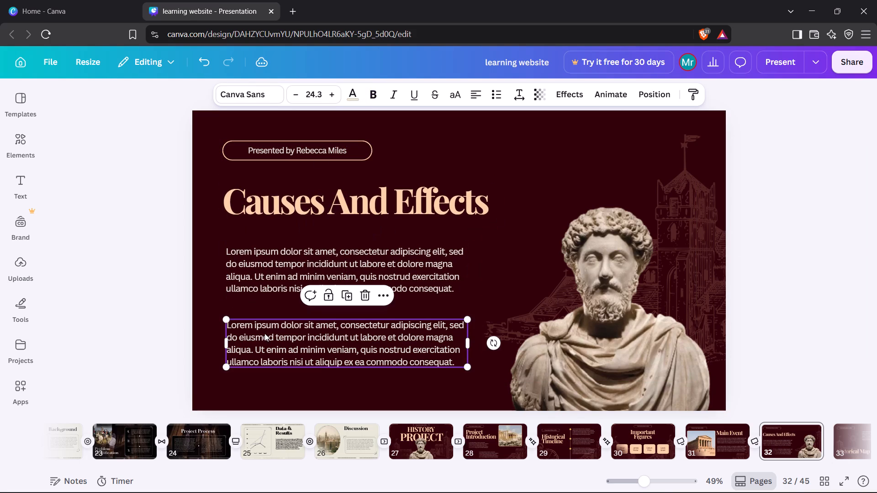
drag(264, 333, 263, 330)
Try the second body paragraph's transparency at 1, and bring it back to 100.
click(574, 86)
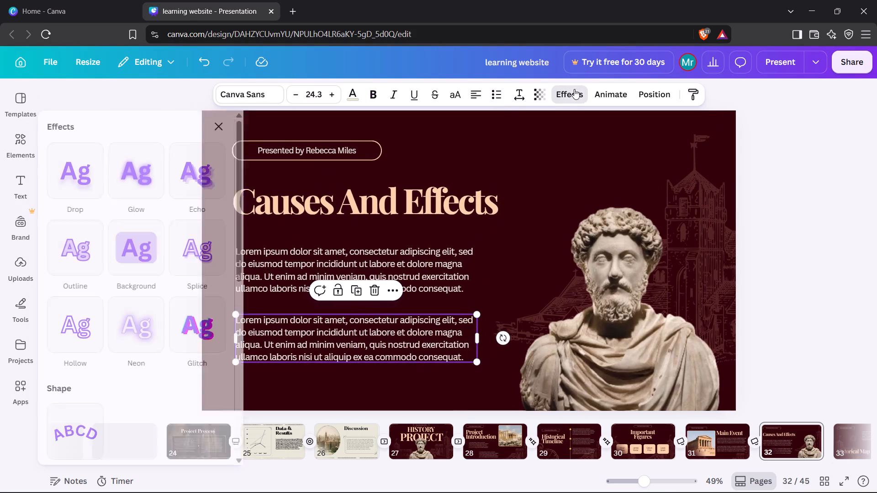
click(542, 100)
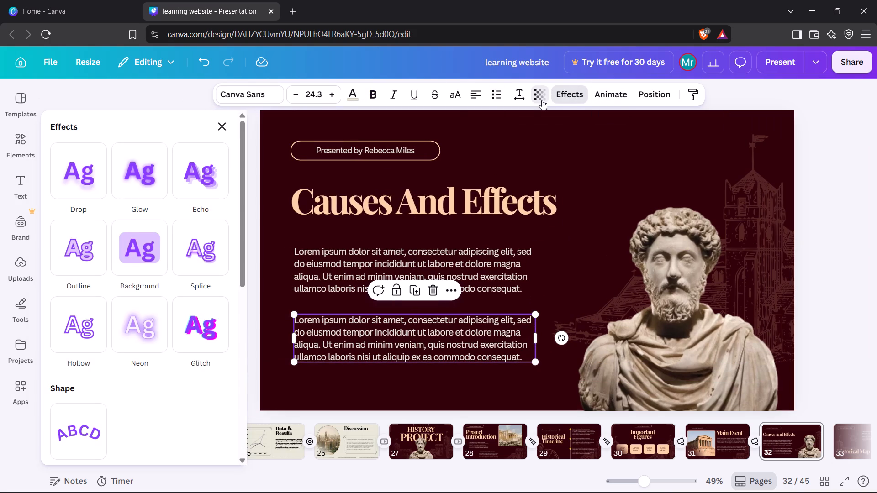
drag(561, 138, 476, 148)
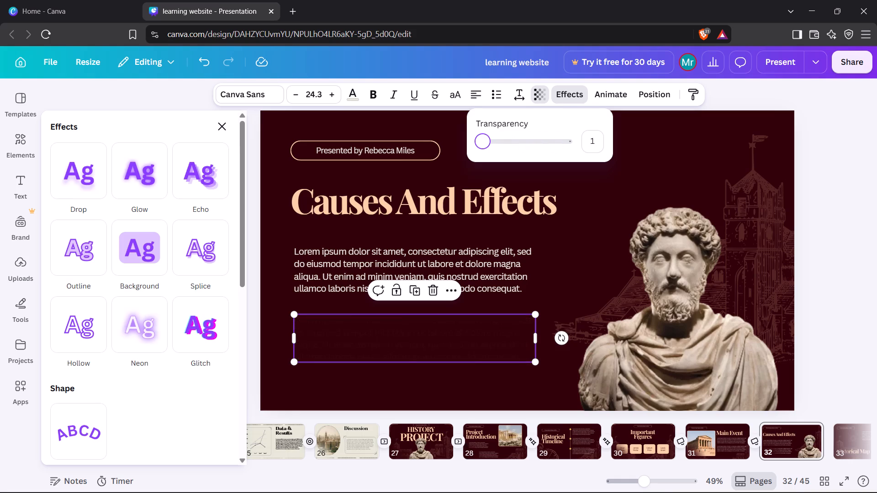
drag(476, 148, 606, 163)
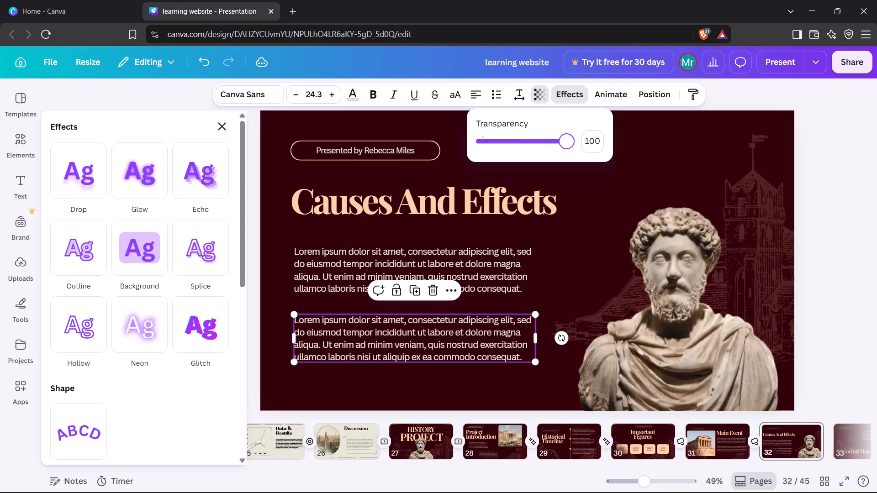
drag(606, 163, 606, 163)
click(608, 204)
Apply the Fun page animation to page 32.
click(650, 119)
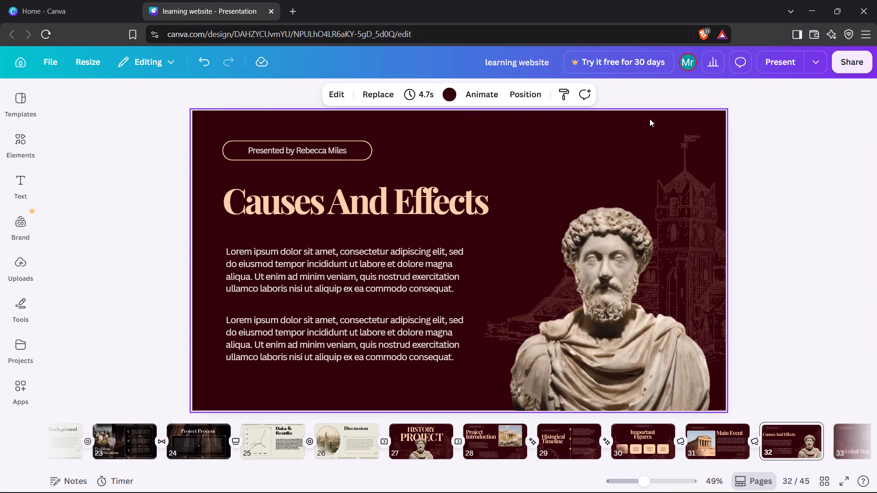
click(467, 98)
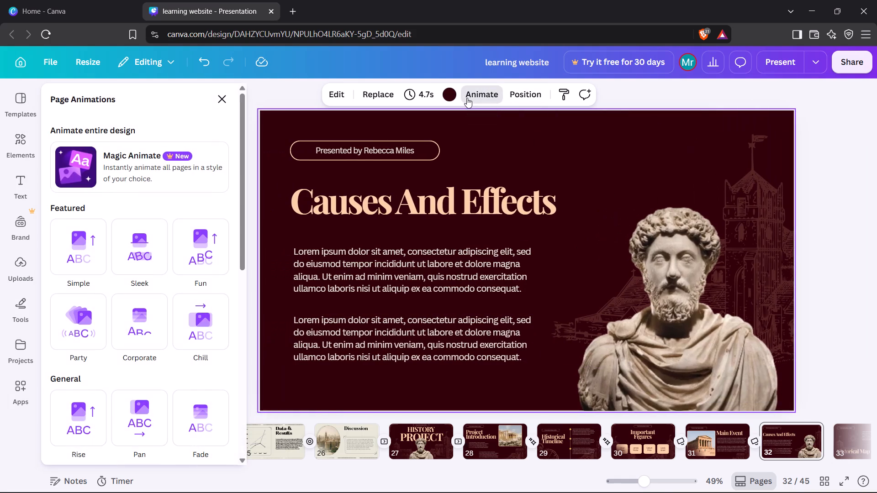
click(204, 260)
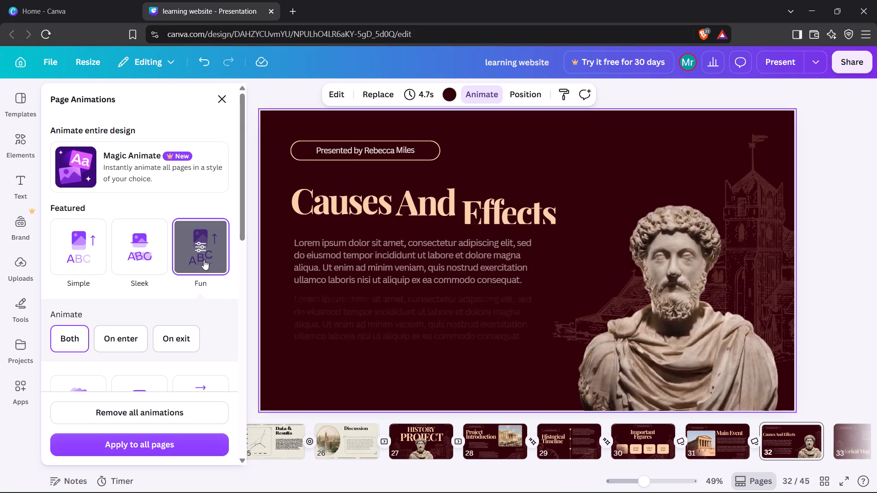
click(219, 100)
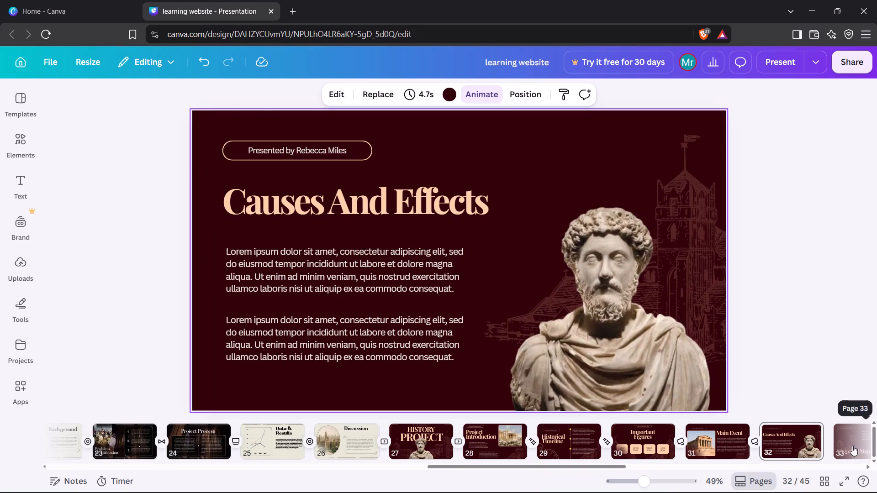
Add a Match & Move transition between pages 32 and 33 with a duration of 1 second.
click(832, 451)
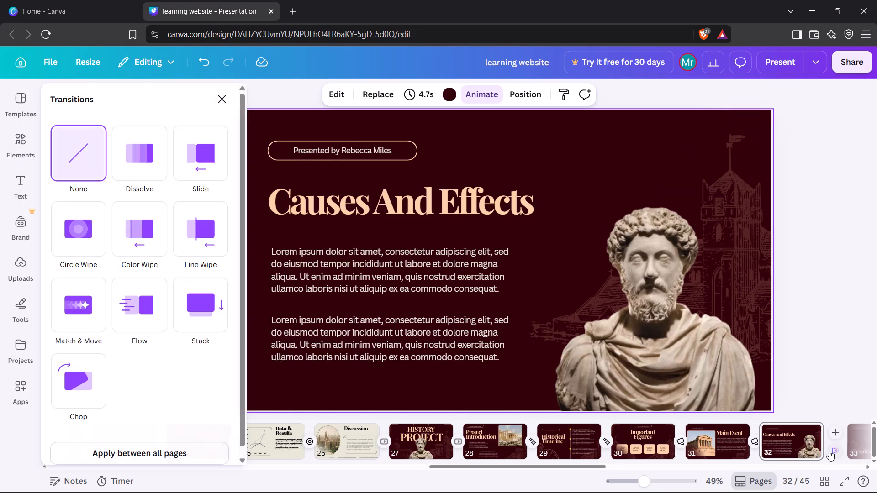
click(81, 307)
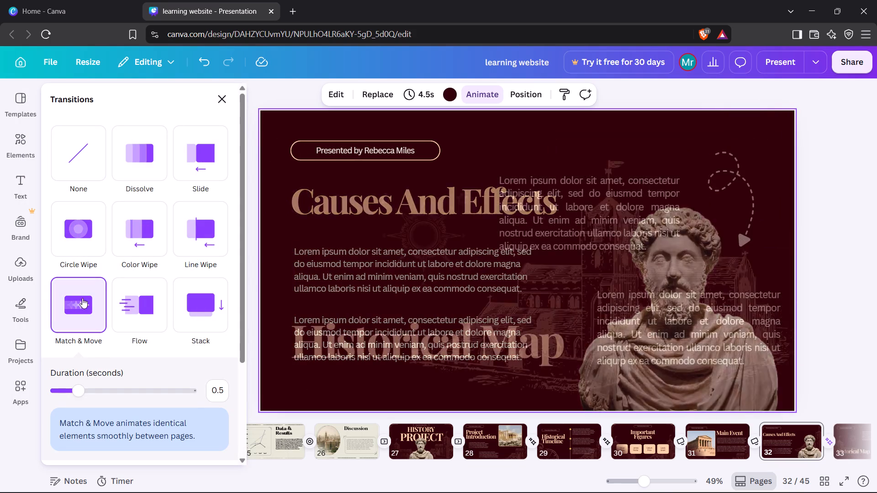
click(108, 385)
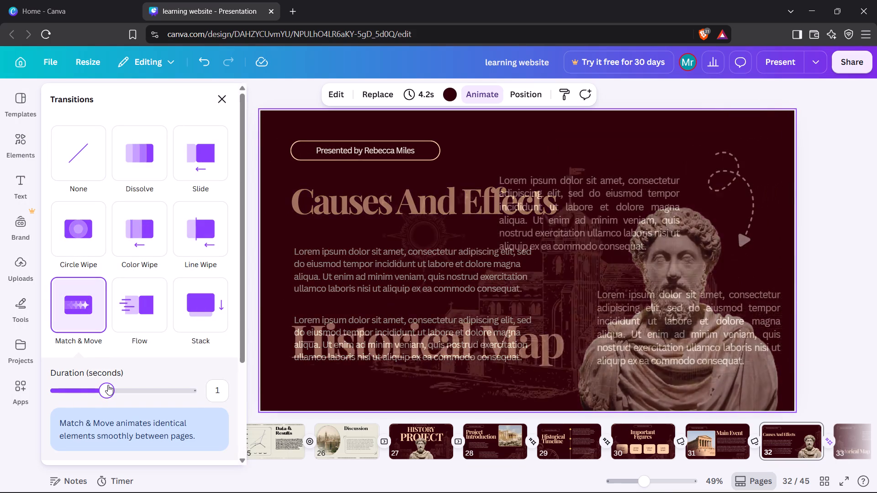
scroll(174, 327, down, 2)
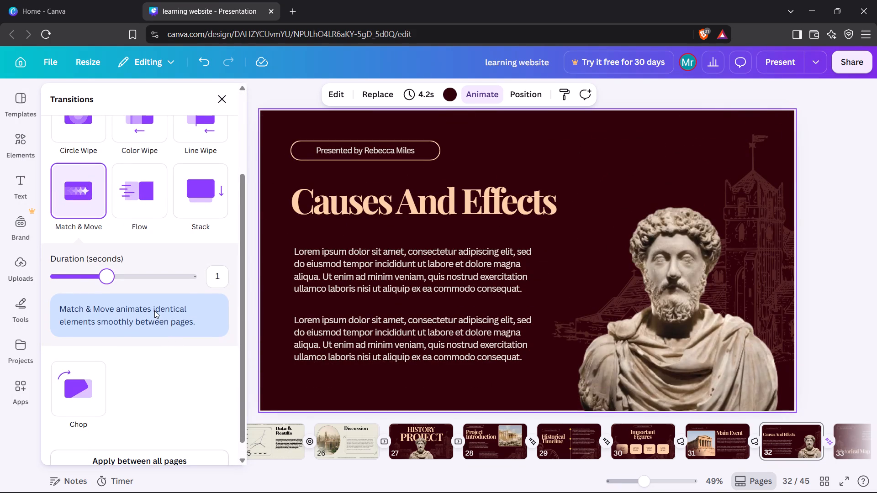
click(154, 310)
click(214, 279)
click(220, 283)
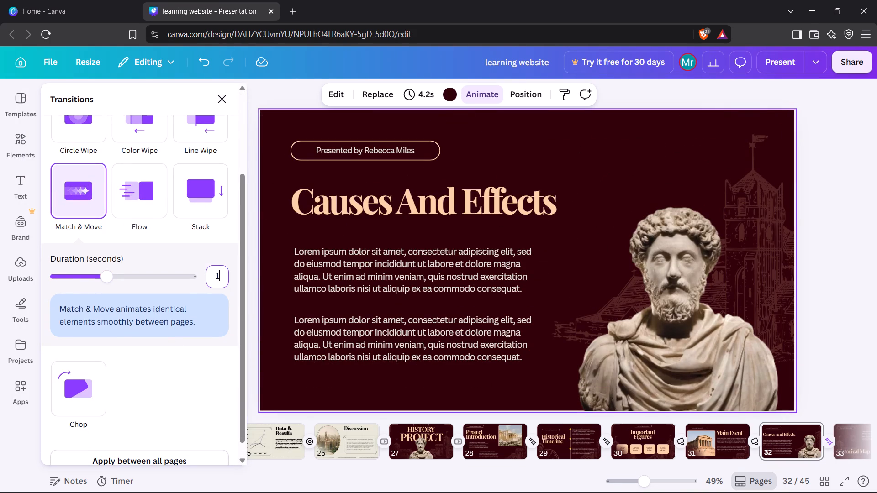
click(220, 283)
click(134, 277)
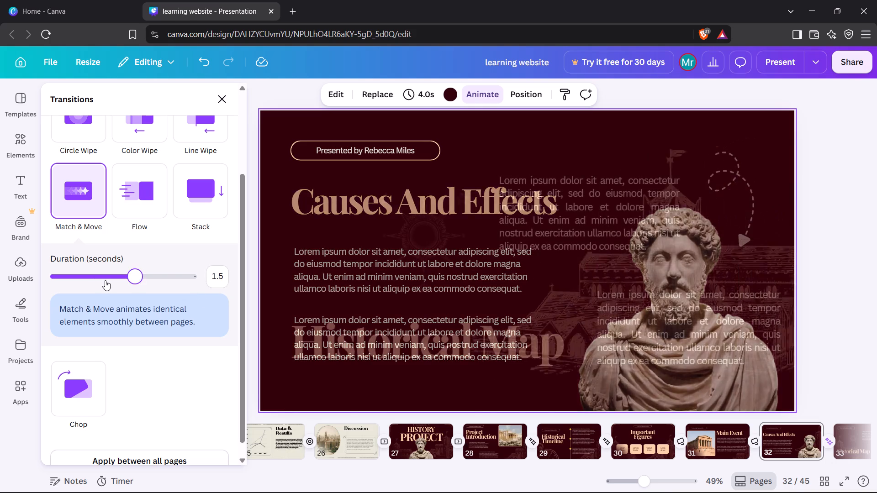
click(105, 279)
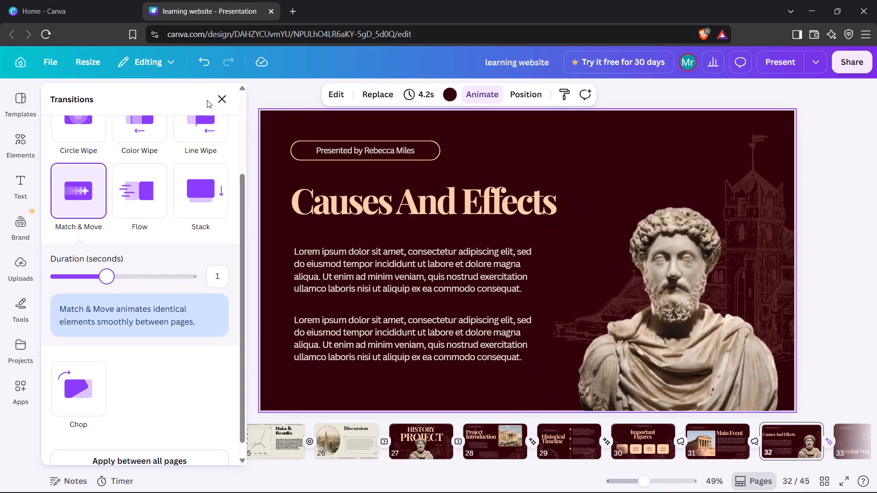
click(221, 100)
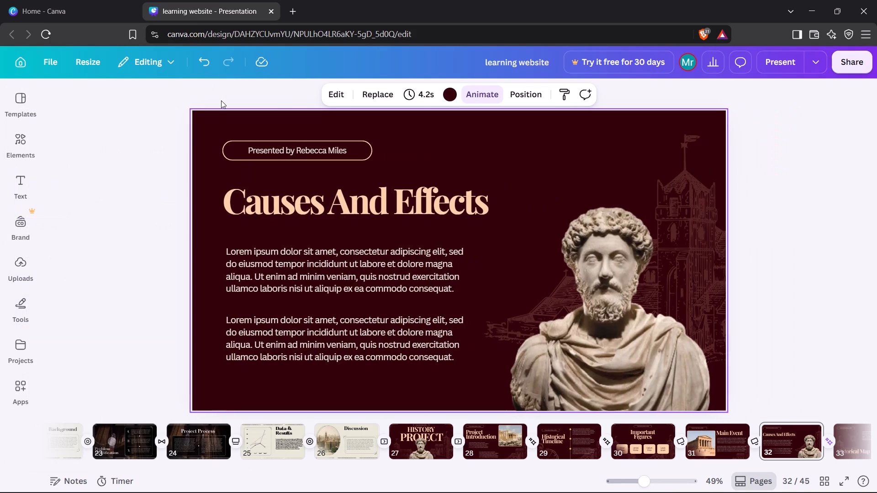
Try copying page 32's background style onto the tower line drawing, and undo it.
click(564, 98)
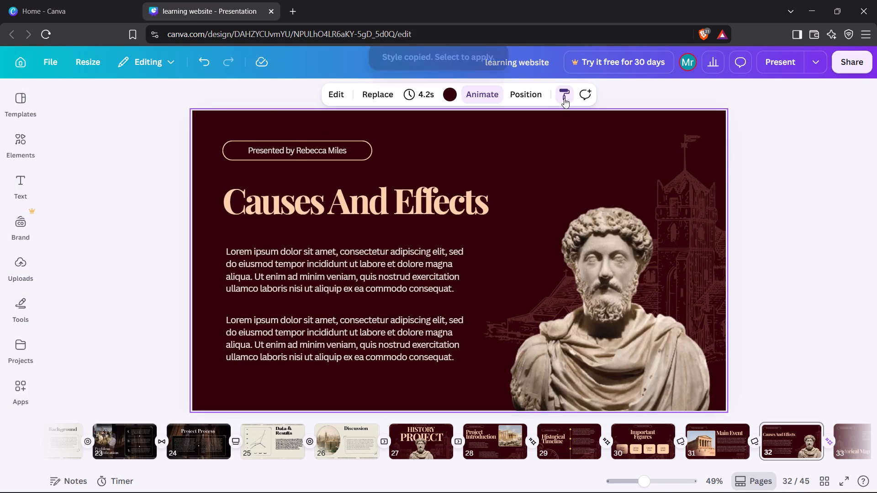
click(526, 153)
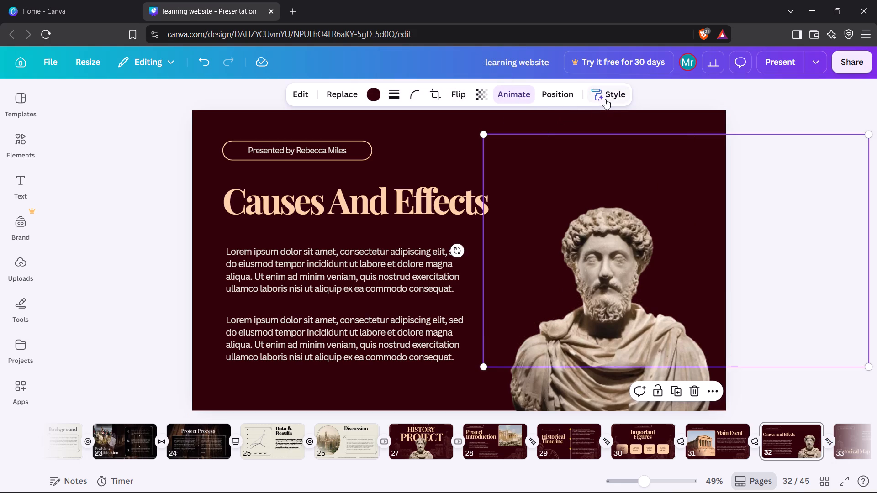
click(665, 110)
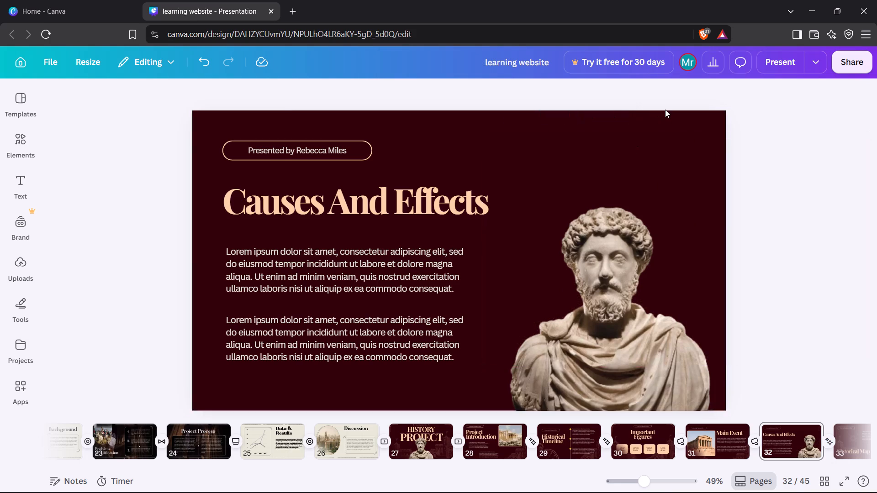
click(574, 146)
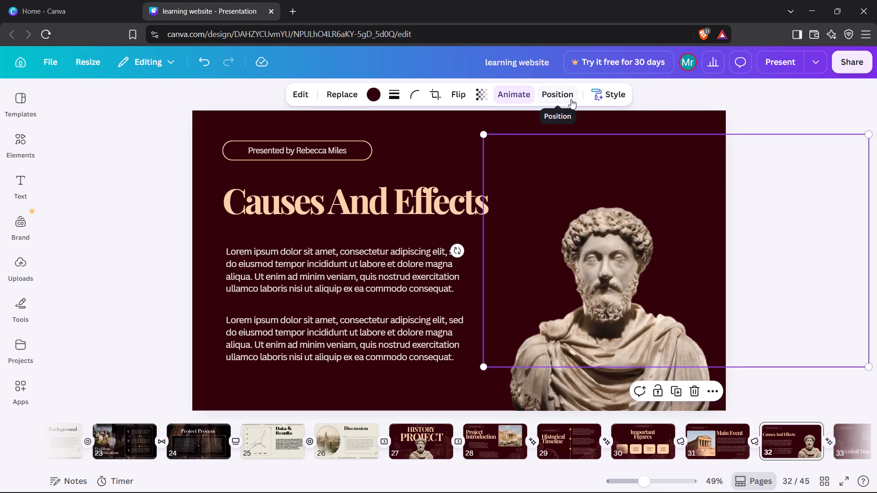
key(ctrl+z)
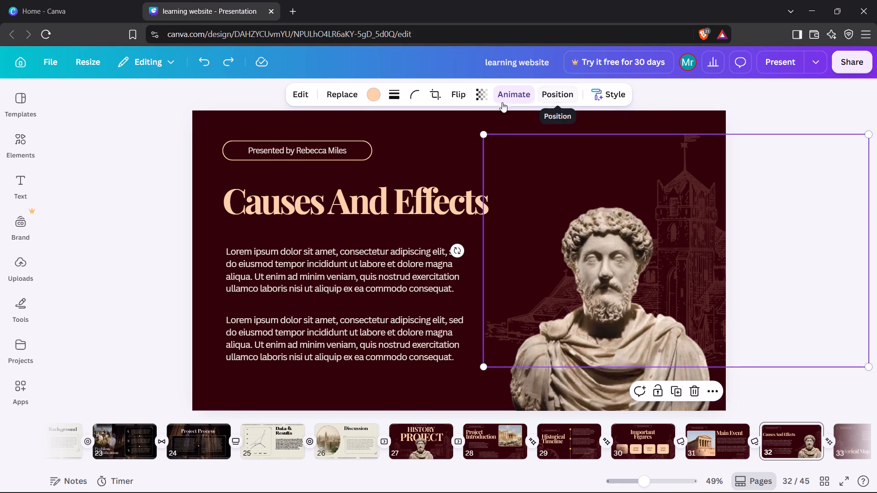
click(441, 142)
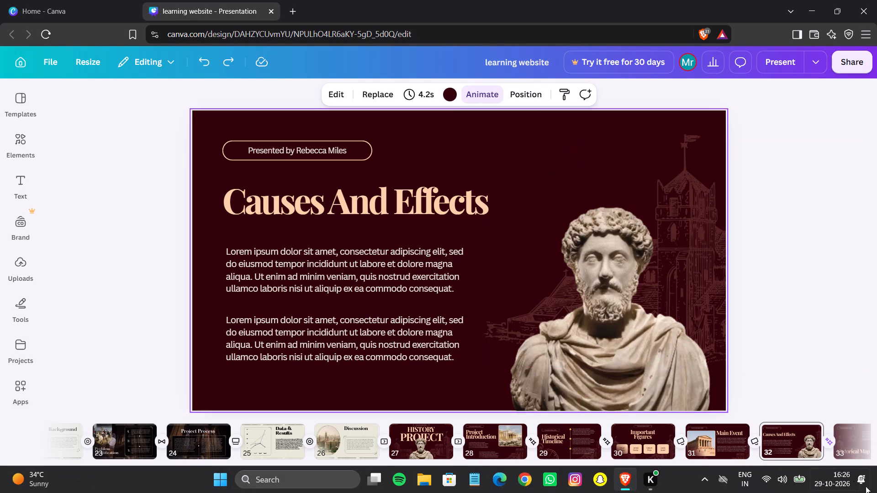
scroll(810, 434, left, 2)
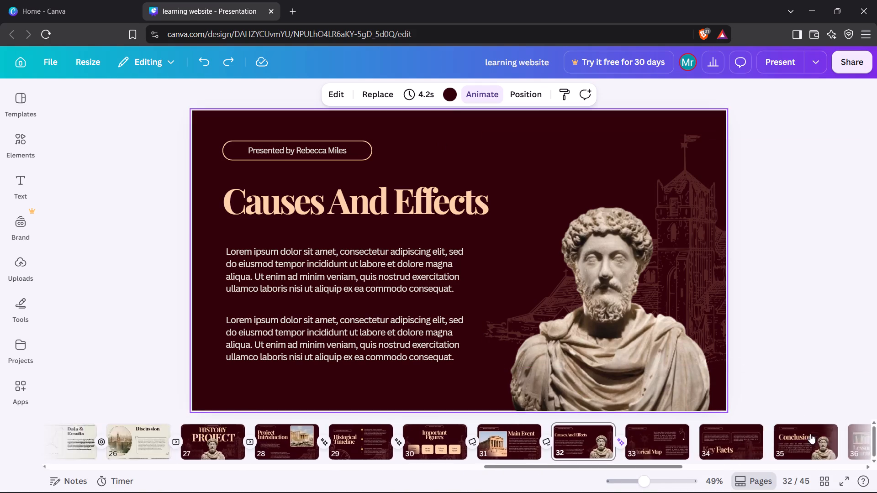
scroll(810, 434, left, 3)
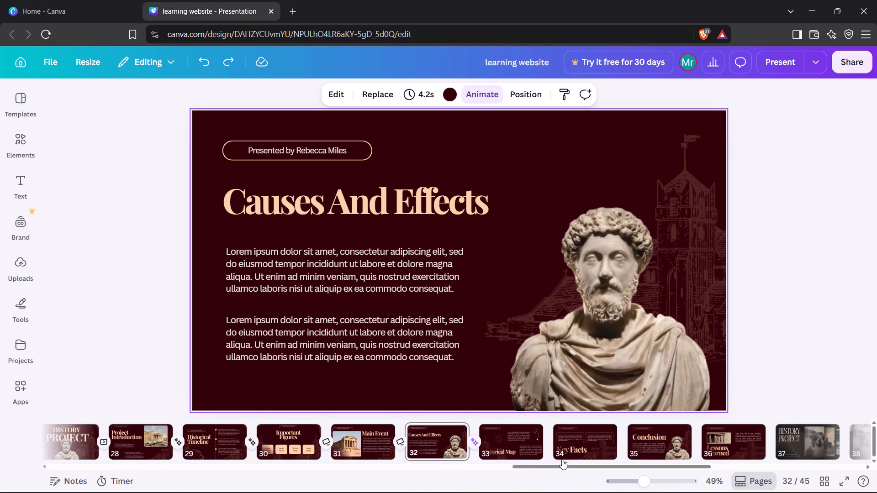
On page 33, shift the sun drawing, both body paragraphs, the dashed arrow and the "Historical Map" title slightly into a new arrangement.
click(532, 444)
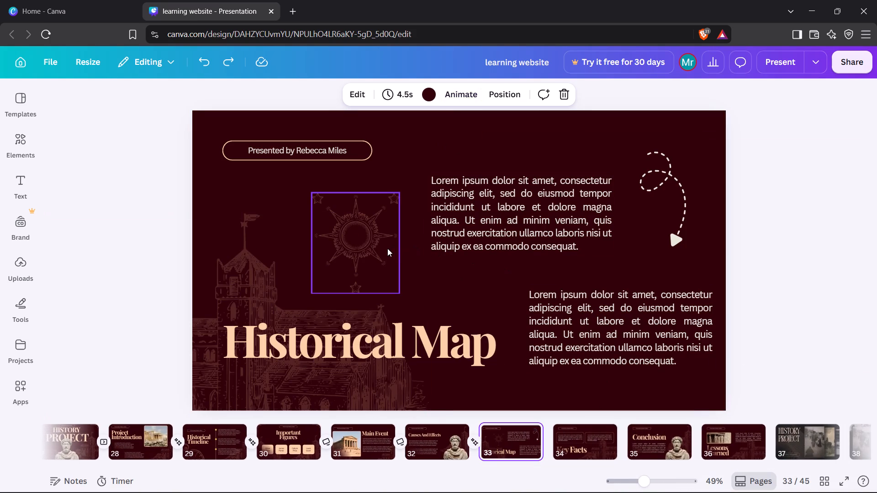
drag(347, 232, 324, 235)
drag(567, 220, 554, 222)
click(554, 222)
drag(672, 191, 665, 204)
drag(571, 311, 563, 306)
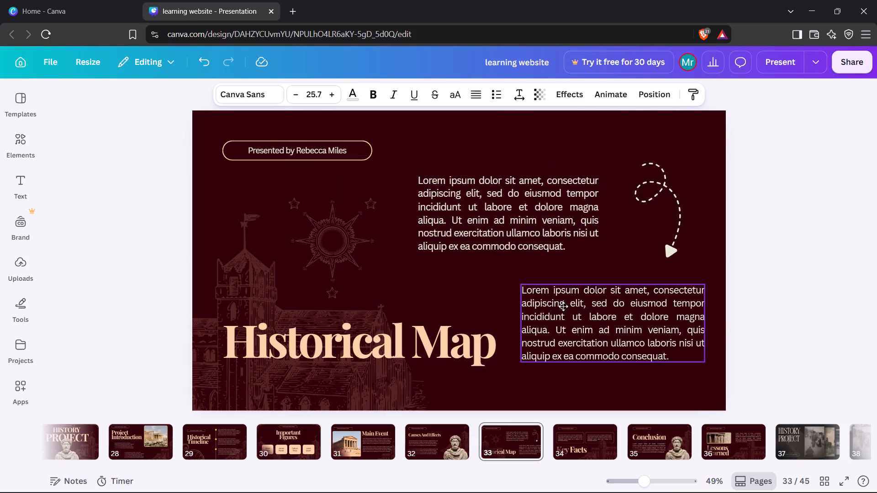
drag(563, 306, 559, 308)
click(462, 354)
drag(461, 354, 449, 352)
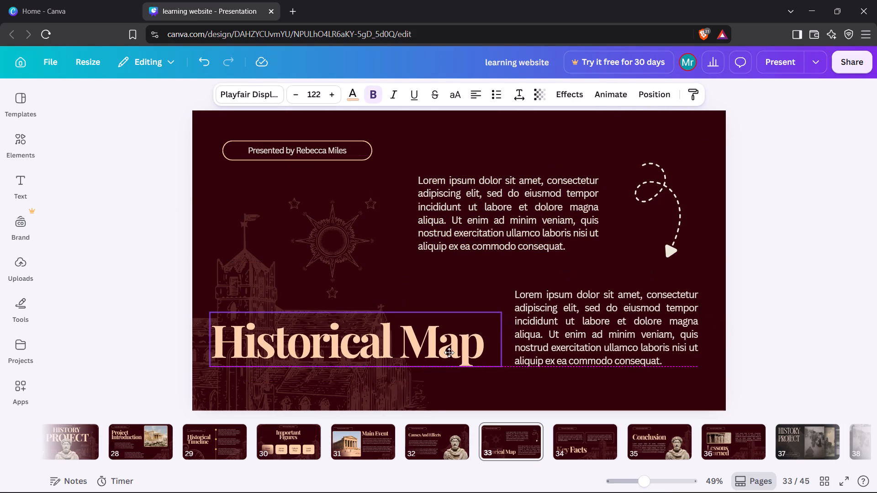
drag(449, 352, 448, 349)
Enlarge the tower line drawing behind the title on page 33 slightly from its upper corner.
click(246, 283)
drag(432, 210, 432, 210)
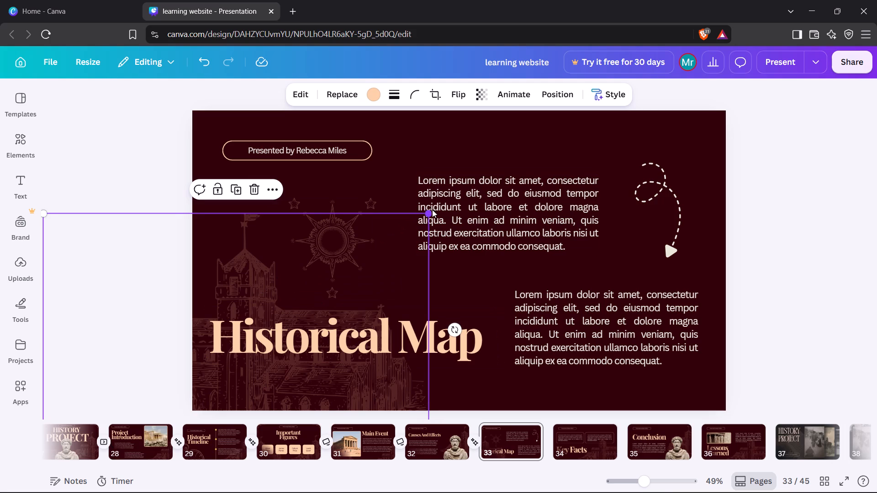
drag(432, 210, 451, 205)
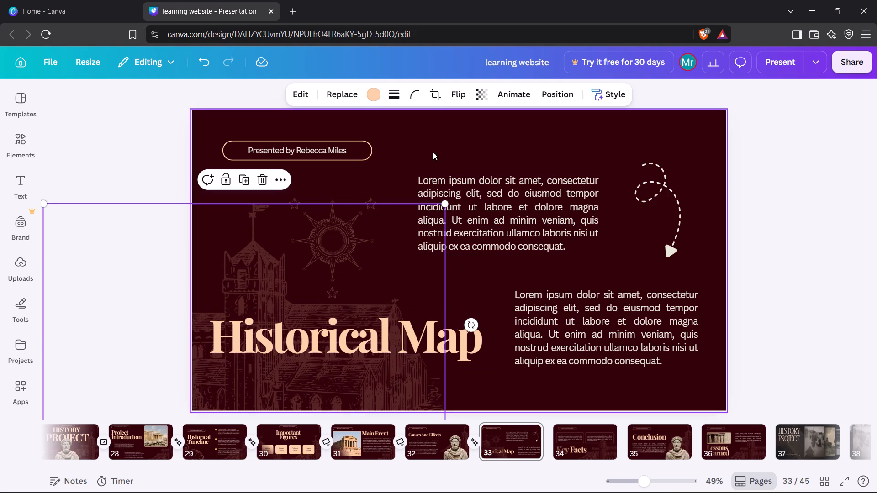
Apply the Corporate page animation to page 33.
click(536, 133)
click(492, 94)
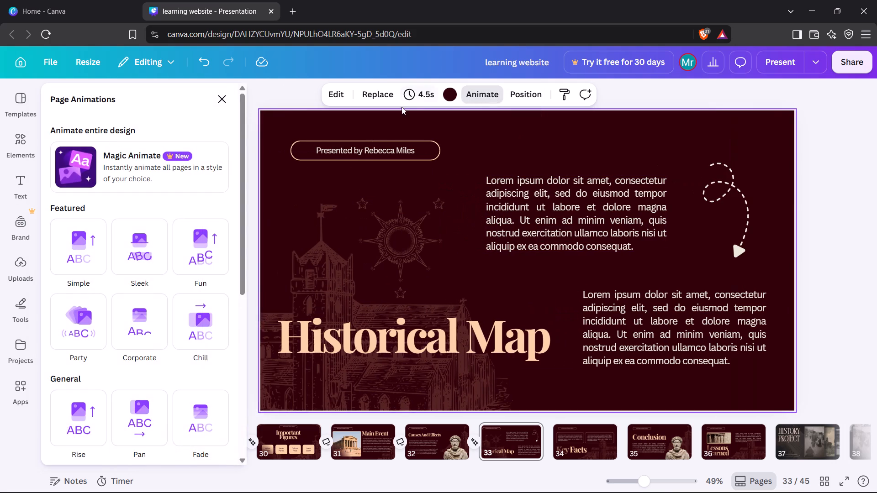
click(123, 314)
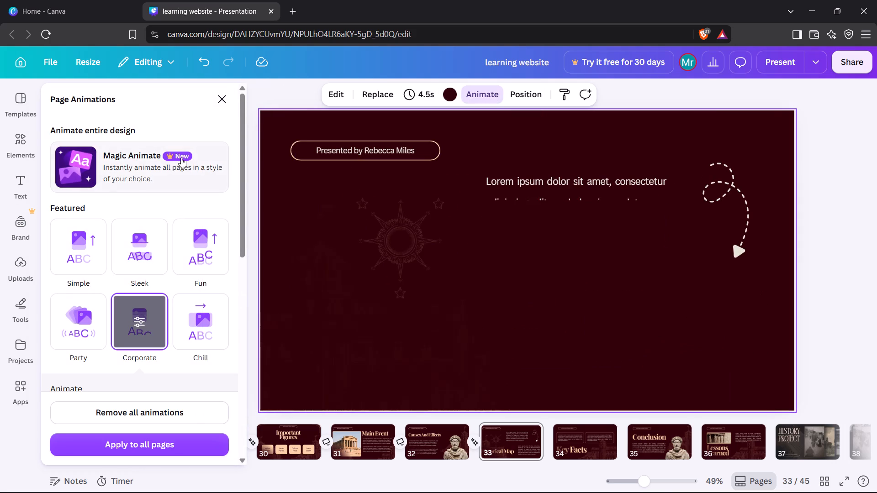
click(212, 99)
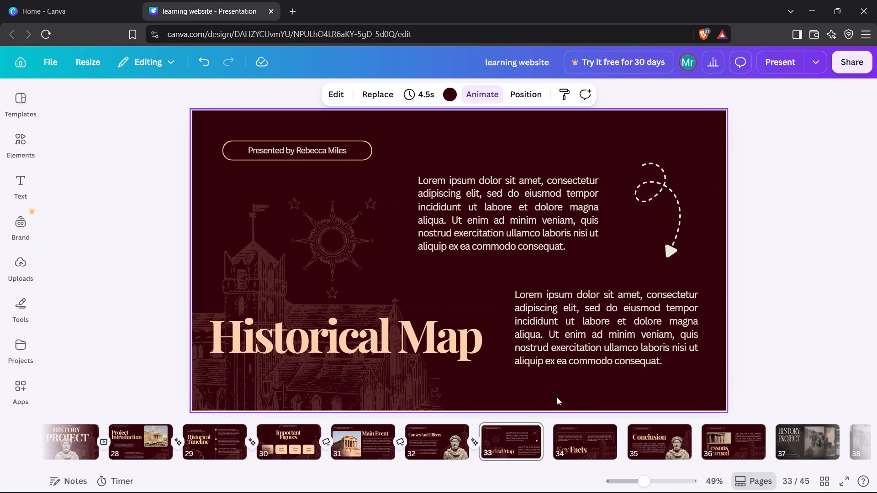
Add a Chop transition between pages 33 and 34 with a counterclockwise direction and the bottom-right corner as origin.
click(574, 350)
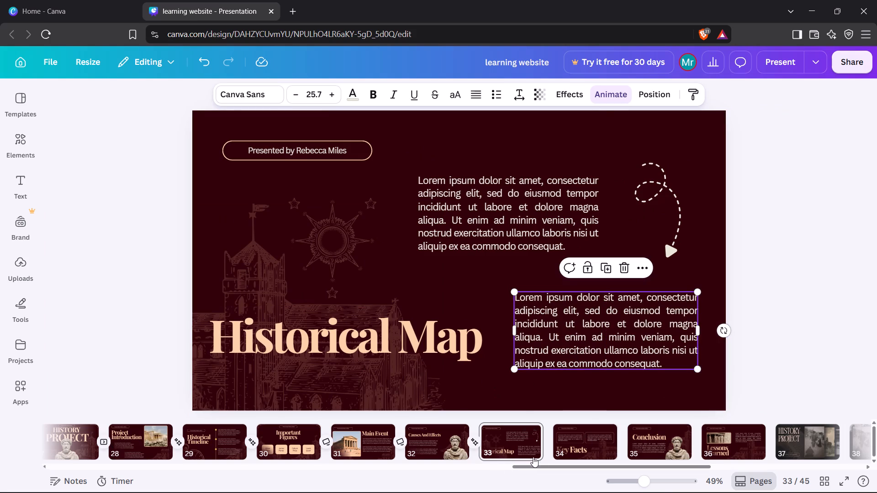
click(547, 446)
click(553, 455)
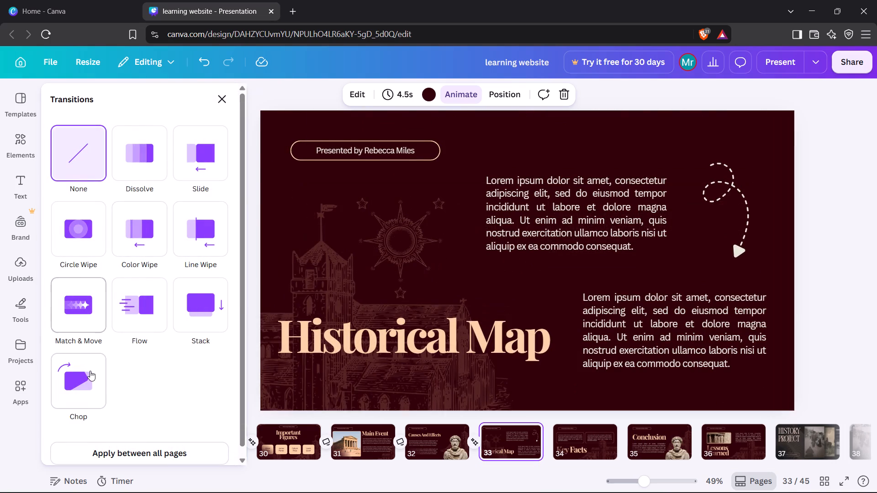
click(90, 372)
click(186, 394)
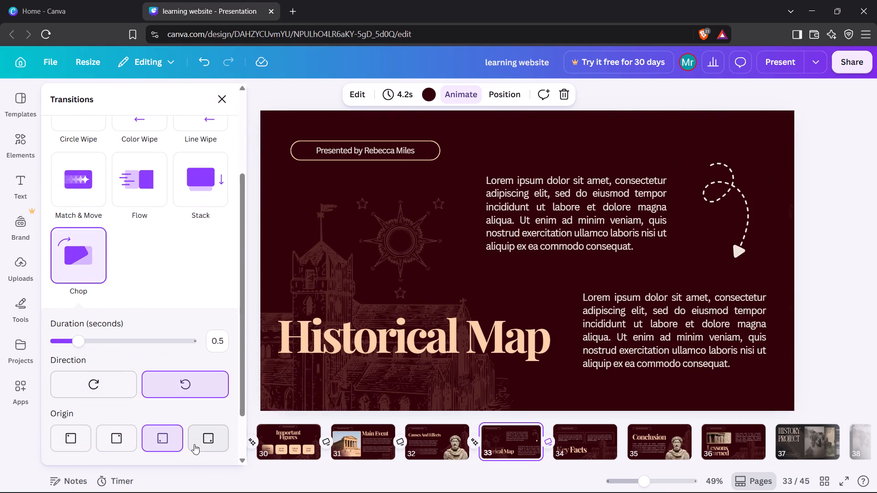
click(194, 444)
click(220, 98)
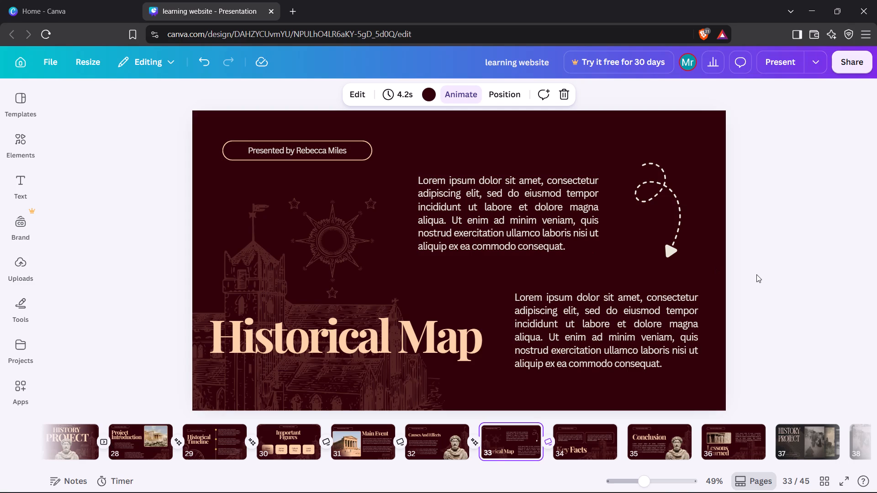
On page 34, move the "Key Facts" title slightly lower and enlarge the church line drawing a little.
click(587, 445)
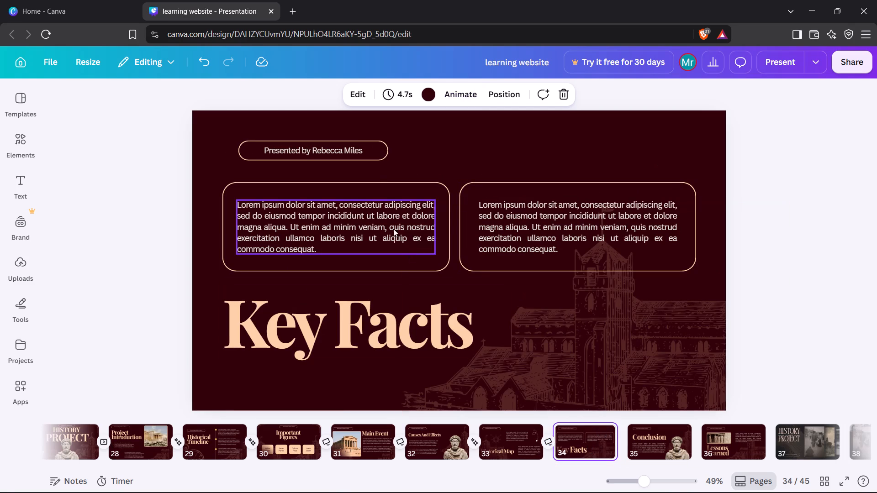
drag(392, 323, 386, 338)
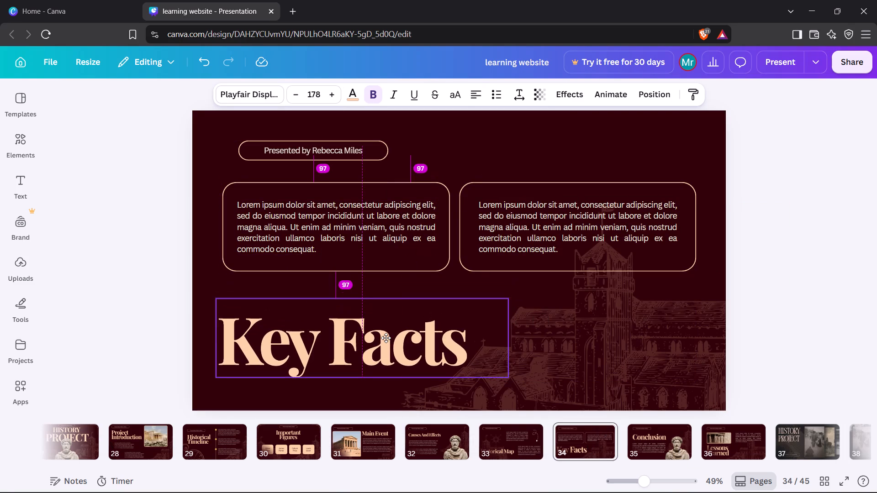
drag(386, 338, 387, 338)
click(505, 266)
click(589, 357)
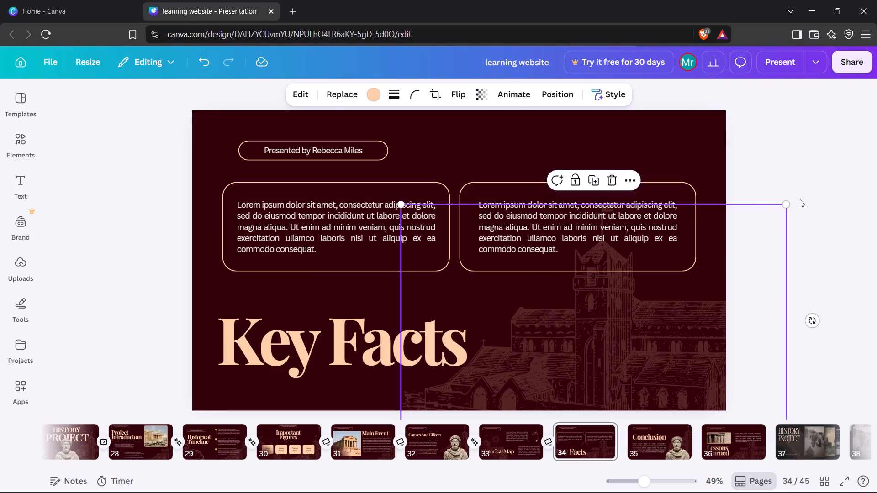
drag(787, 203, 798, 197)
click(414, 181)
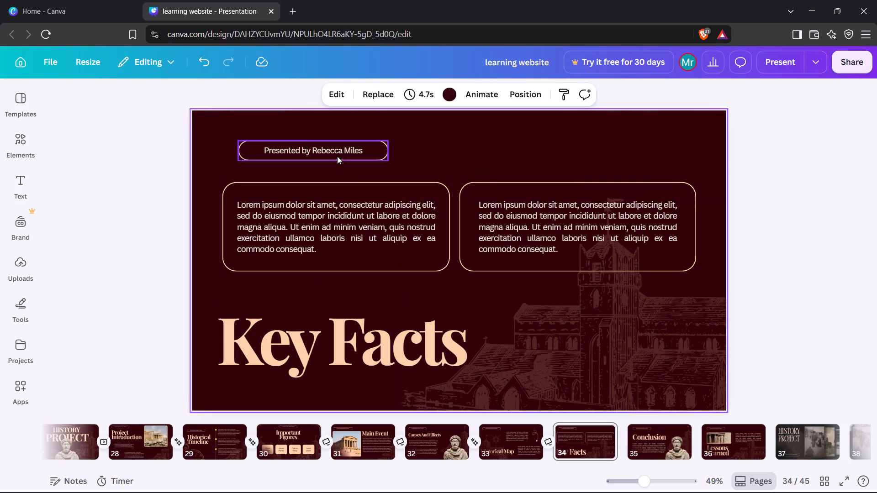
Apply the Sleek page animation to page 34.
click(337, 156)
click(569, 157)
click(468, 100)
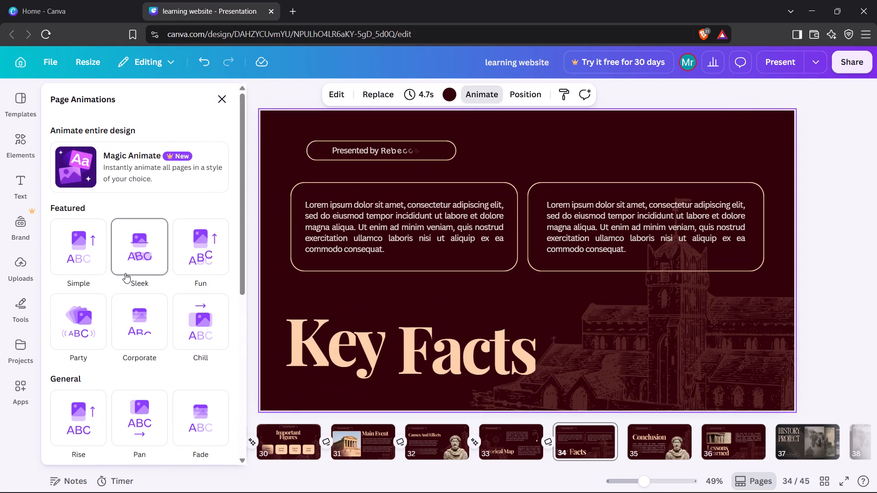
click(125, 273)
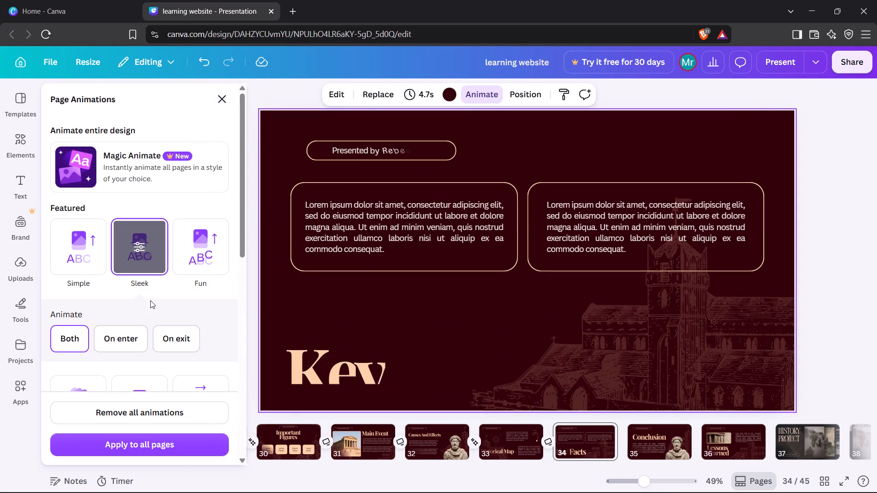
click(222, 97)
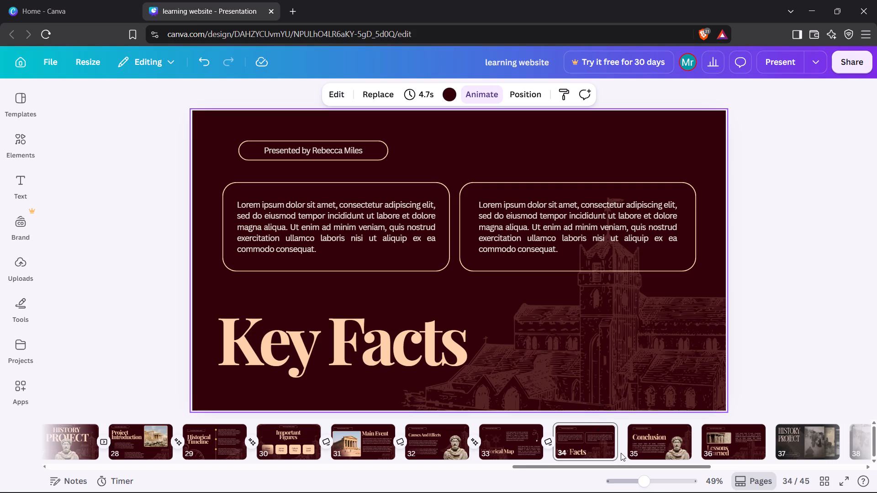
Add a Dissolve transition between pages 34 and 35 with a duration of 1.2 seconds.
click(626, 452)
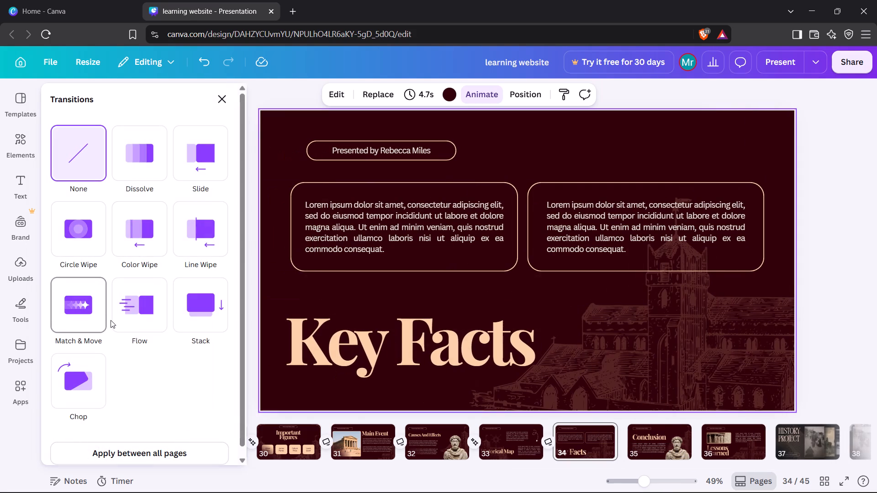
click(156, 152)
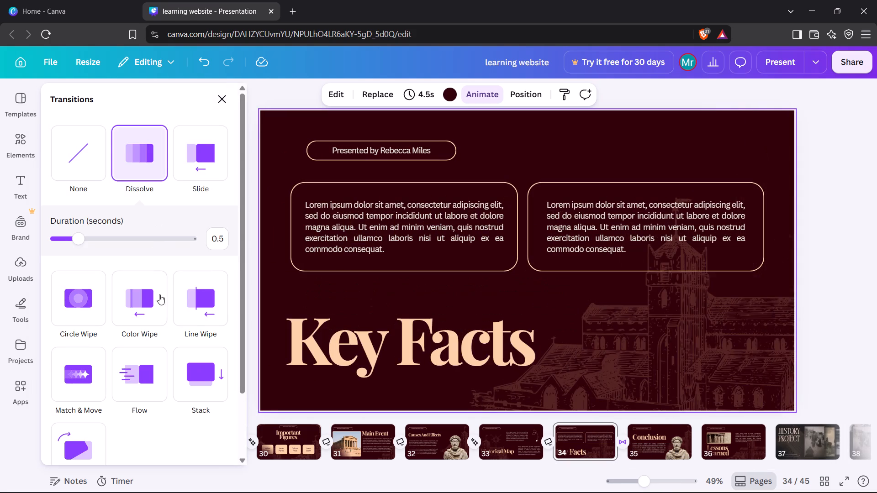
click(115, 241)
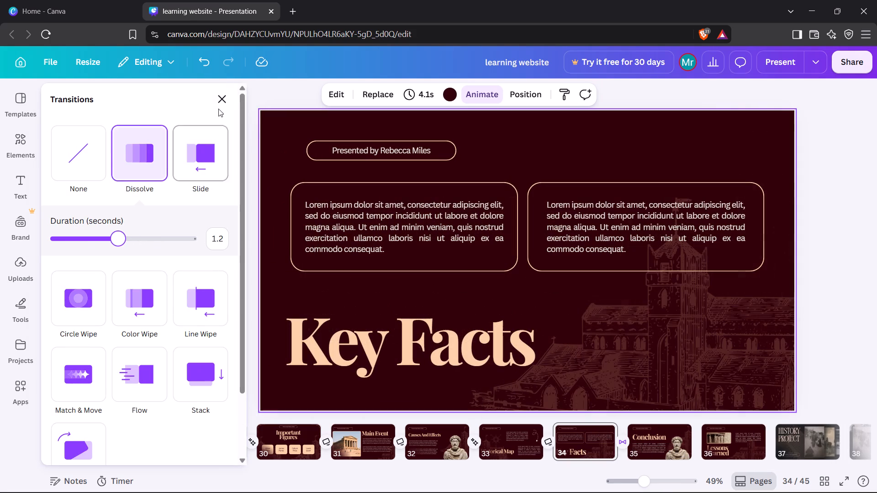
click(219, 105)
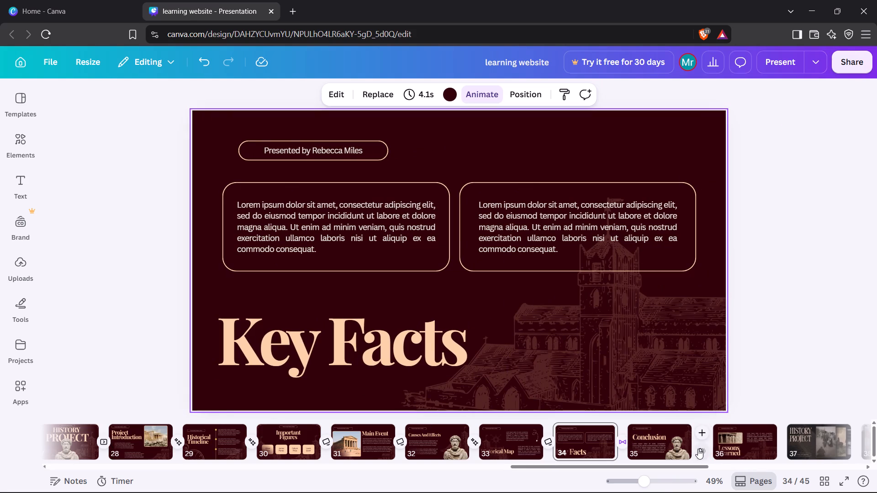
On page 35, move the marble bust lower and slightly farther from the text.
click(777, 356)
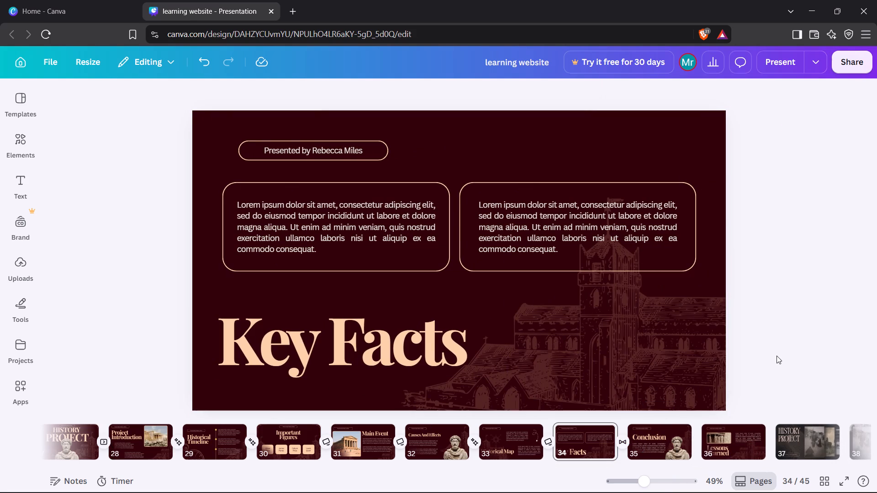
key(Right)
drag(616, 328, 623, 329)
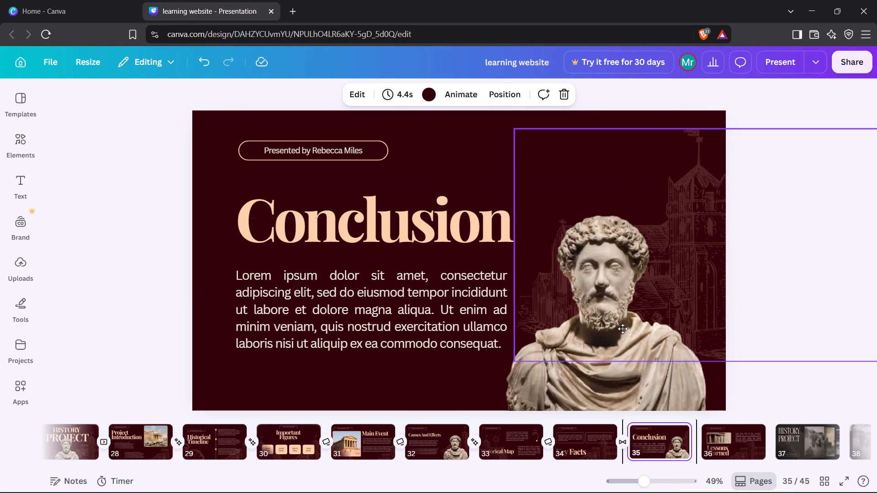
drag(623, 329, 626, 362)
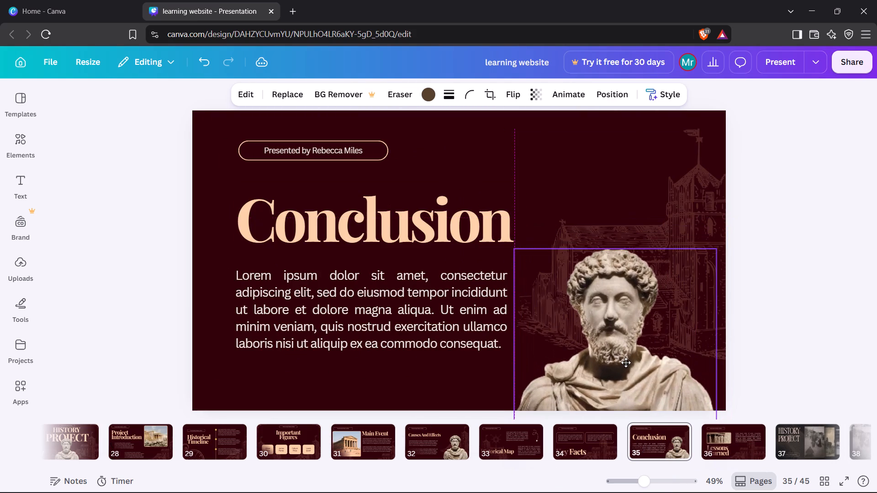
drag(626, 362, 629, 357)
Move page 35's body paragraph and "Conclusion" title slightly lower and nearer the slide's outer edge, with their left sides aligned.
click(371, 301)
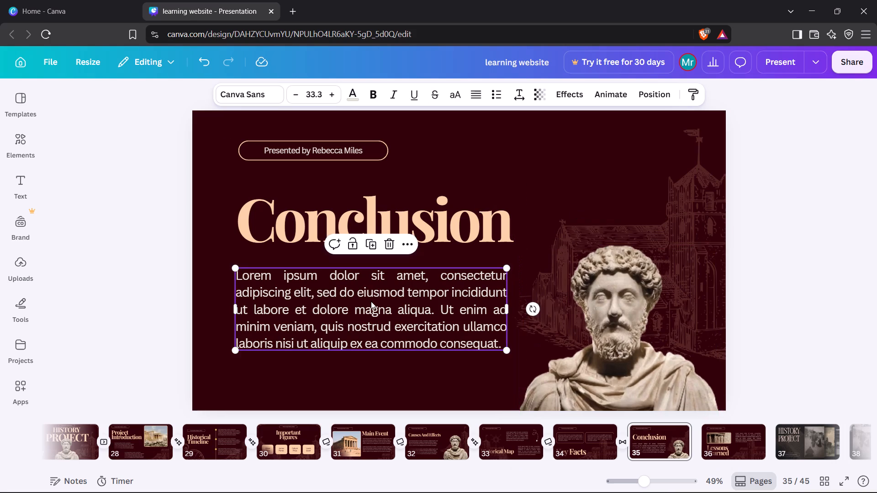
drag(370, 301, 359, 315)
click(349, 236)
drag(349, 236, 339, 241)
Apply the Sleek page animation to page 35.
click(494, 102)
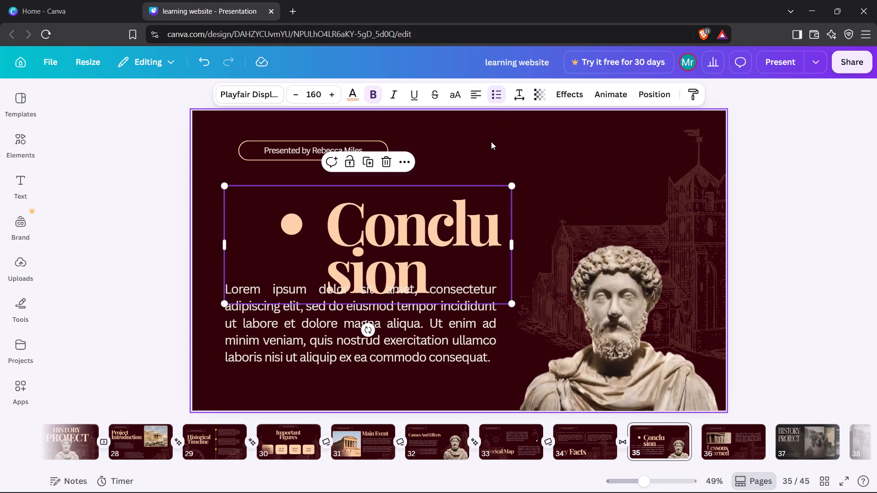
click(491, 142)
click(476, 94)
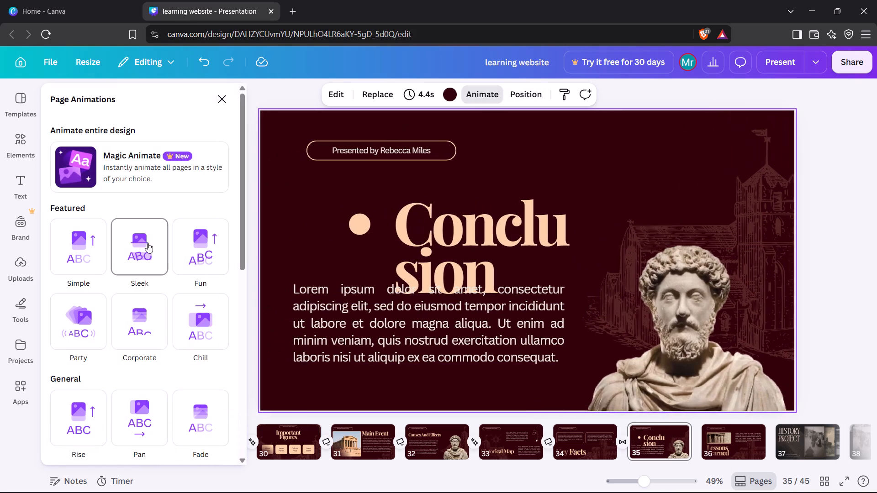
click(150, 246)
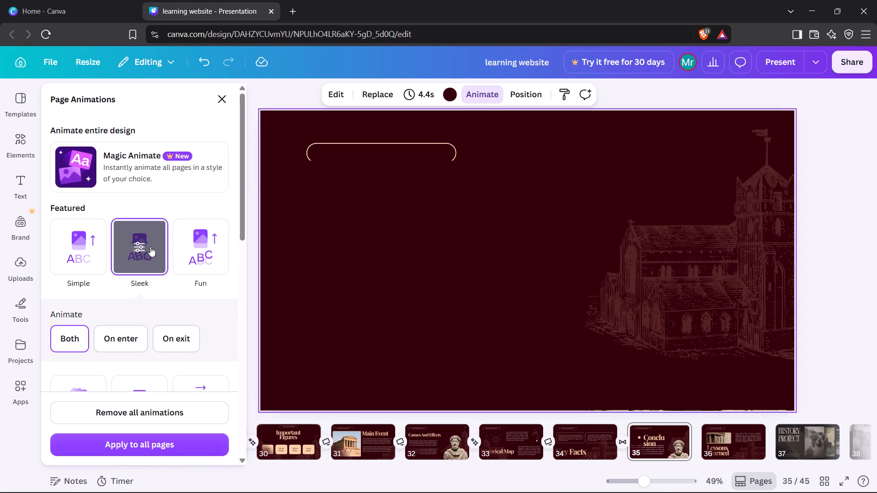
Scale the "Conclusion" title down to font size 138 and remove its bullet point.
click(508, 228)
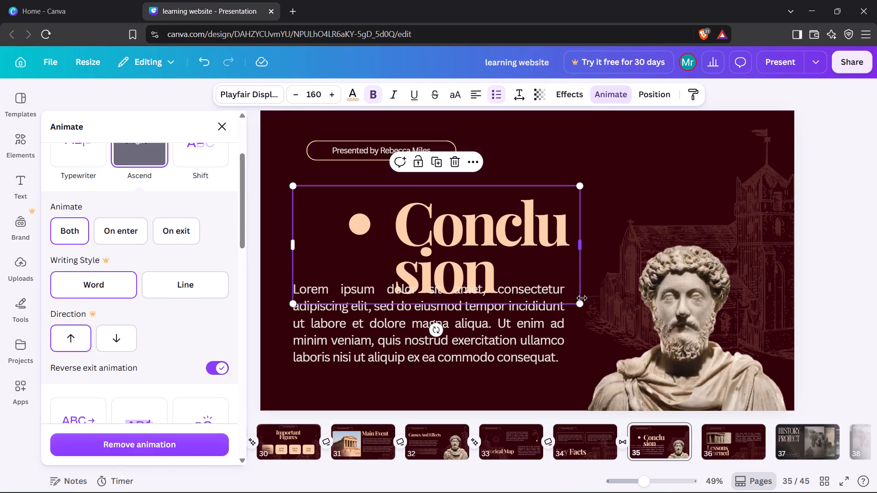
drag(579, 303, 554, 257)
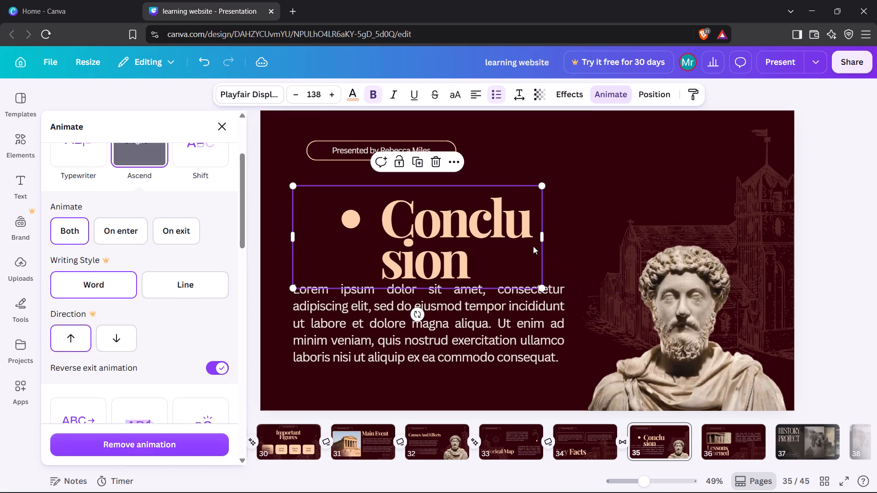
click(327, 222)
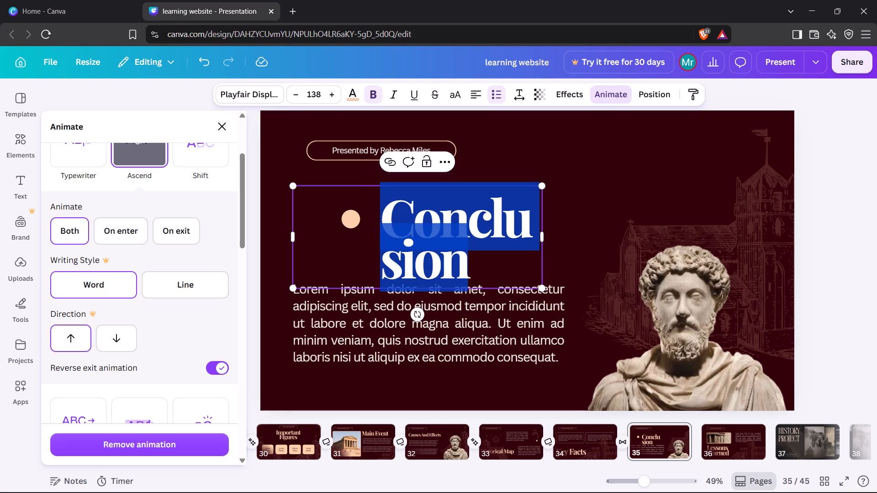
click(346, 222)
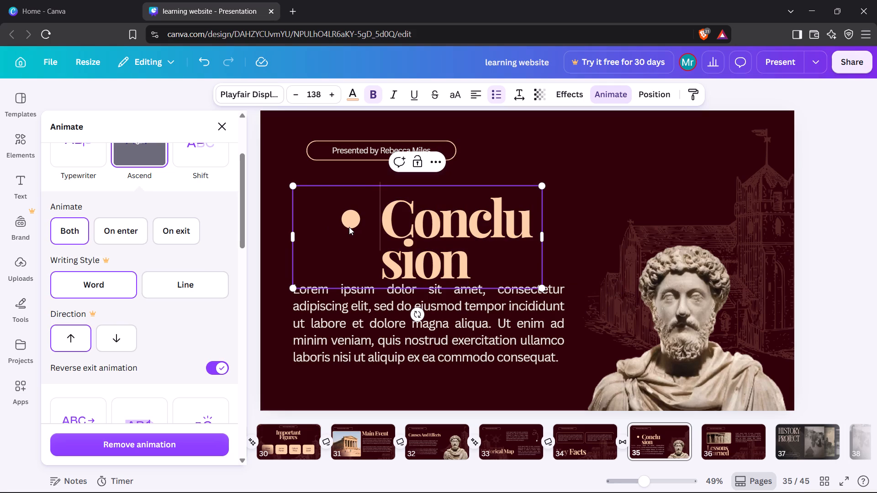
key(BackSpace)
click(588, 220)
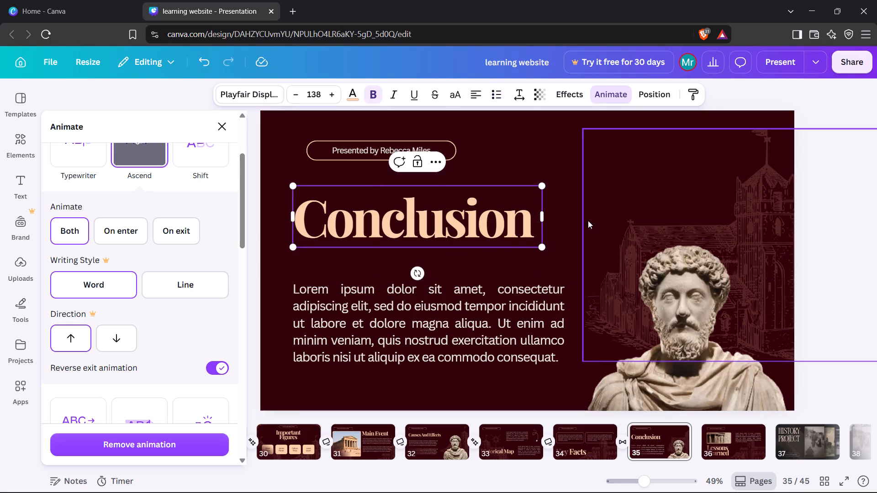
Add a Chop transition between pages 35 and 36, with its origin in the top-right corner.
click(507, 173)
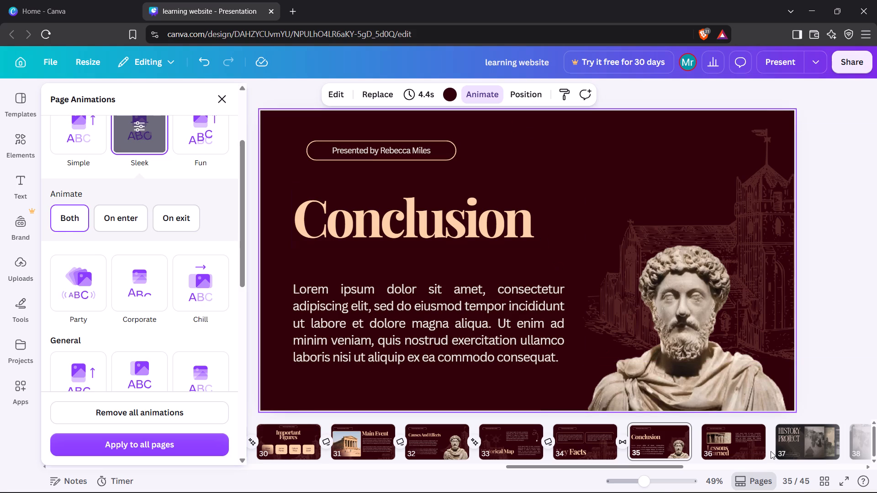
click(699, 452)
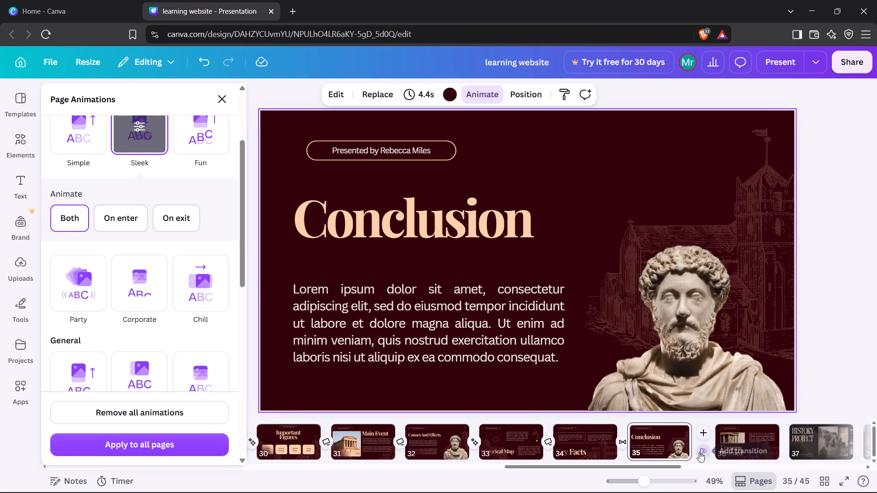
click(101, 367)
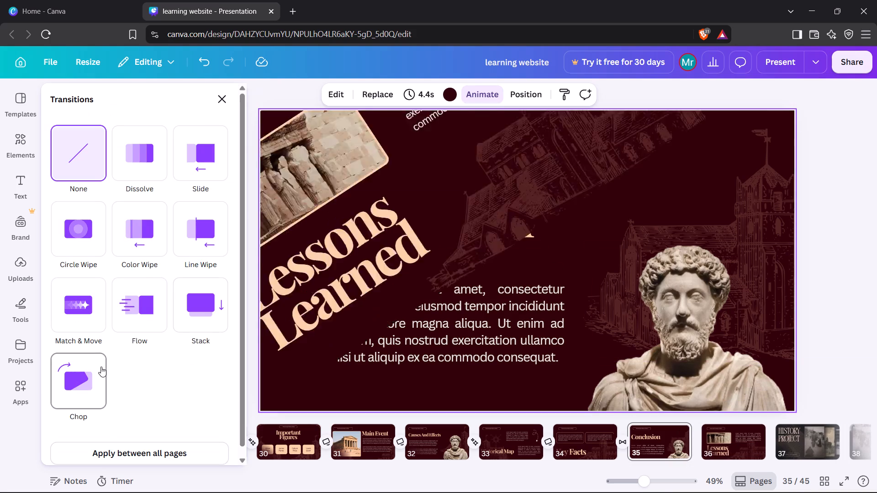
click(132, 444)
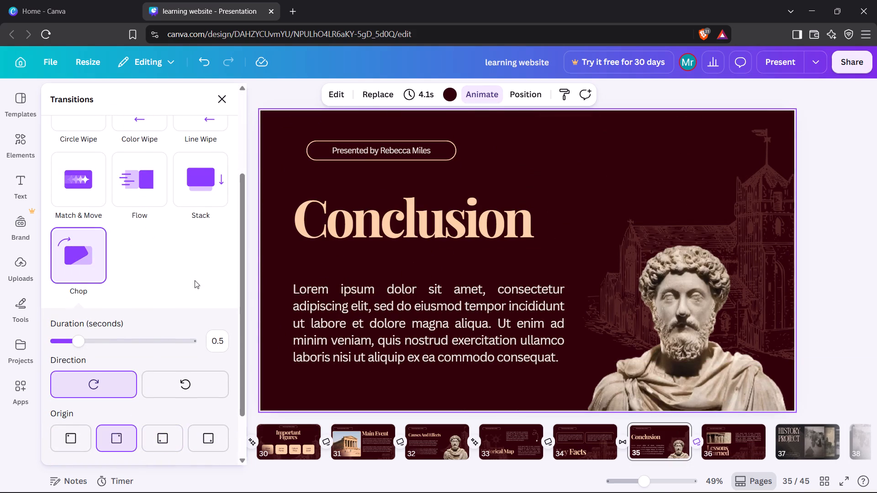
click(225, 108)
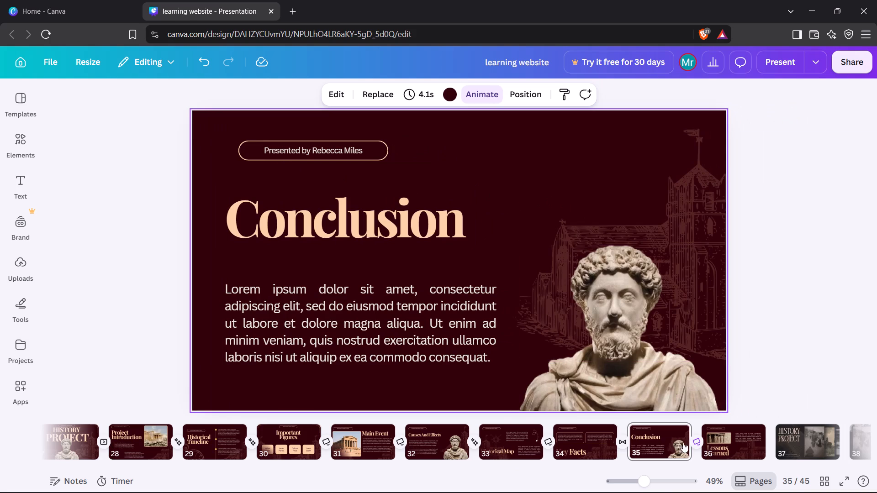
On page 36, shift the faded church illustration slightly up and to the right.
click(721, 447)
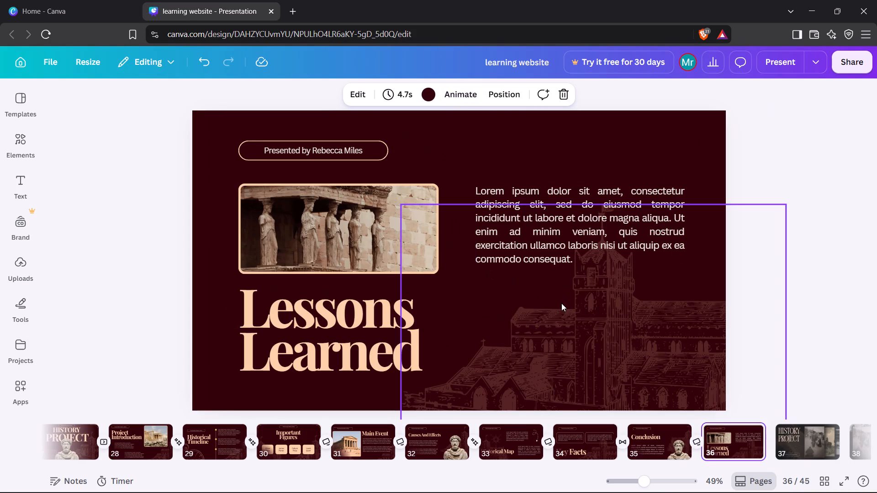
drag(566, 311, 588, 309)
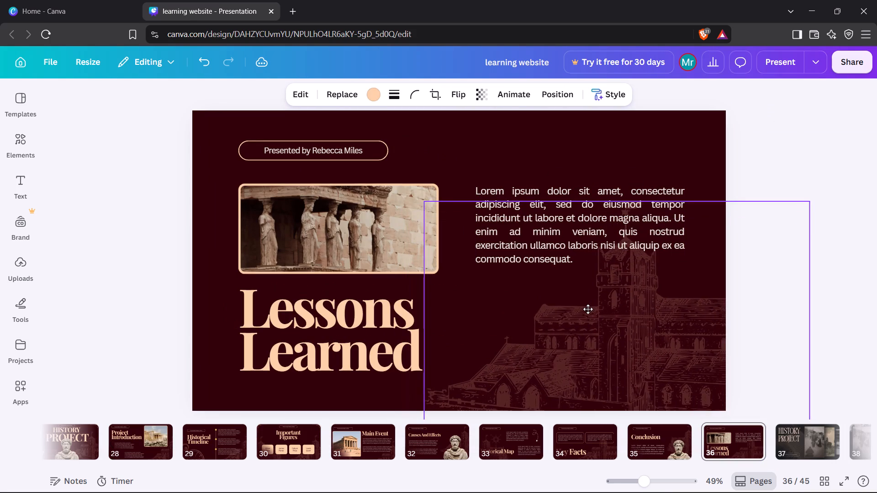
drag(588, 309, 584, 305)
Enlarge page 36's statue-porch photo downward to a height of about 358 and widen it toward the body paragraph.
click(338, 246)
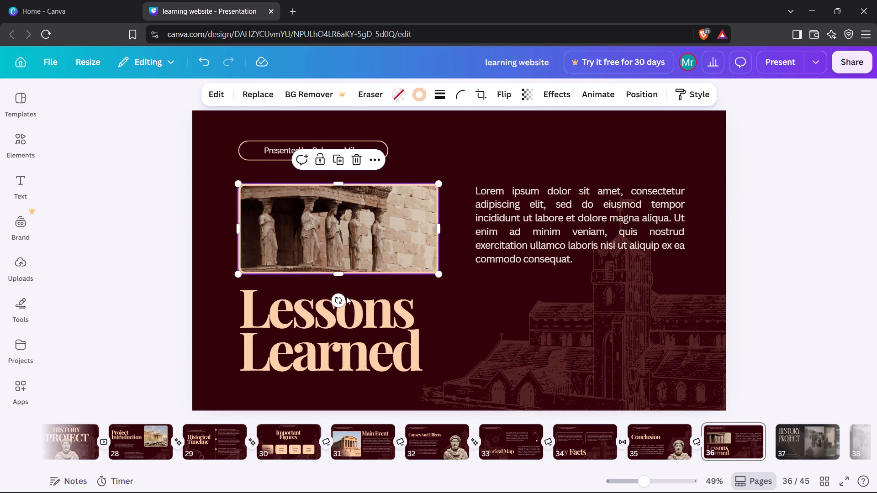
drag(339, 277, 344, 286)
drag(438, 236, 446, 234)
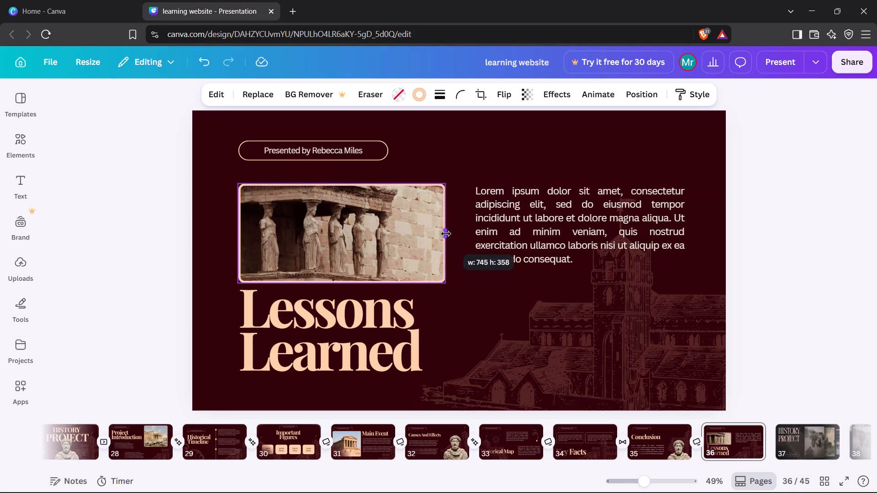
drag(446, 234, 452, 232)
click(317, 194)
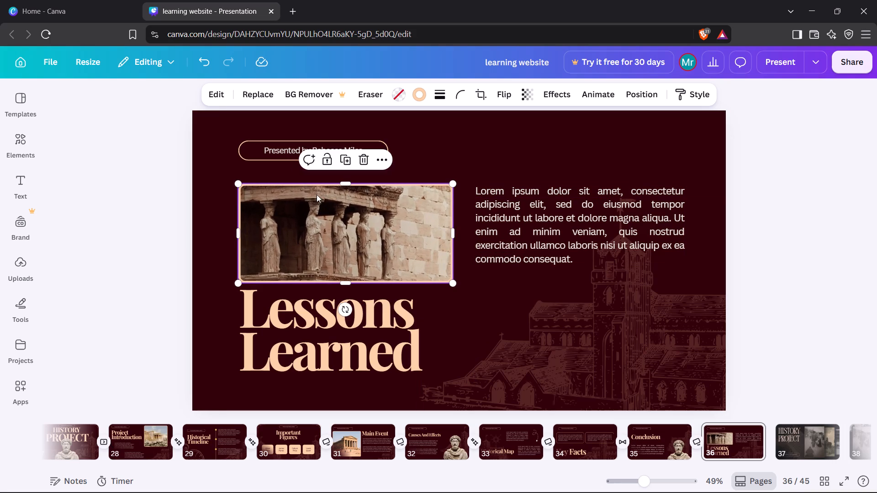
Apply the Corporate page animation to page 36.
click(453, 128)
click(484, 88)
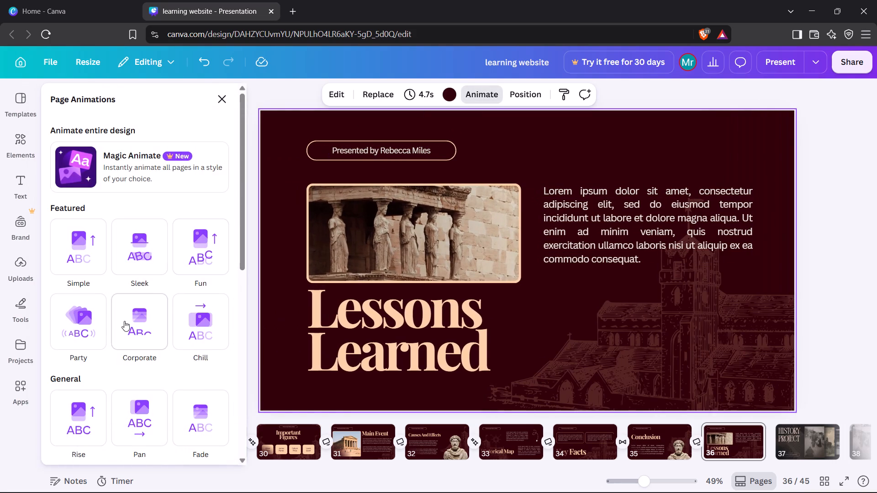
click(124, 321)
click(220, 99)
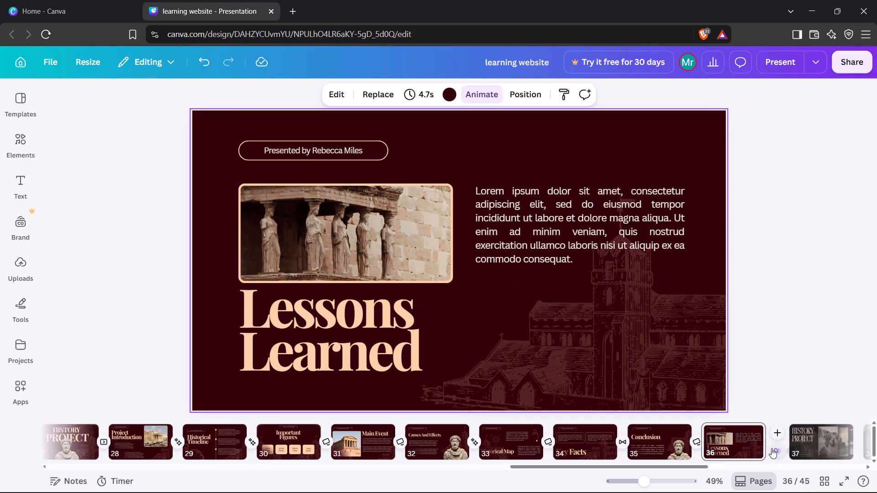
Try Color Wipe, and settle on a Line Wipe transition between pages 36 and 37.
click(771, 448)
click(139, 242)
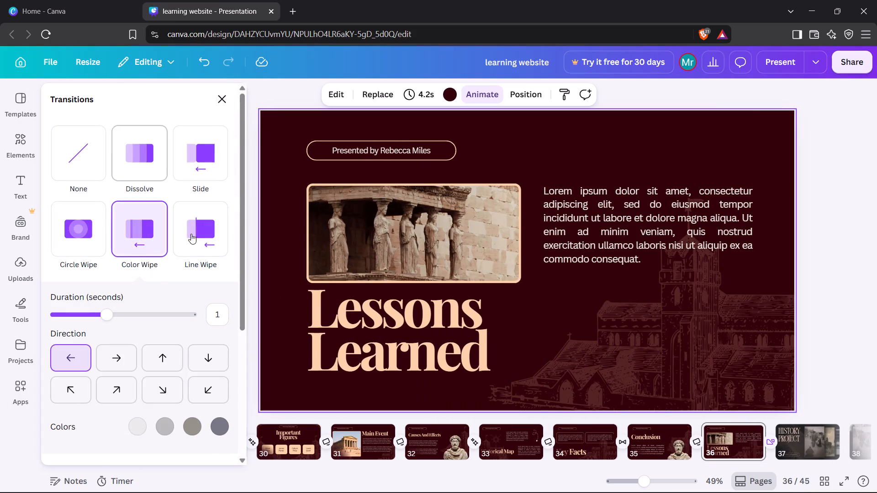
click(192, 234)
click(220, 100)
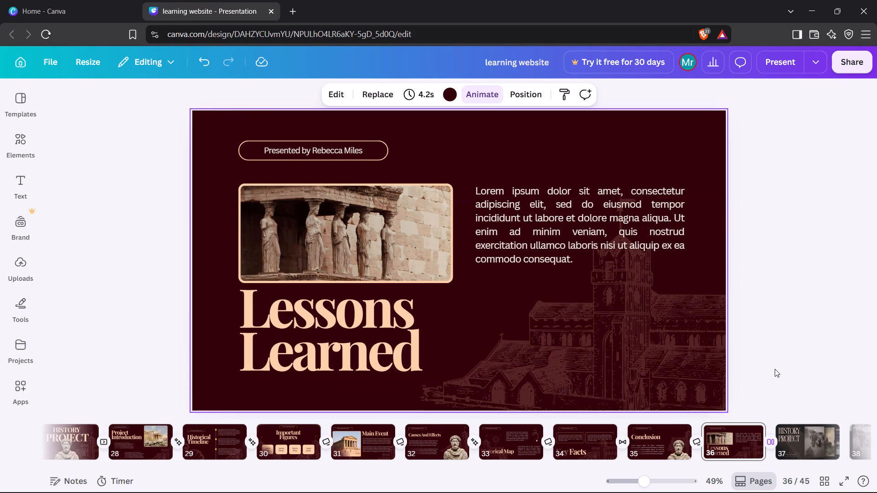
Look back through the restyled pages to page 28 and return to page 35, checking their layouts.
key(Left)
key(Left)
key(Left)
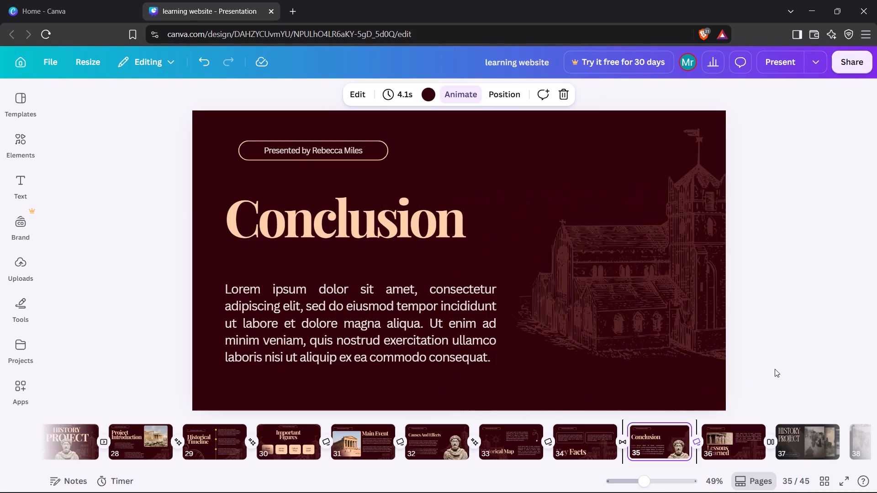
key(Left)
key(Left)
key(Left)
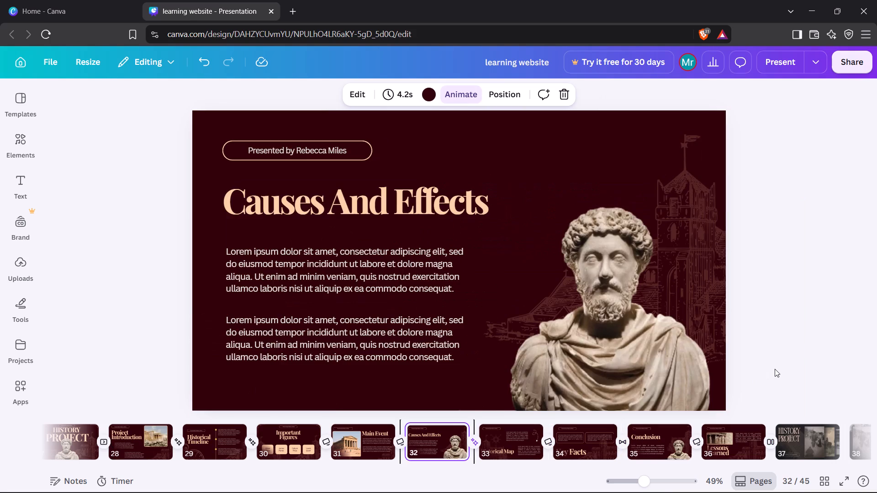
key(Left)
key(Left)
key(Left)
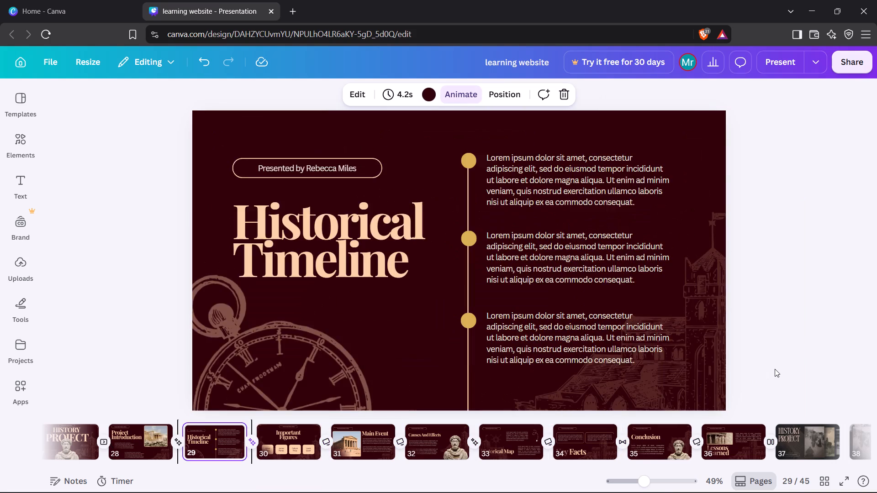
key(Left)
key(Right)
key(Right)
key(Right)
key(Right)
key(Right)
key(Right)
key(Right)
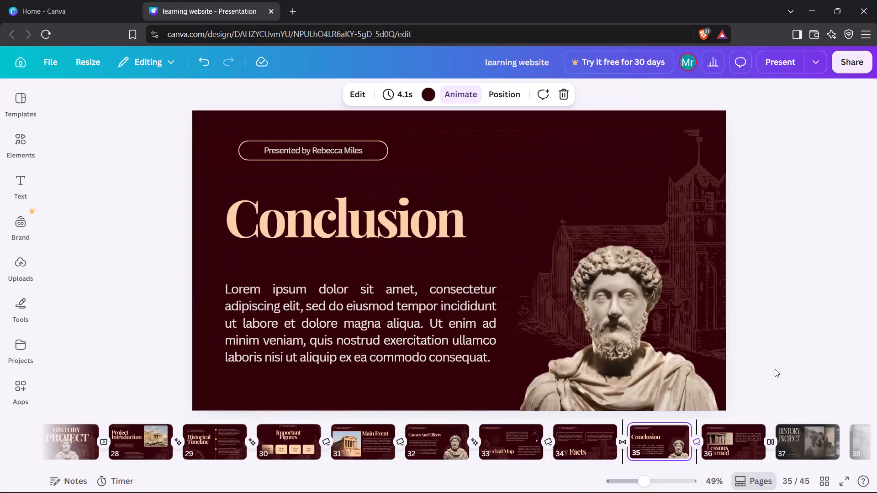
On page 37, move the walking-couple photo and the horse-rider photo behind it closer to the "HISTORY PROJECT" title.
key(Right)
key(Right)
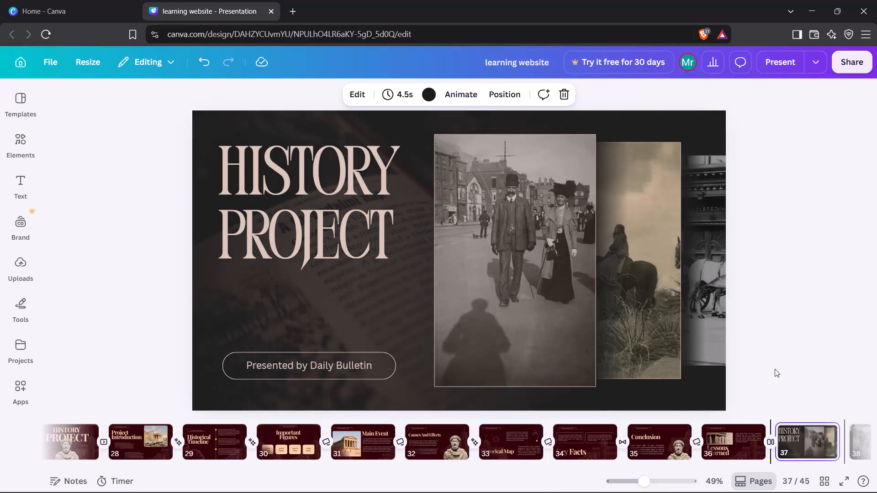
click(531, 266)
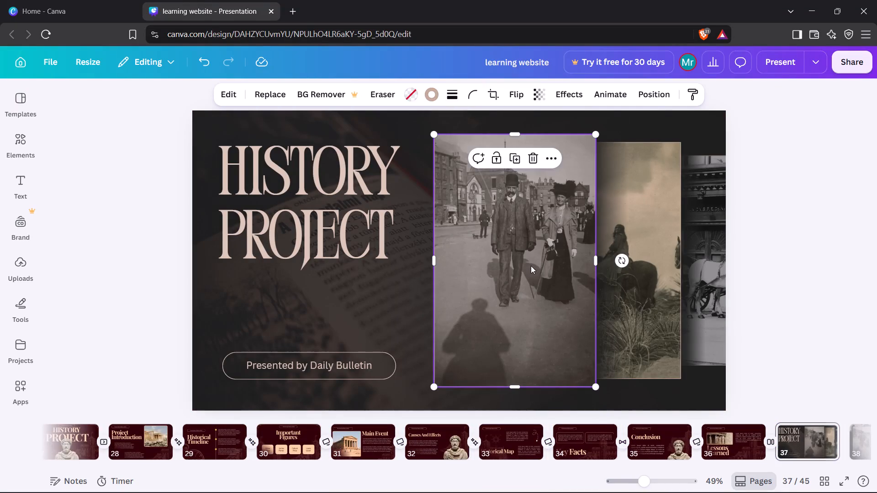
drag(530, 265, 511, 254)
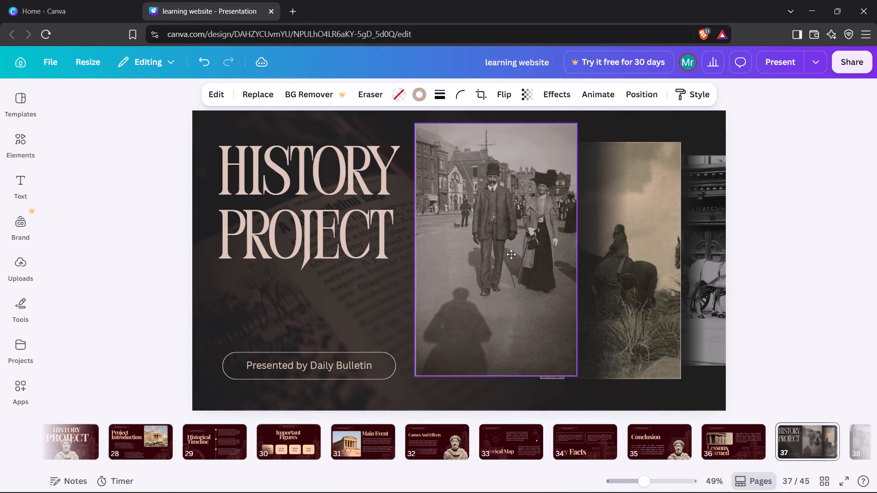
drag(511, 254, 508, 264)
drag(641, 253, 651, 254)
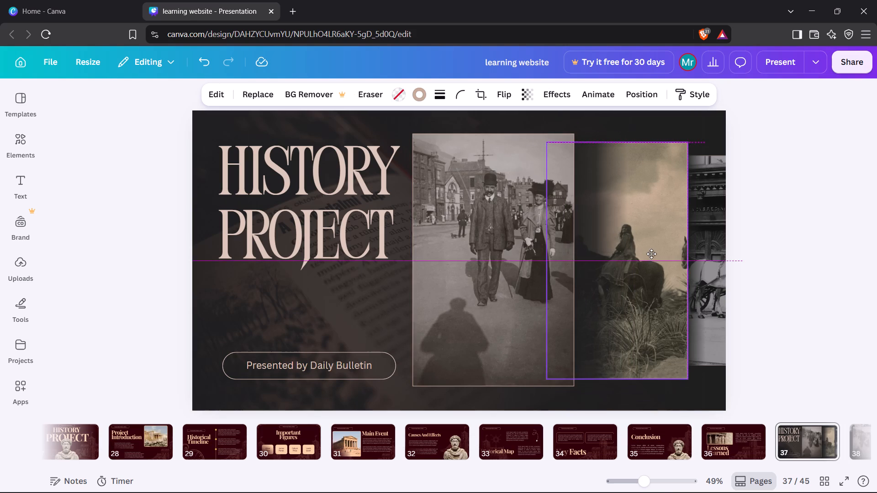
drag(651, 254, 650, 254)
drag(665, 261, 650, 262)
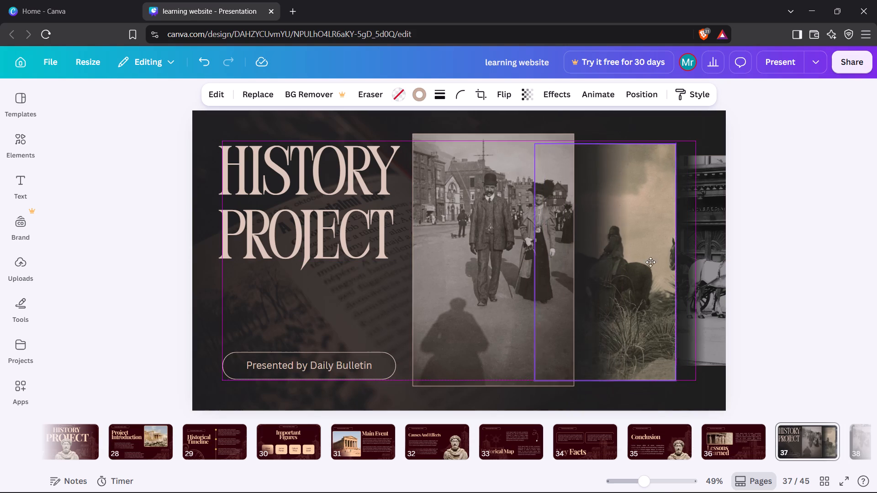
drag(650, 262, 643, 261)
Narrow the dark gradient strip covering the inner edge of the horse-carriage photo to under half its width.
double_click(697, 262)
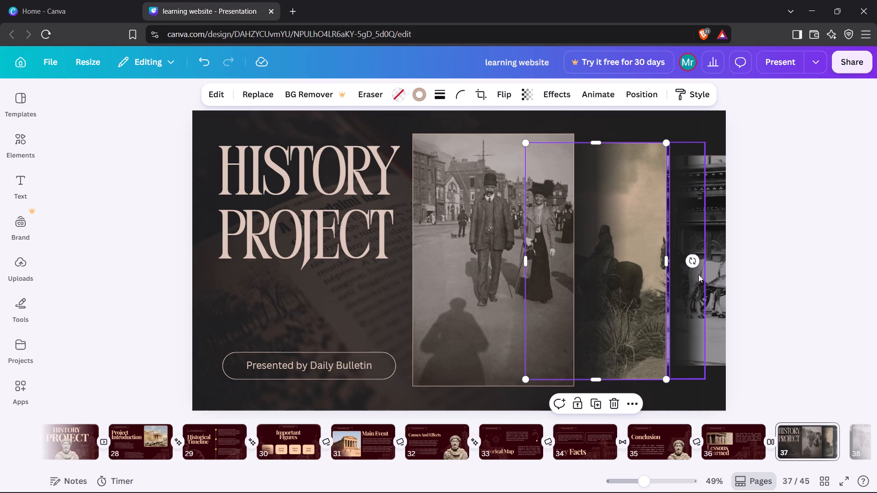
click(704, 290)
drag(707, 290, 708, 290)
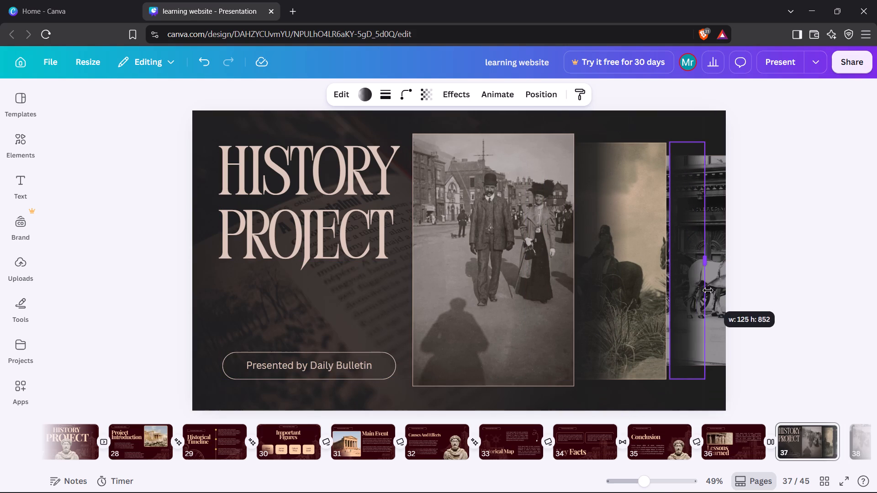
drag(708, 290, 688, 285)
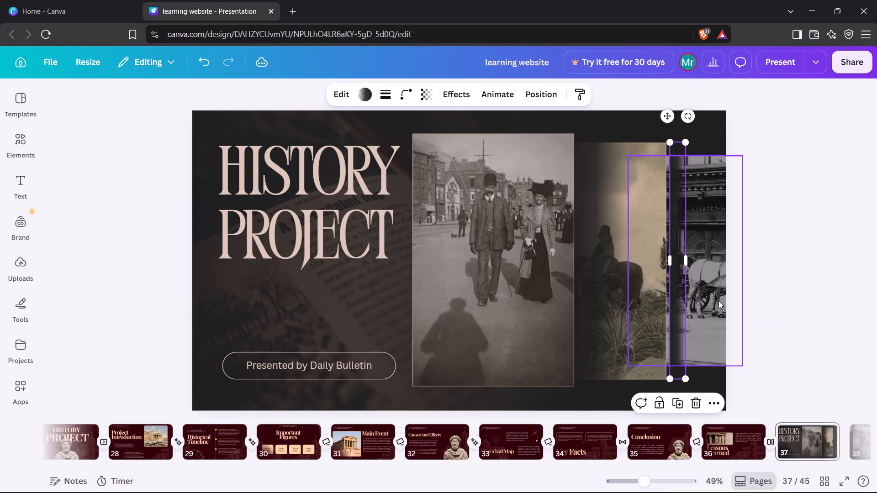
Move the horse-carriage photo slightly lower and fully inside the slide, and extend its top edge upward.
click(719, 301)
drag(718, 301, 703, 304)
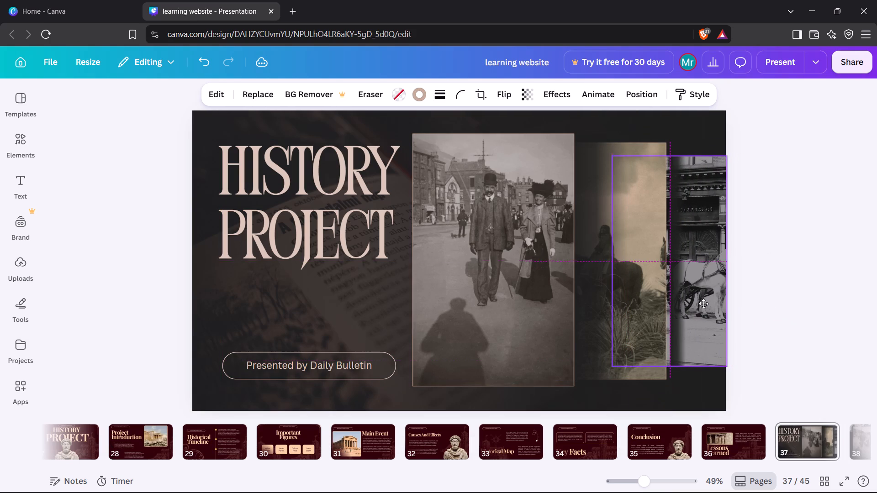
drag(703, 304, 703, 305)
drag(711, 300, 711, 299)
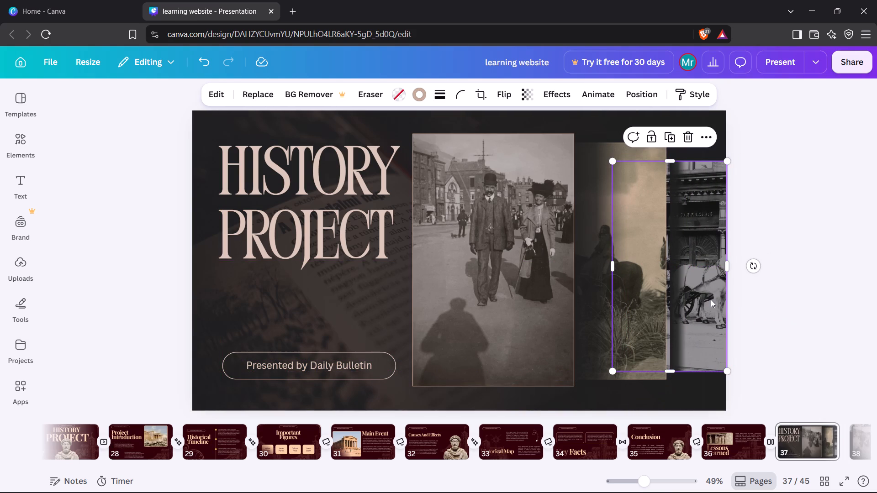
drag(711, 299, 707, 299)
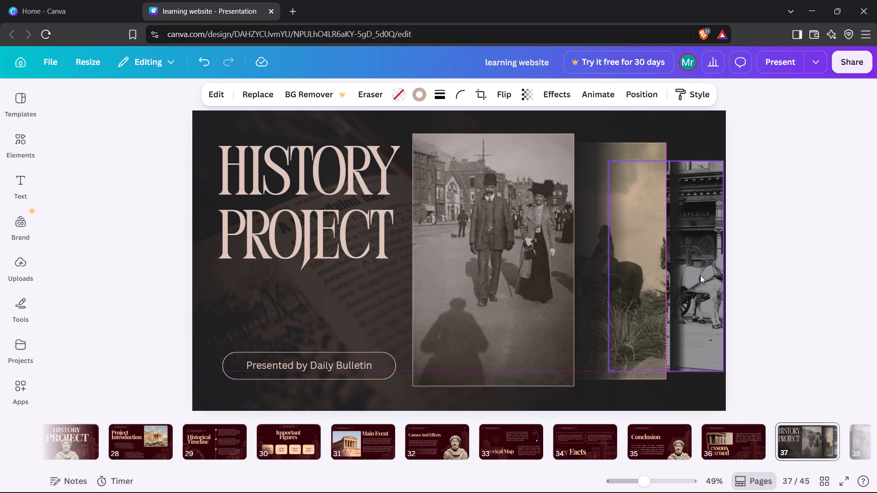
click(591, 124)
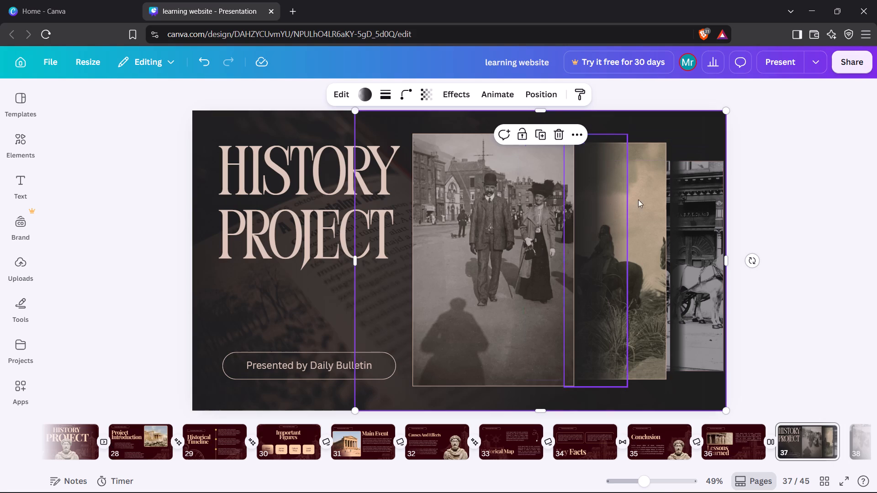
click(697, 254)
click(668, 157)
drag(668, 157, 668, 149)
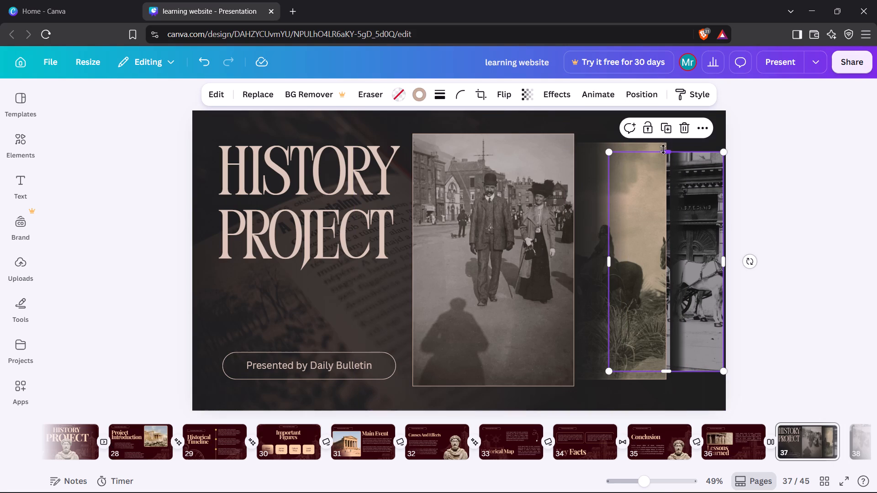
Move the title word "PROJECT" slightly lower, keeping its left side aligned with "HISTORY".
click(592, 131)
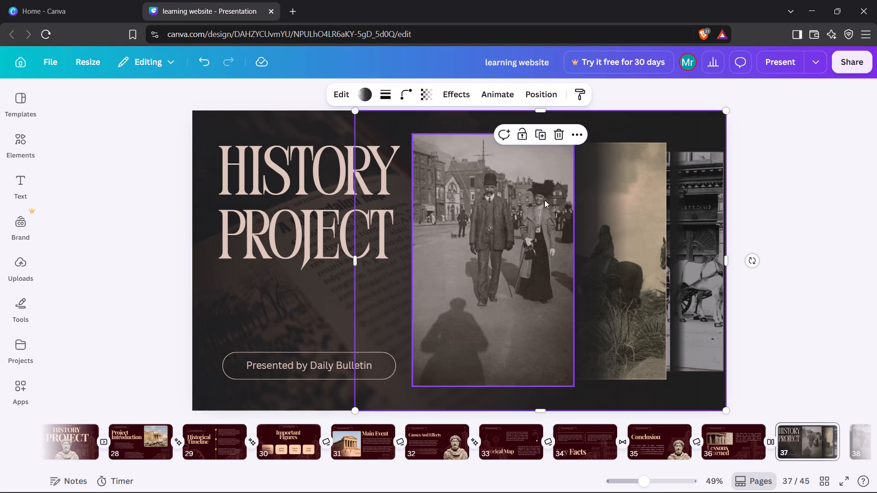
click(364, 217)
drag(351, 245, 346, 266)
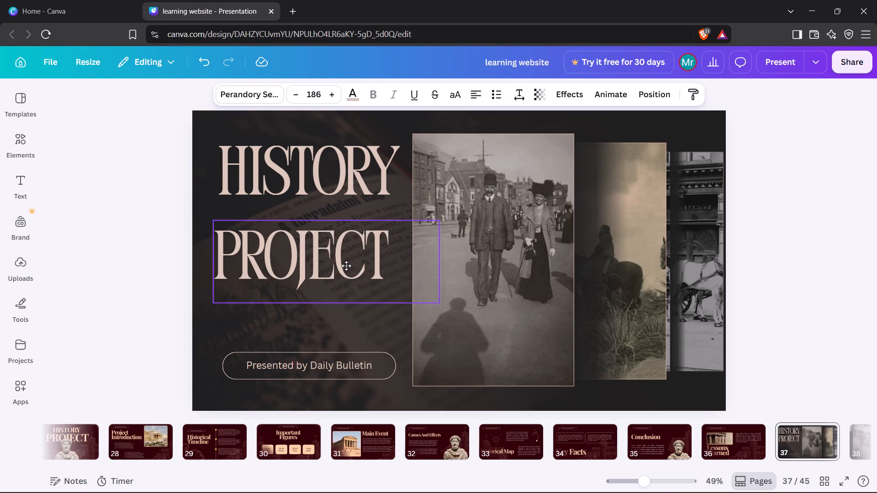
drag(346, 266, 350, 252)
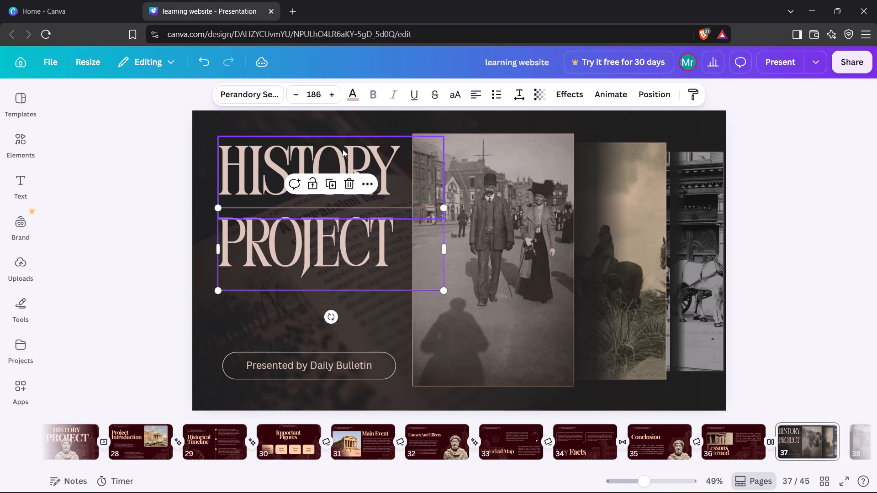
On page 37, move the title word "HISTORY" slightly lower, closer to "PROJECT", keeping their left sides aligned.
drag(343, 149, 346, 150)
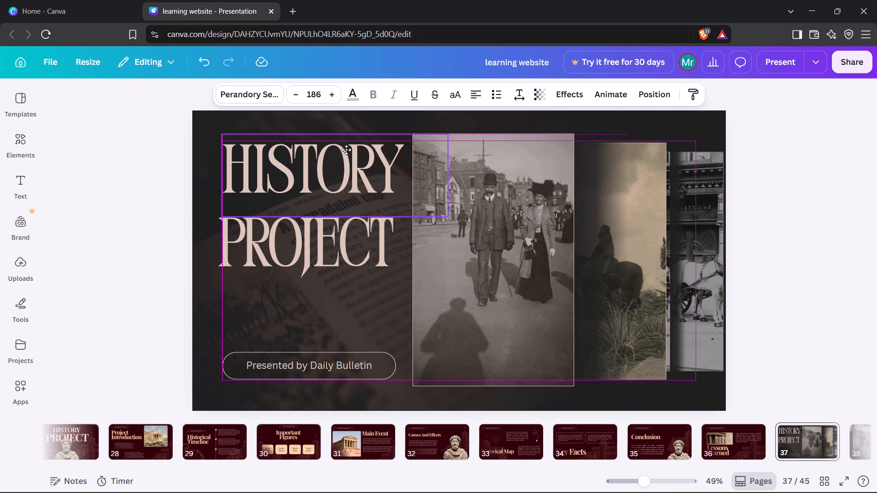
drag(346, 150, 342, 153)
Extend the rounded outline around "Presented by Daily Bulletin" upward to a height of about 132 and recentre the text inside it.
drag(312, 351, 299, 353)
click(299, 353)
drag(307, 351, 307, 343)
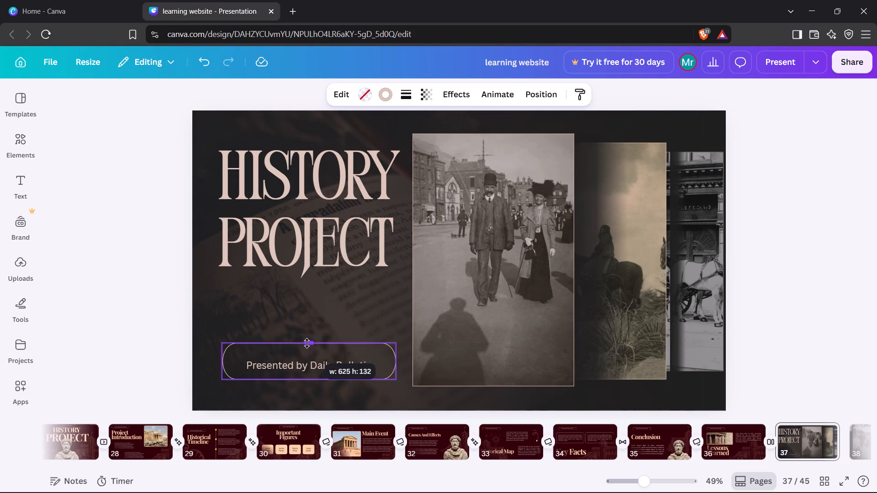
drag(307, 343, 306, 343)
drag(308, 365, 308, 360)
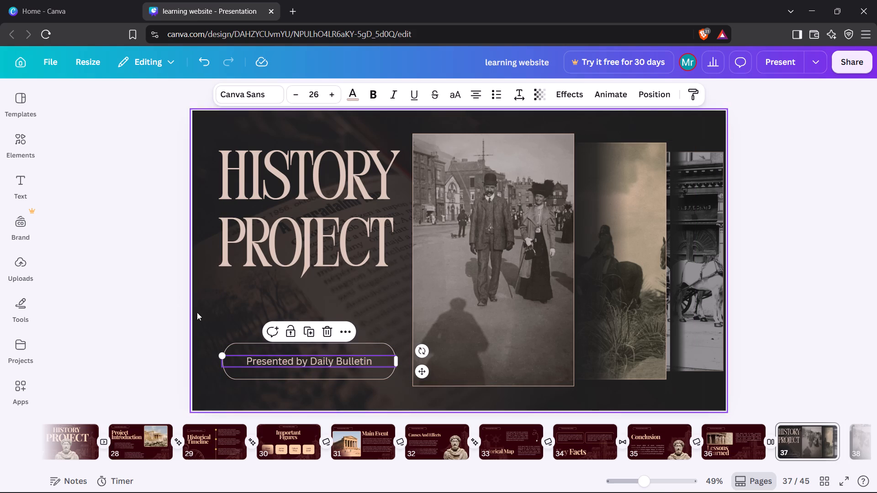
click(164, 299)
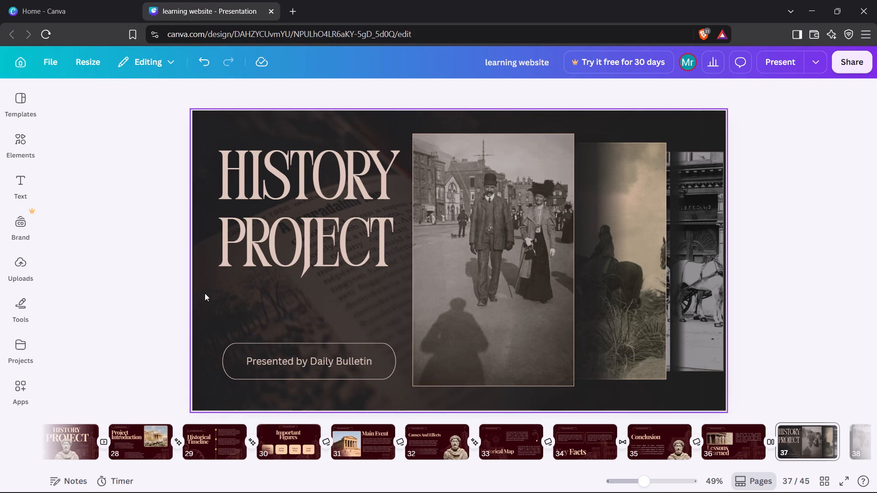
Apply the Sleek page animation to page 37.
click(389, 316)
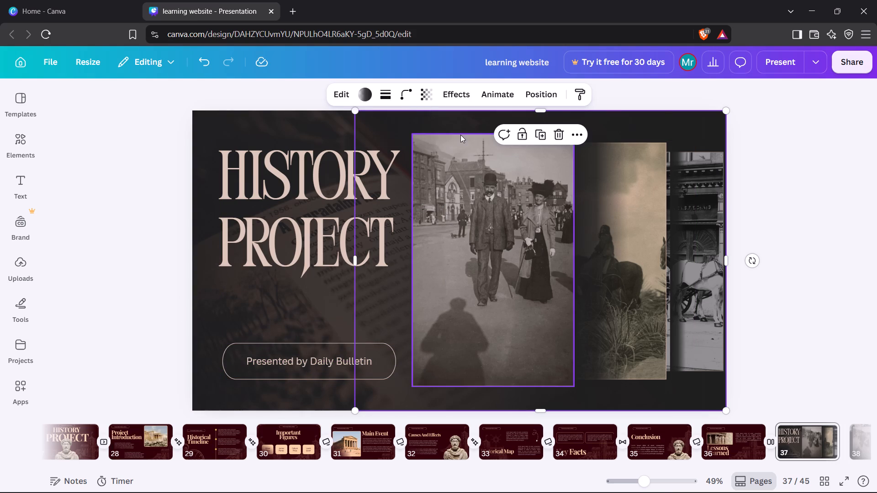
click(462, 118)
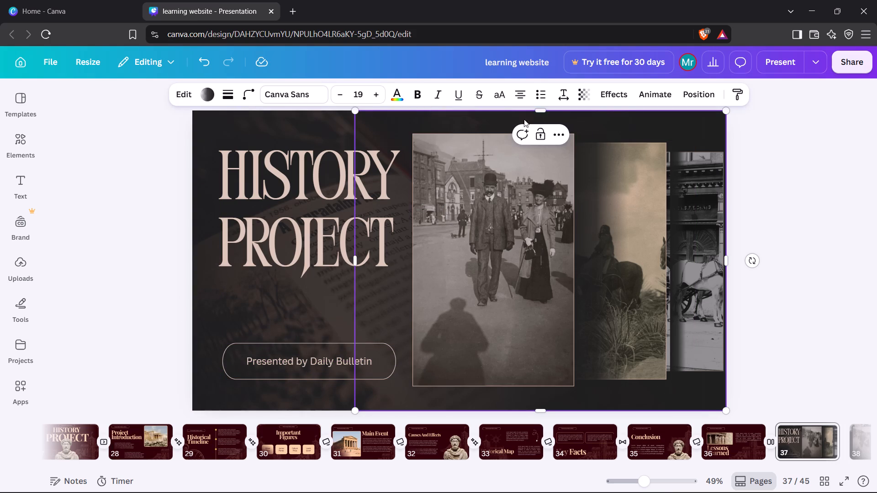
click(337, 114)
click(555, 99)
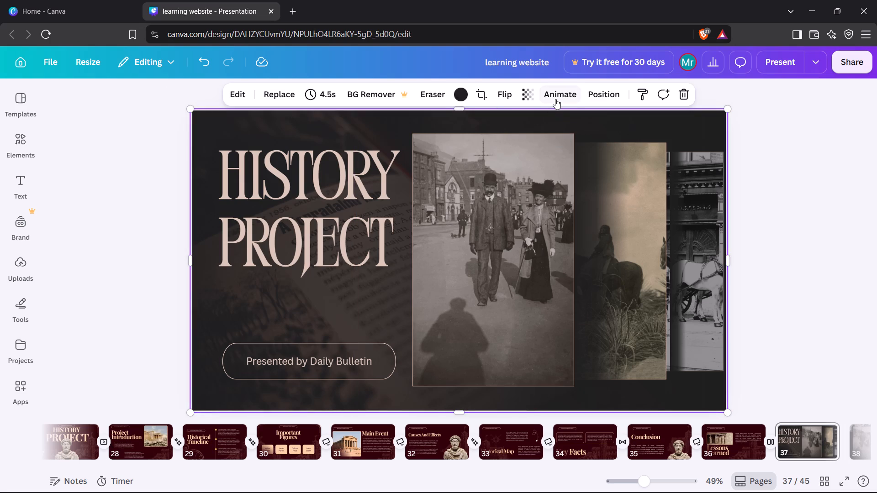
click(126, 276)
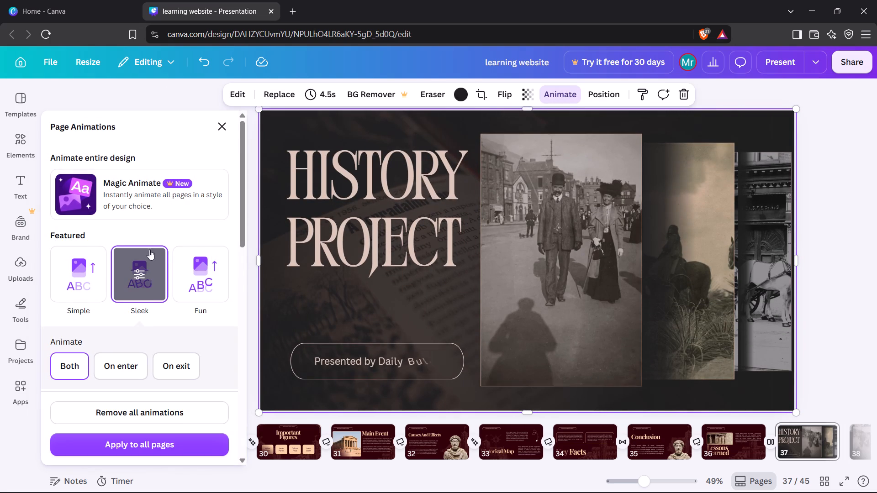
click(221, 126)
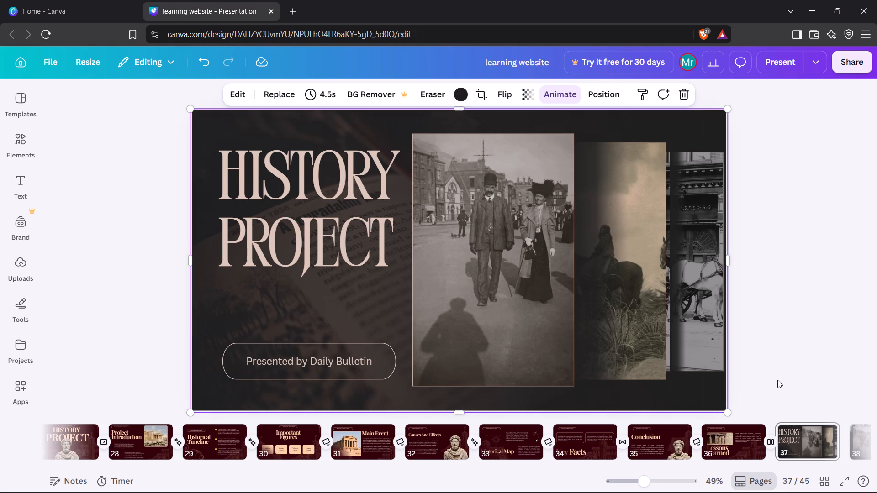
Add the Match & Move transition after pages 37 and 38.
key(Right)
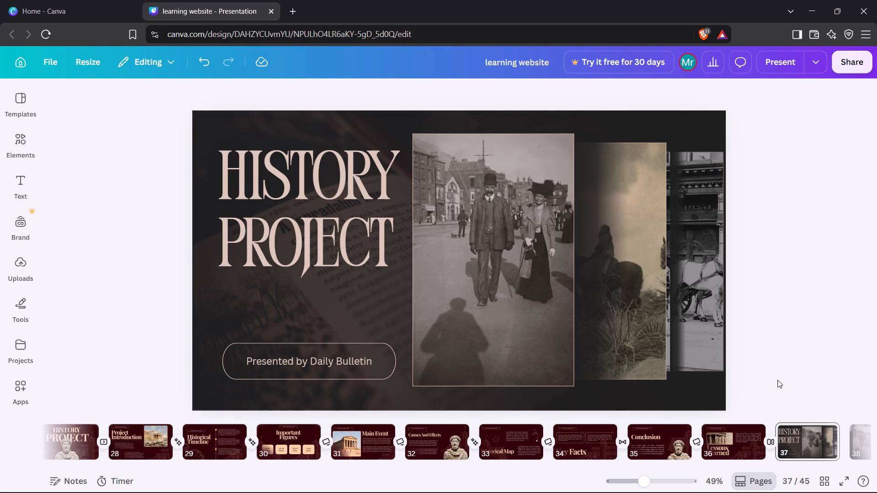
key(Right)
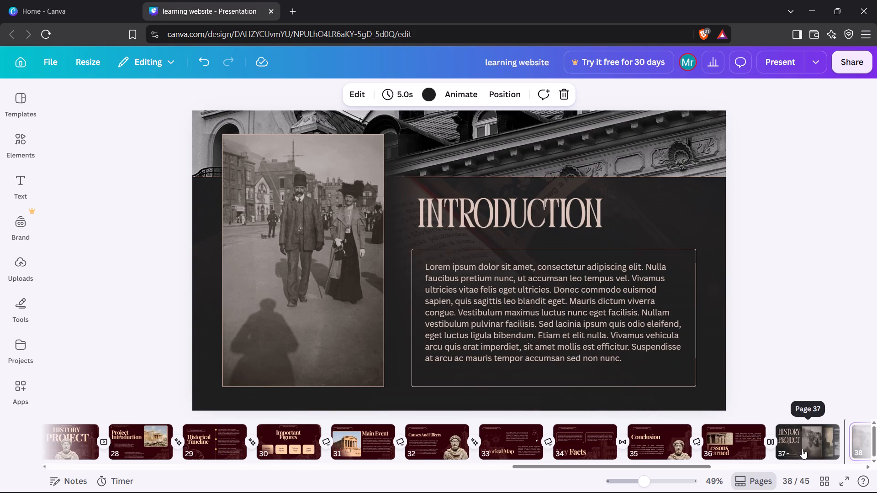
scroll(802, 449, left, 4)
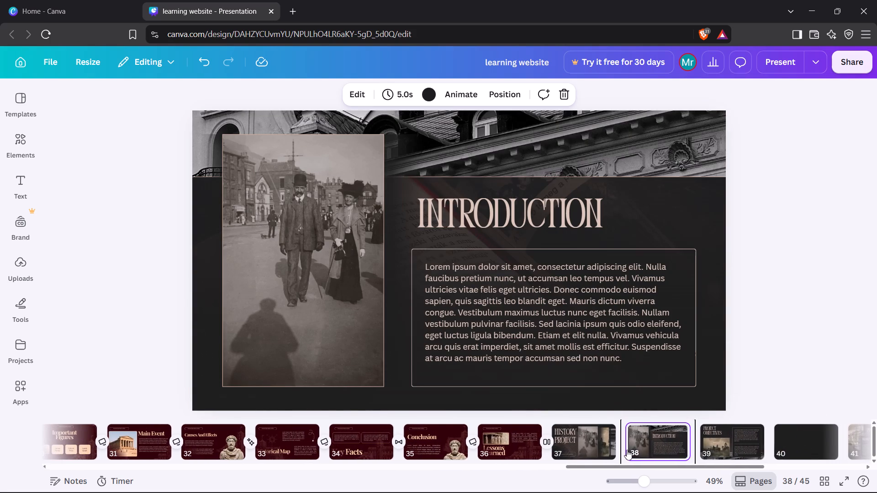
click(620, 449)
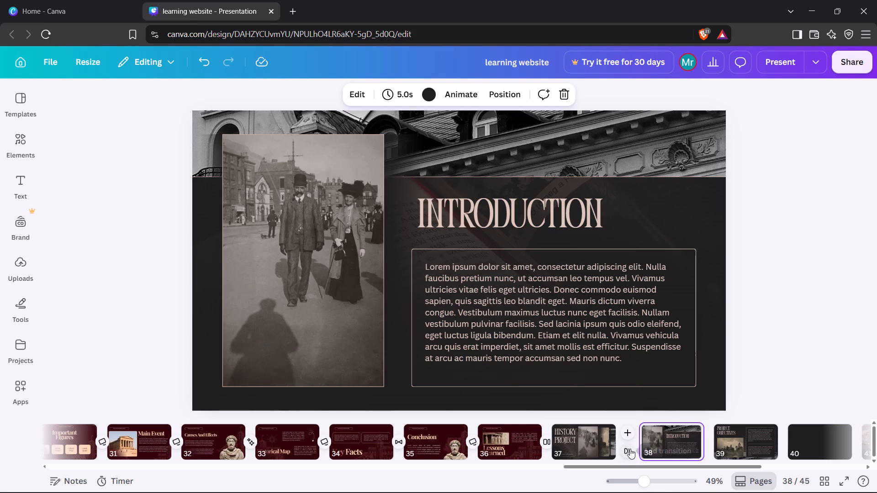
click(630, 449)
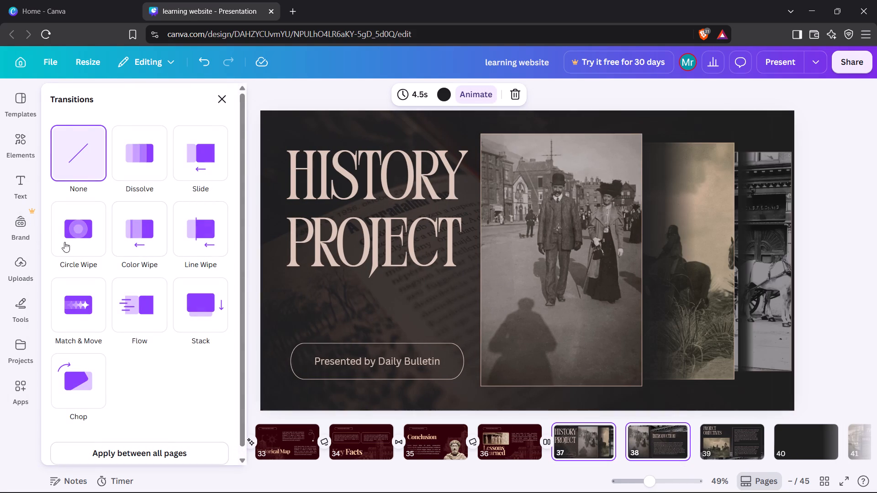
click(85, 316)
click(226, 107)
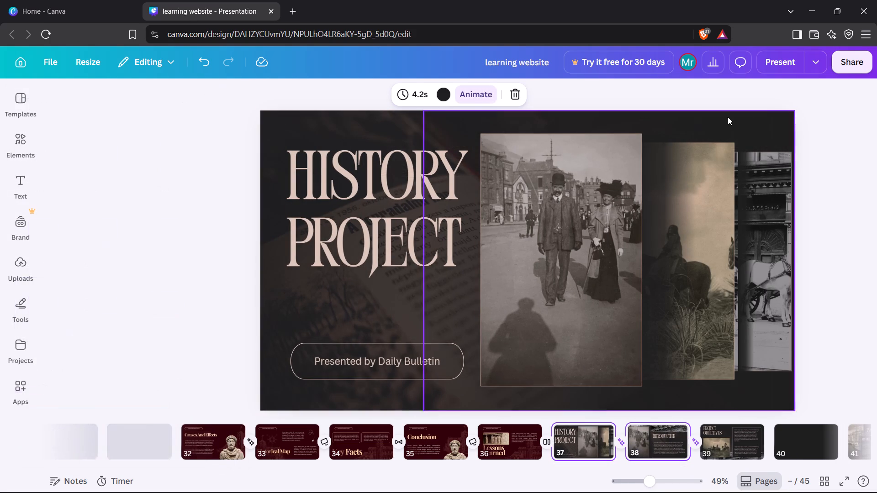
On page 39, move the horse-riders photo slightly closer to the slide's left edge at the same height.
click(726, 447)
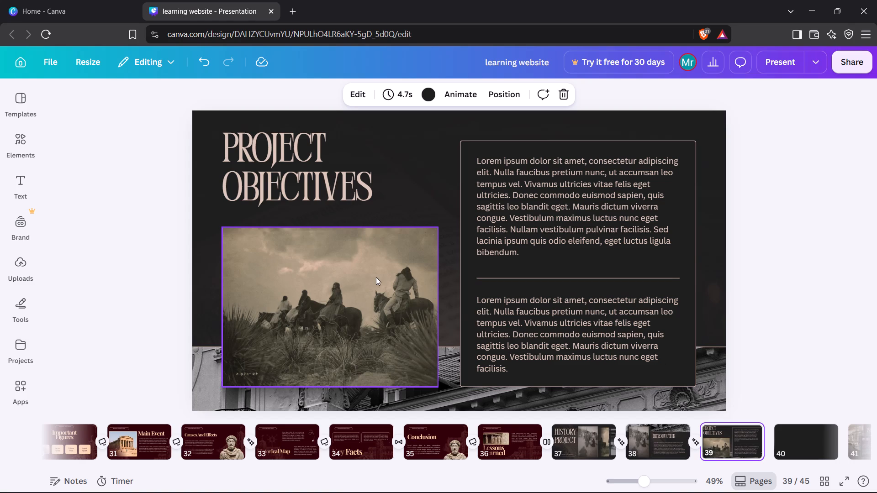
drag(337, 284, 324, 285)
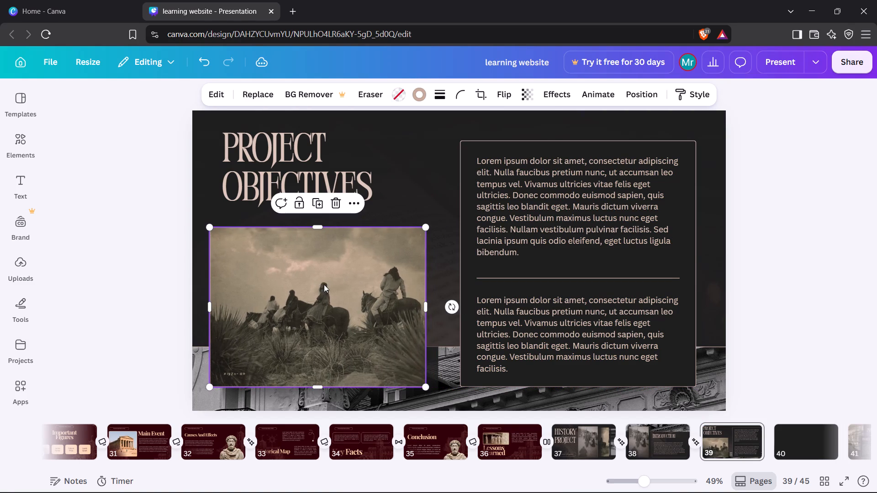
Extend the building photo strip along the slide's bottom edge slightly upward.
click(452, 396)
drag(458, 346, 460, 337)
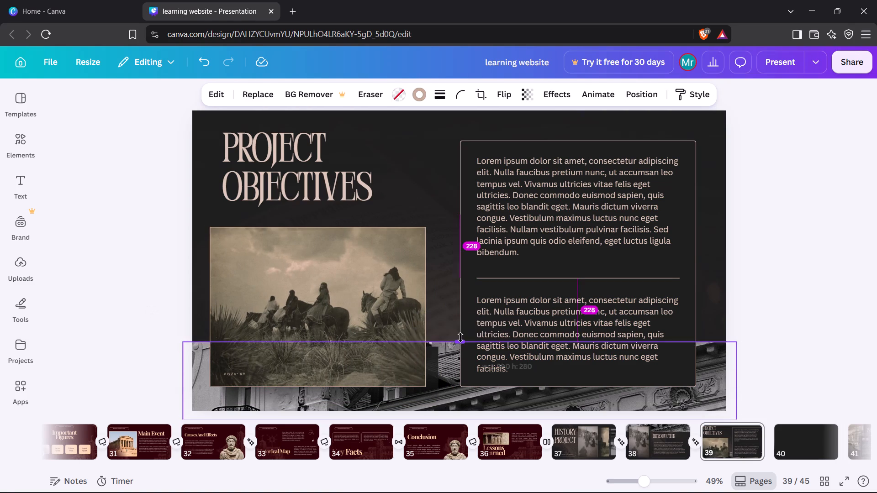
drag(460, 337, 462, 310)
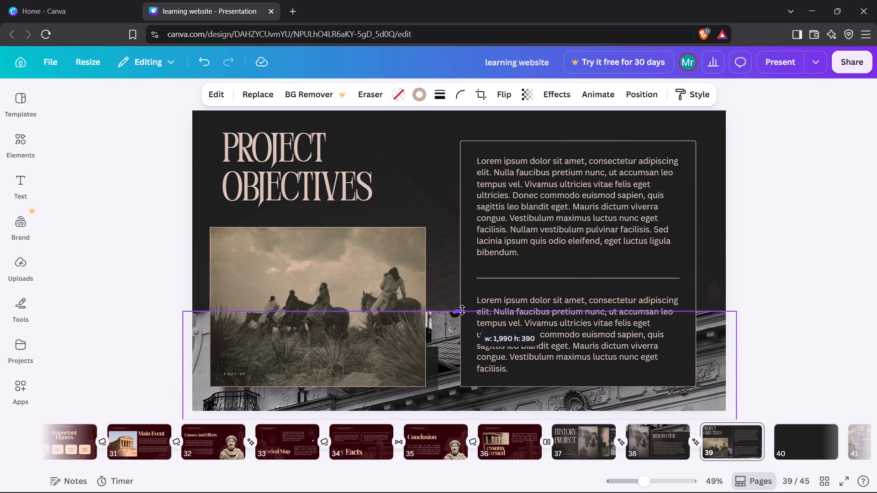
drag(462, 310, 460, 325)
click(587, 273)
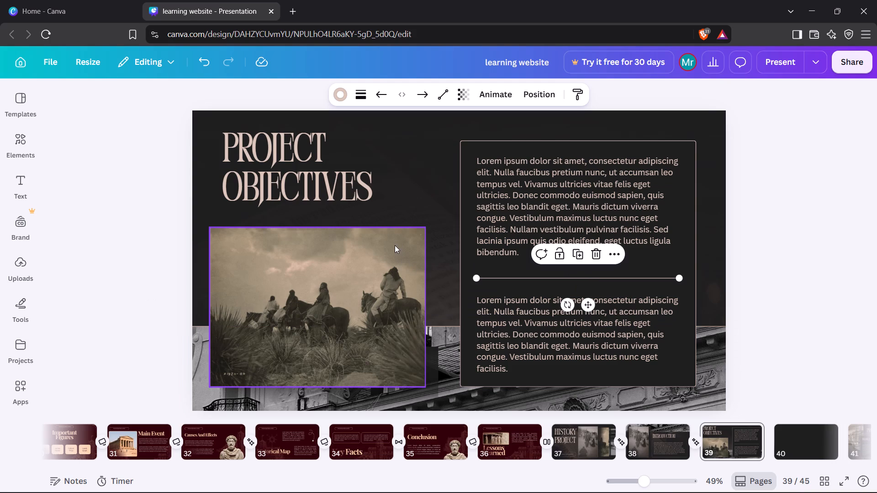
Widen the horse-riders photo slightly toward the text box, keeping its left edge in place.
click(397, 233)
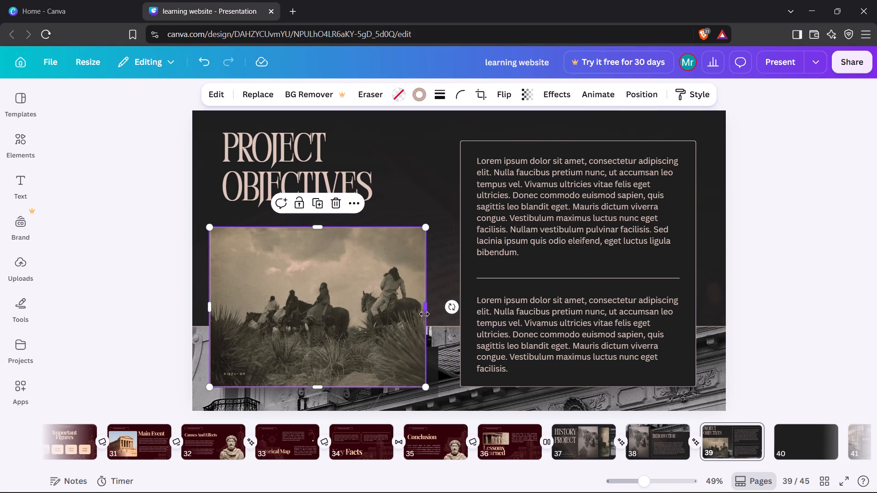
drag(426, 308, 442, 304)
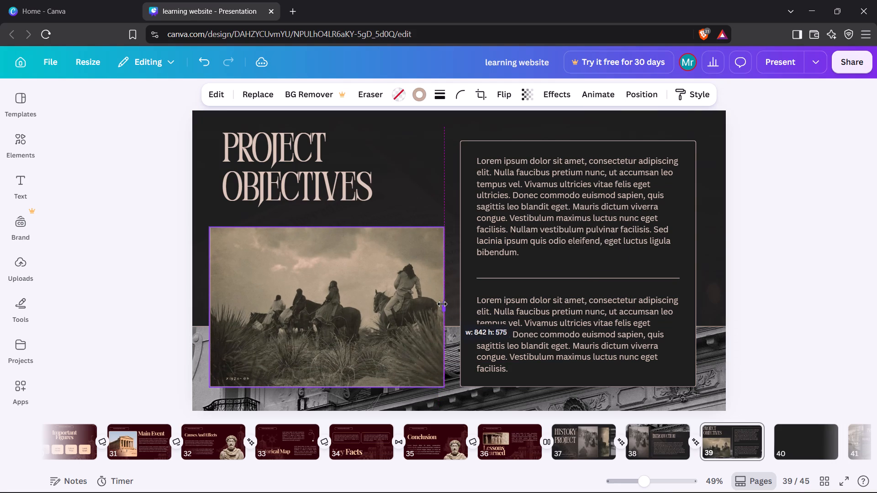
drag(442, 304, 440, 304)
Move the "PROJECT OBJECTIVES" title leftward so it starts near the left edge of the horse-riders photo.
click(380, 159)
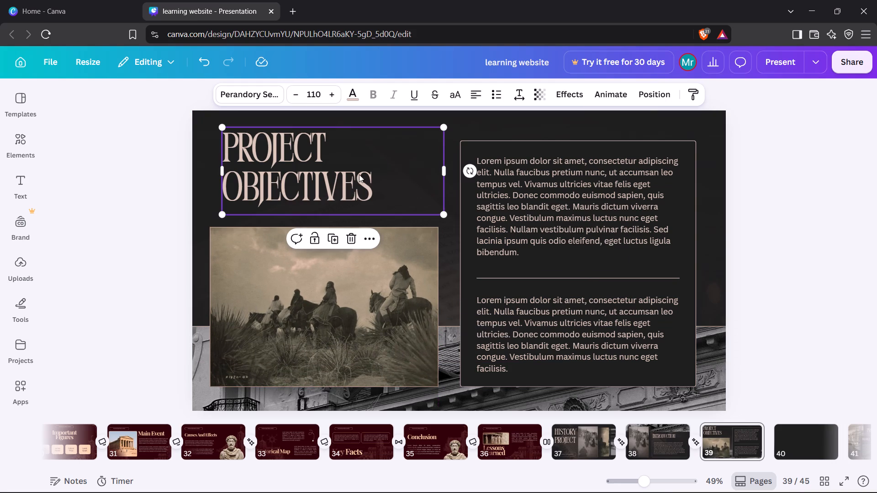
drag(240, 168, 228, 168)
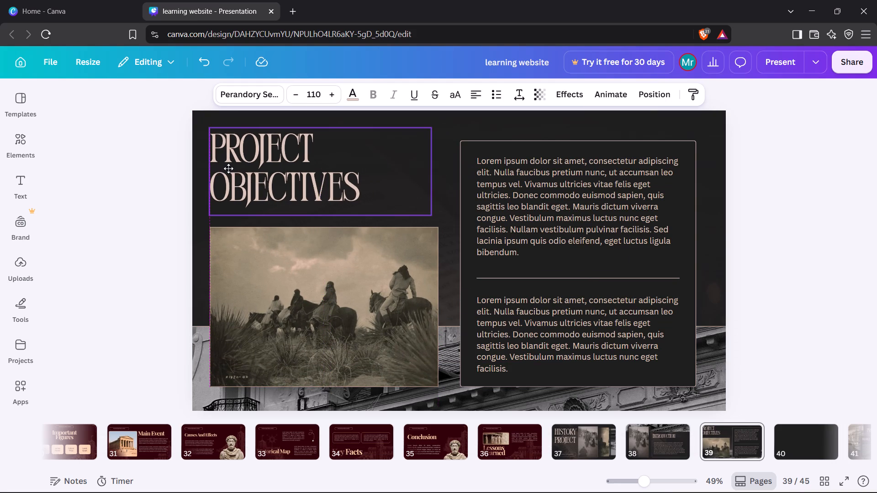
drag(228, 168, 230, 168)
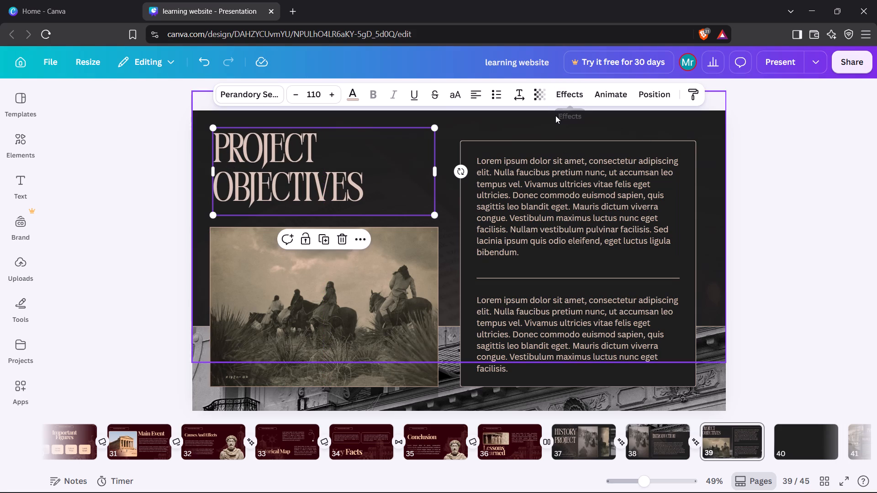
Apply the Fade animation to the dark gradient shape covering page 39's background.
click(555, 117)
click(507, 99)
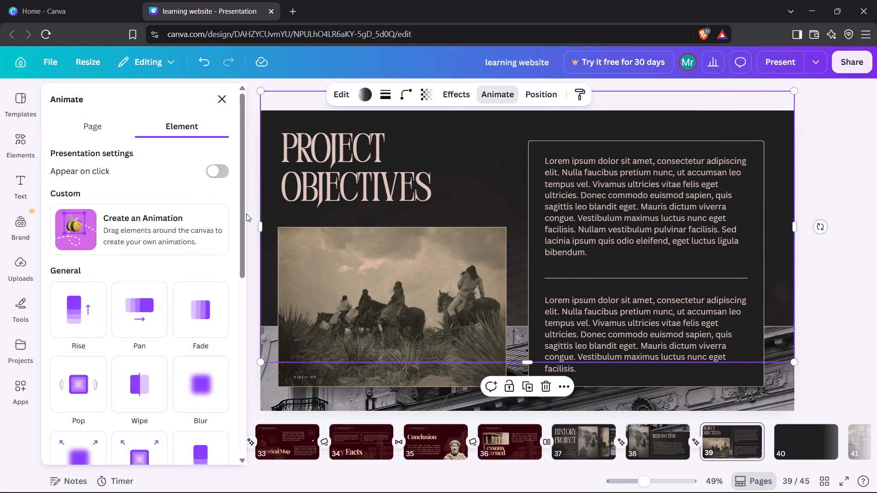
click(192, 319)
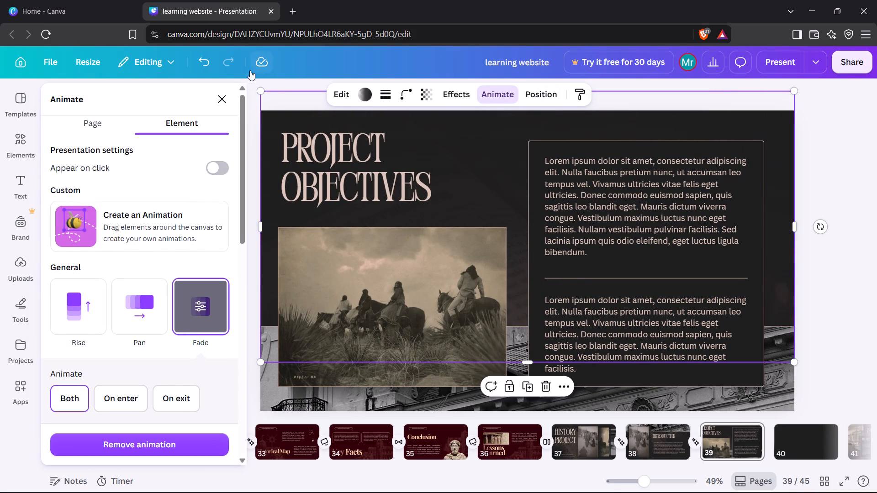
click(226, 100)
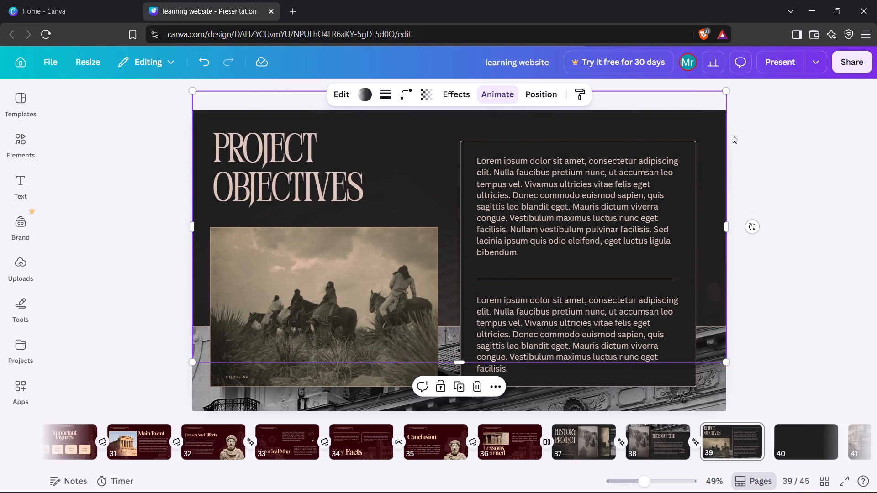
click(754, 131)
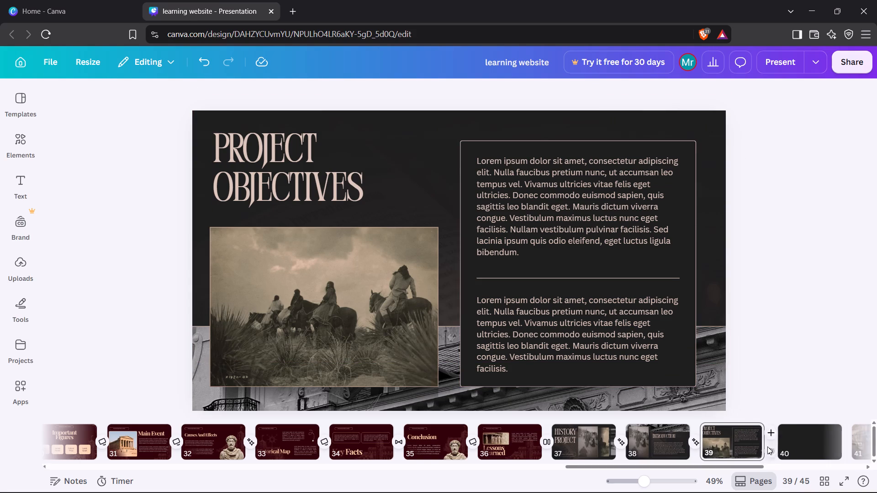
Add a Circle Wipe transition between pages 39 and 40.
click(770, 451)
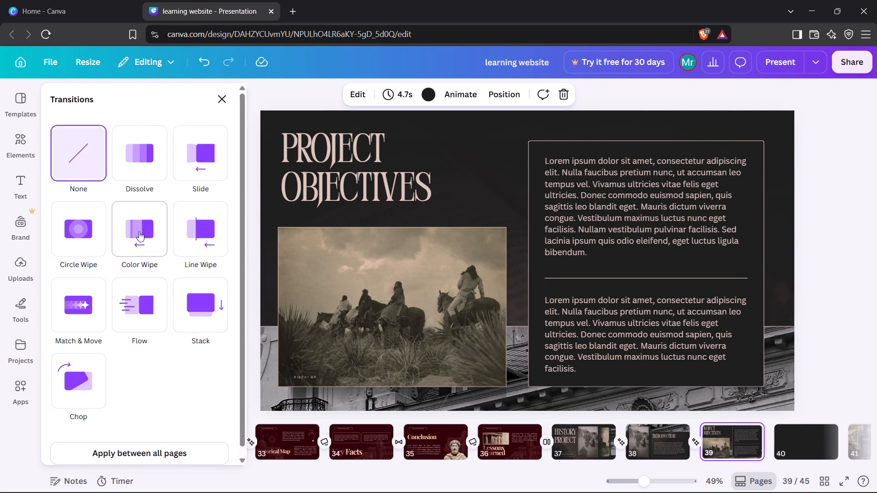
click(138, 229)
click(78, 220)
click(224, 99)
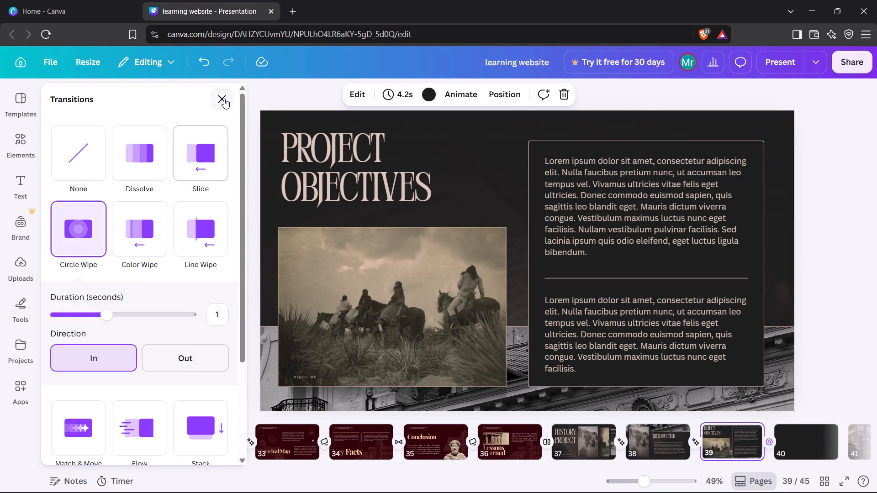
click(776, 326)
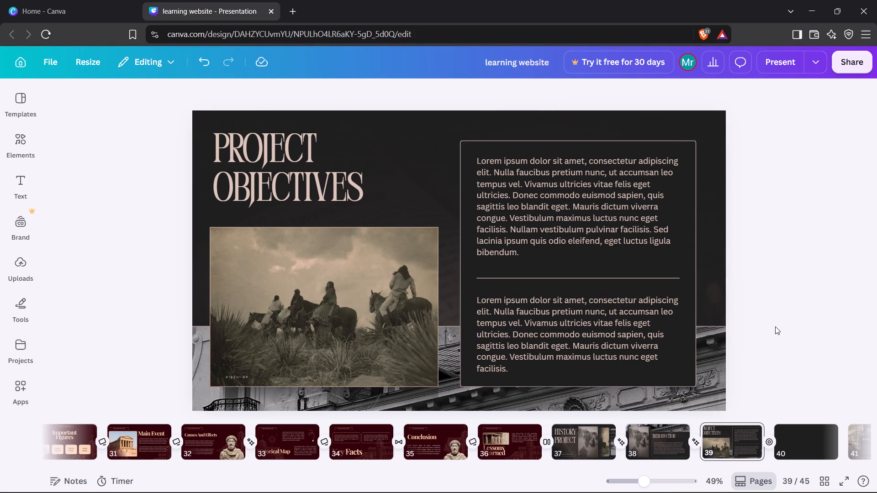
Delete the blank page 40.
key(Right)
click(428, 262)
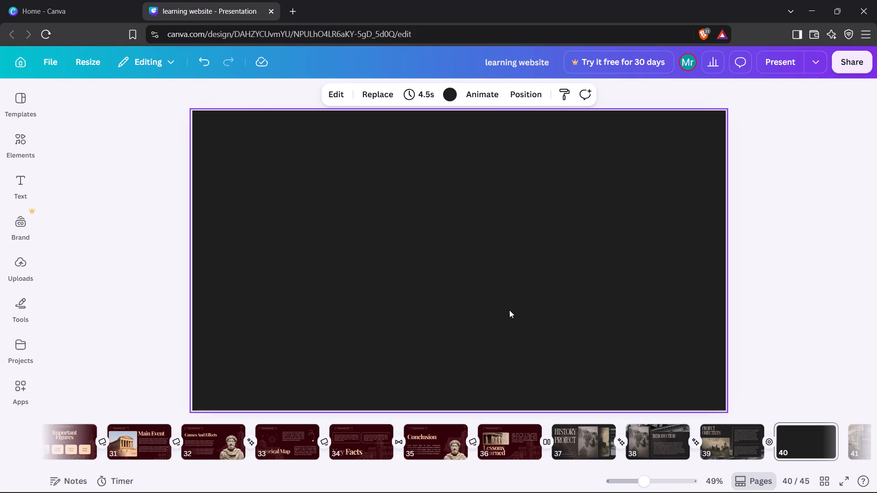
click(829, 433)
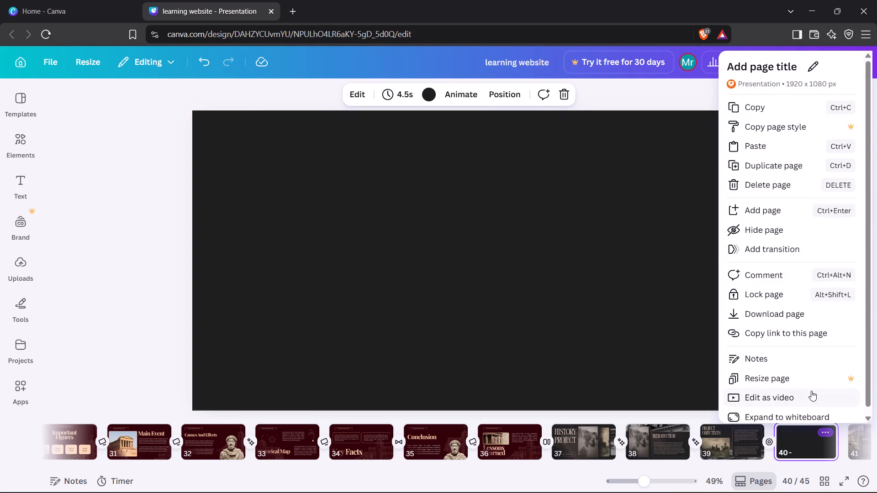
click(767, 189)
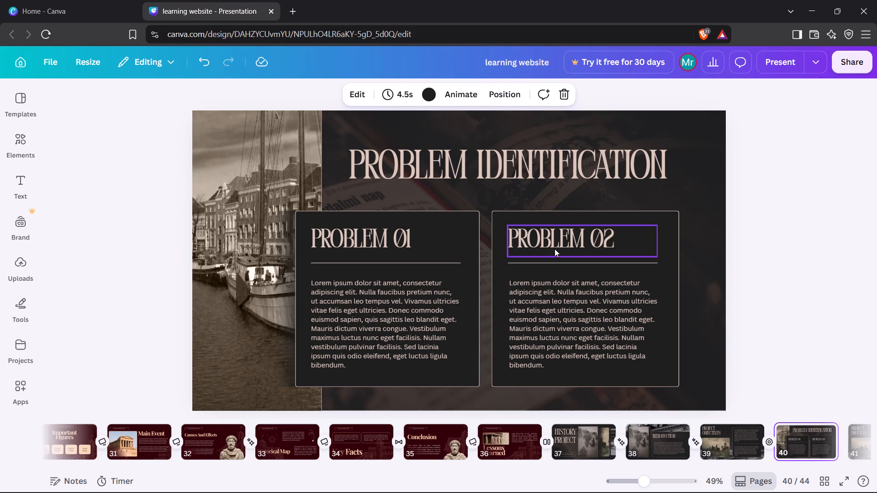
Move the canal-boat photo on page 40 rightward so its left edge lines up with the page edge.
click(238, 241)
drag(238, 241, 251, 239)
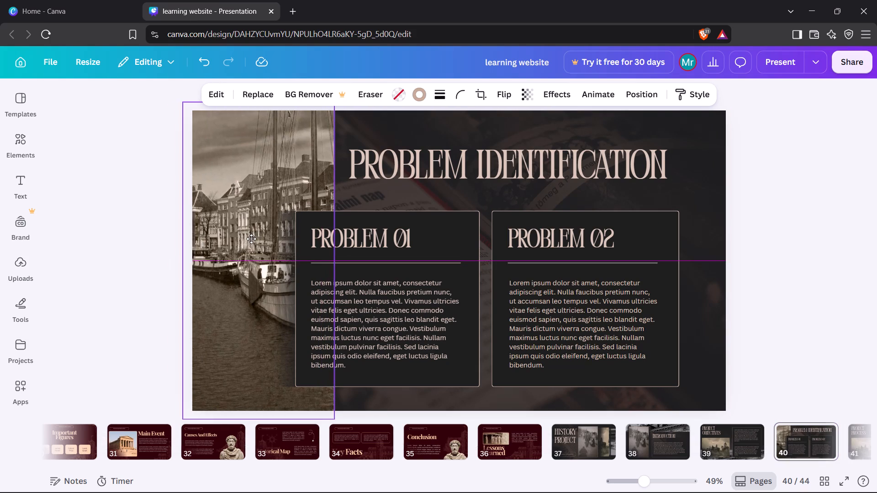
drag(251, 239, 260, 238)
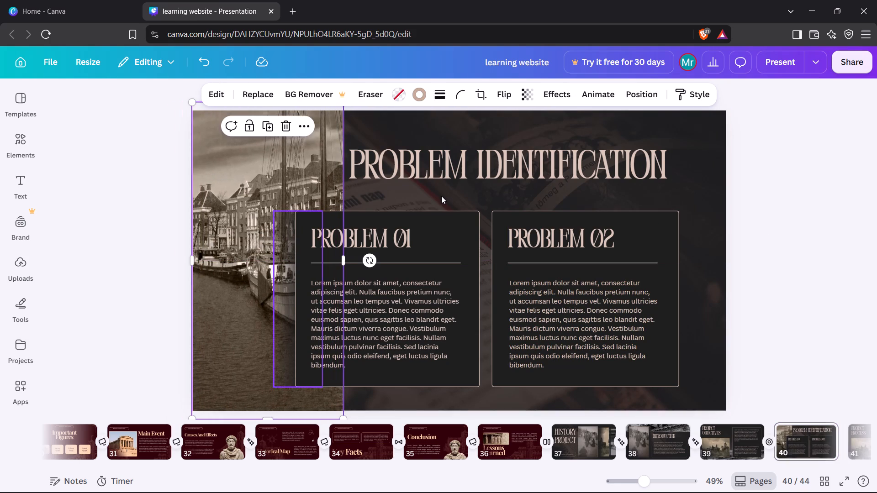
Shift the "PROBLEM IDENTIFICATION" title slightly up and rightward, clear of the canal-boat photo.
click(442, 195)
drag(466, 177, 474, 175)
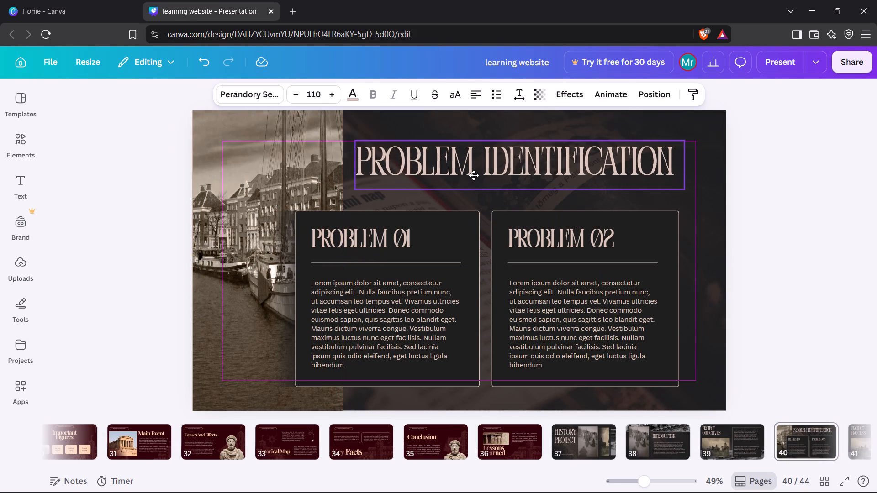
drag(474, 175, 477, 175)
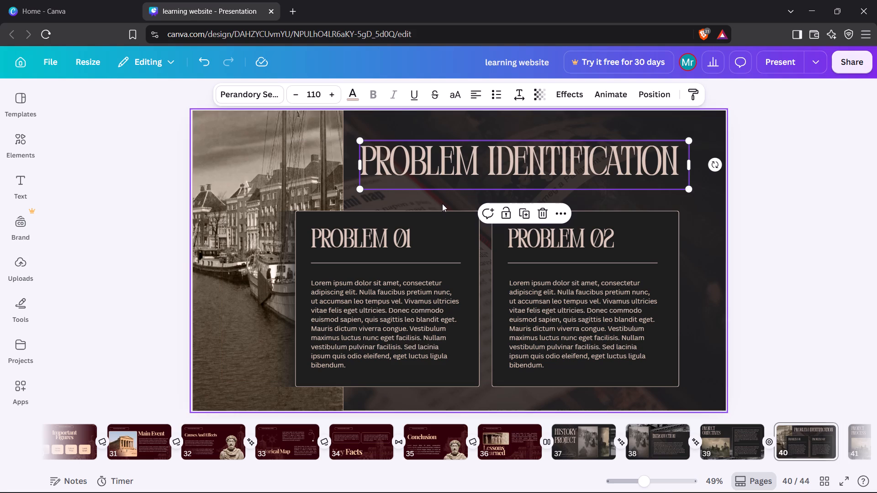
Apply the Fun page animation to page 40.
click(443, 199)
click(554, 102)
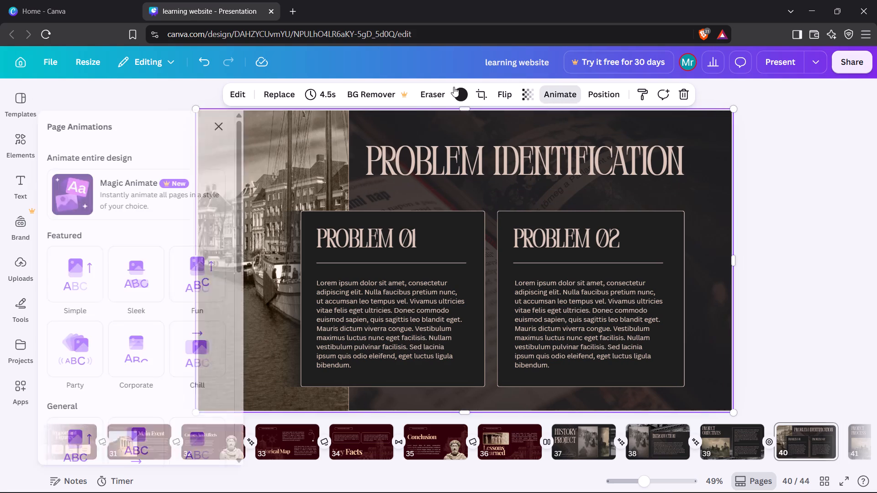
click(195, 296)
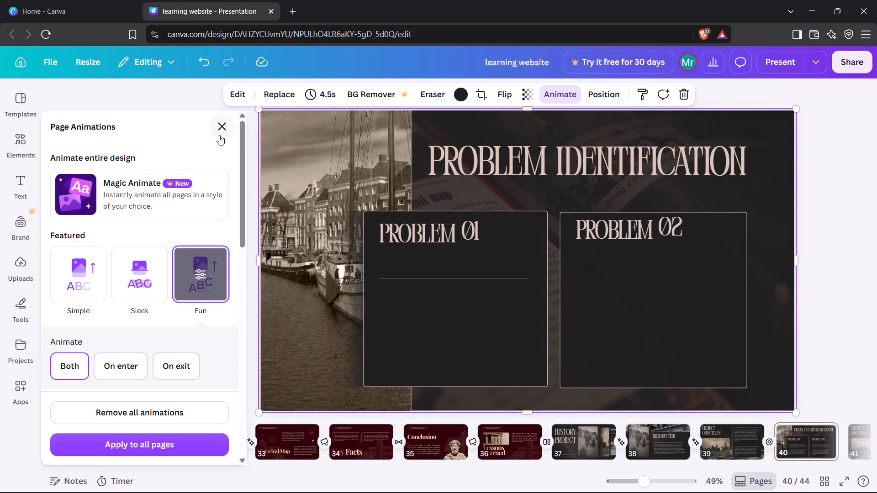
click(219, 135)
Raise the transparency value of page 40's background photo to roughly half so the image shows more strongly.
click(529, 105)
click(528, 100)
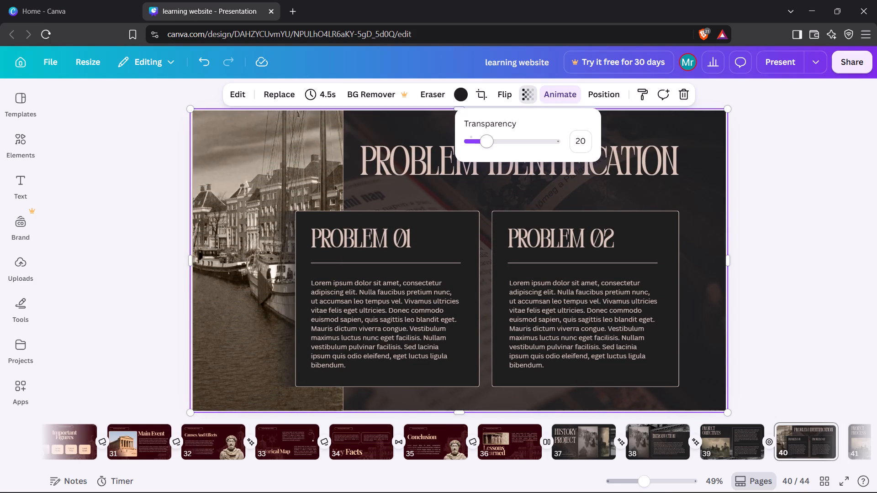
drag(491, 142, 602, 152)
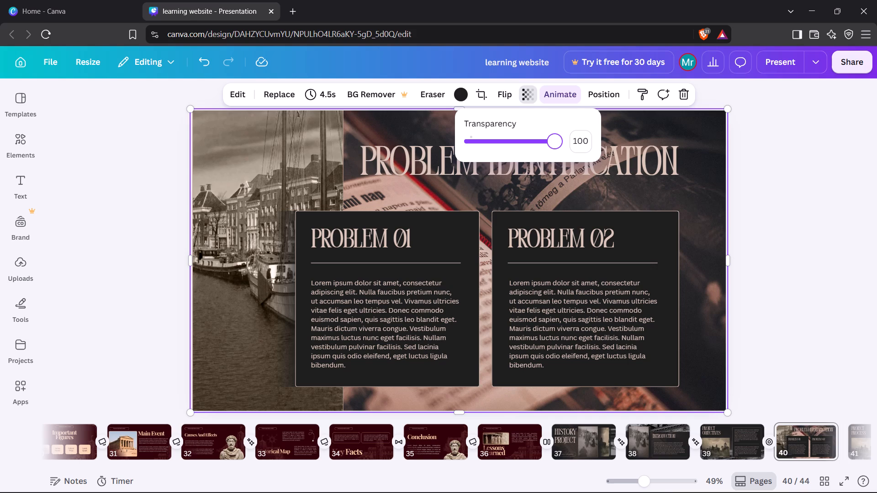
drag(602, 152, 510, 157)
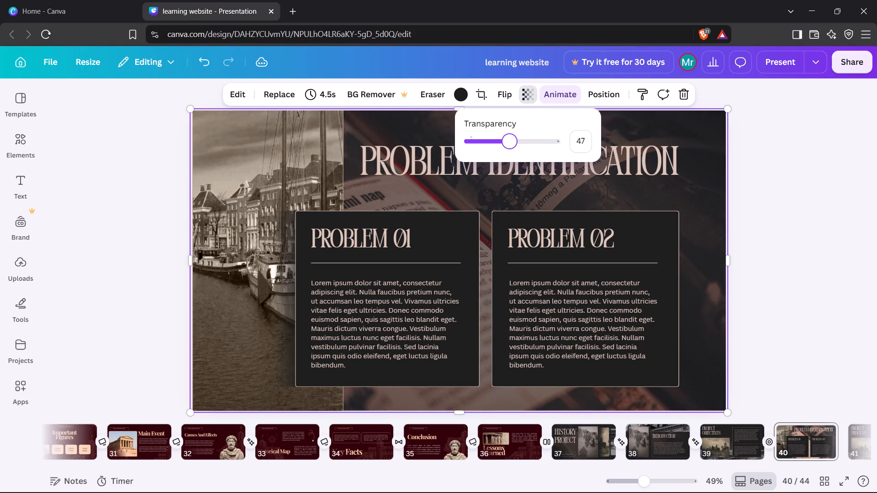
drag(510, 157, 517, 155)
click(708, 138)
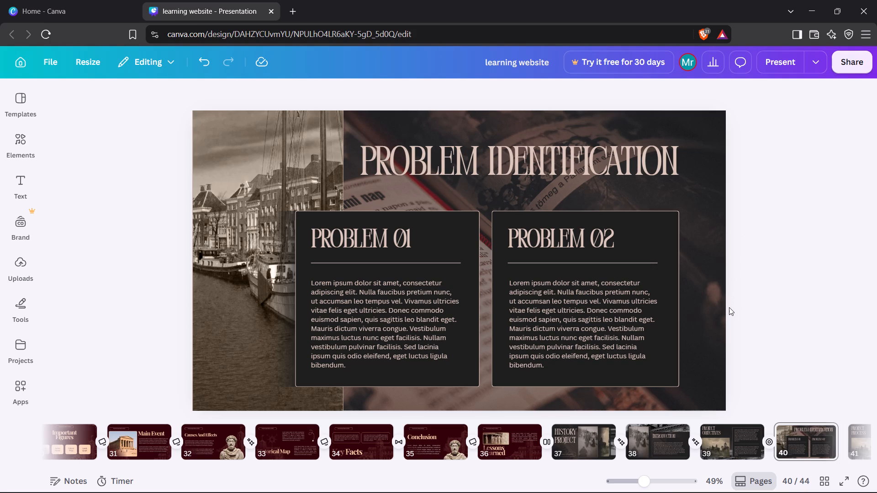
Add a Slide transition between pages 40 and 41.
click(843, 452)
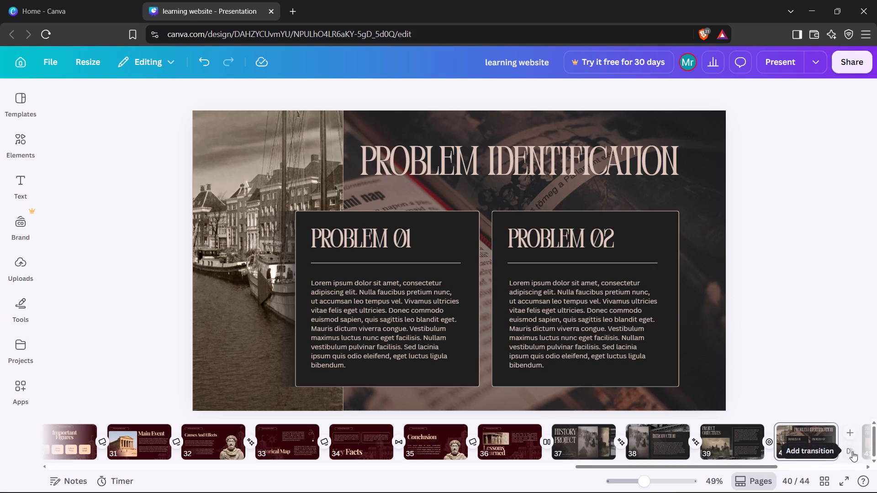
click(852, 451)
click(201, 165)
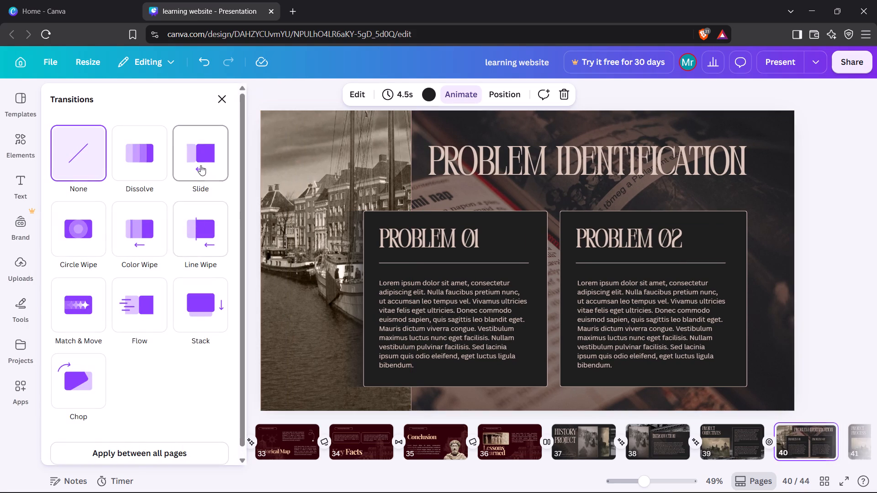
click(224, 98)
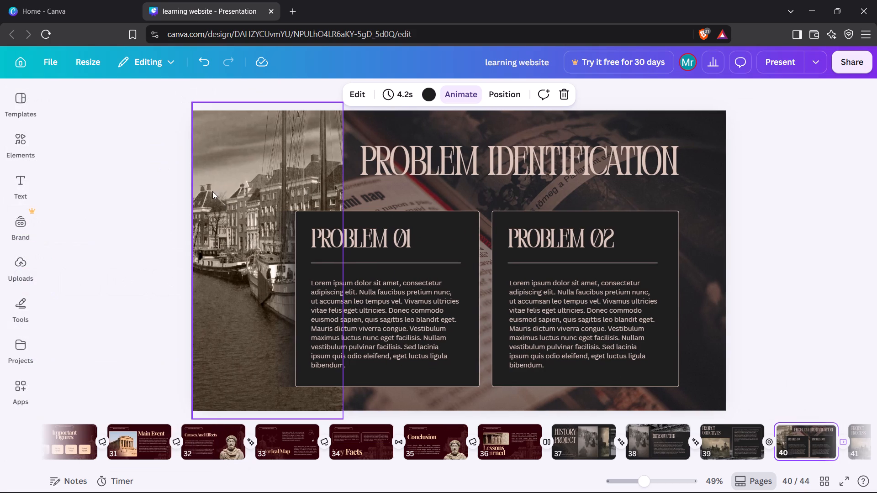
click(188, 224)
click(172, 225)
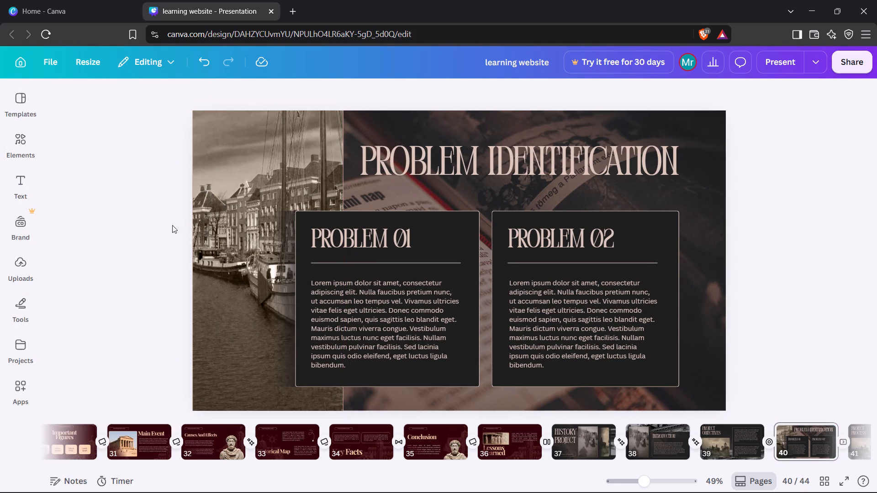
On page 41, move the horse-riders photo leftward and slightly down, and widen it a little on its right side.
key(Right)
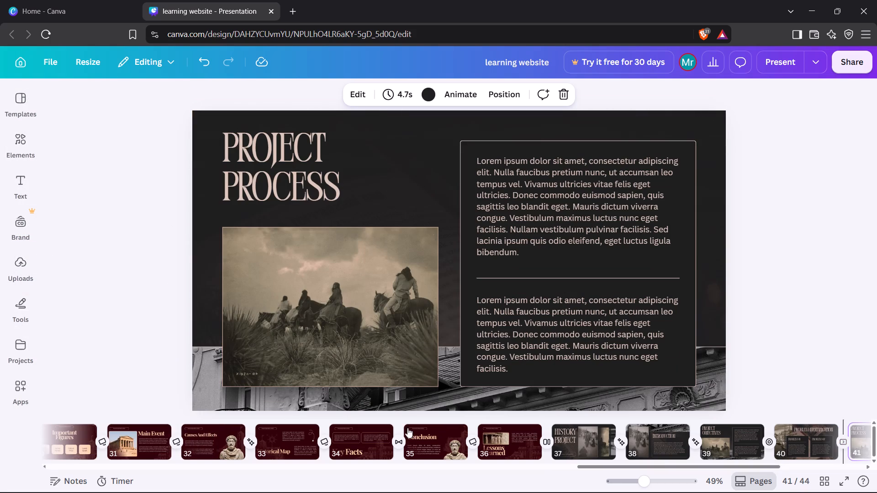
scroll(518, 444, left, 9)
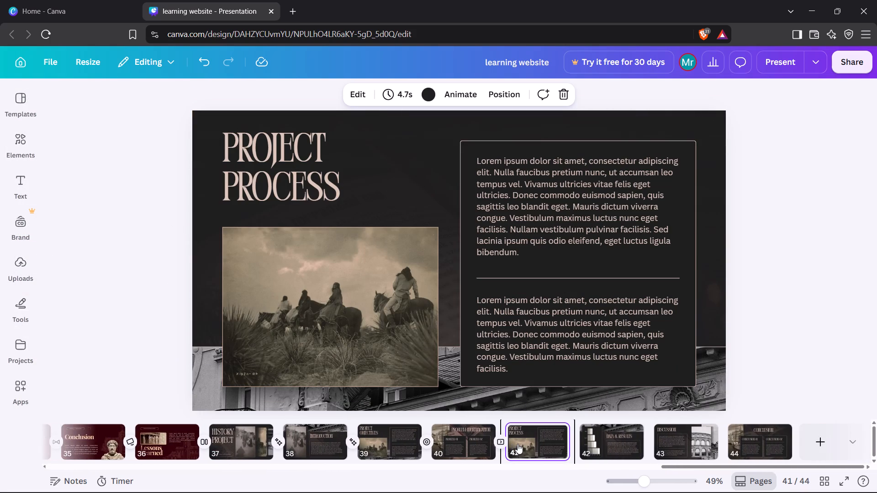
scroll(518, 444, left, 1)
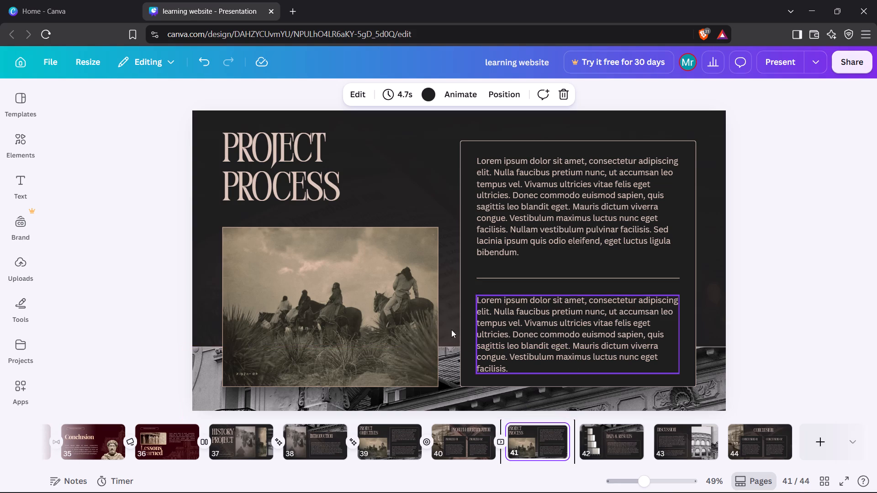
click(352, 296)
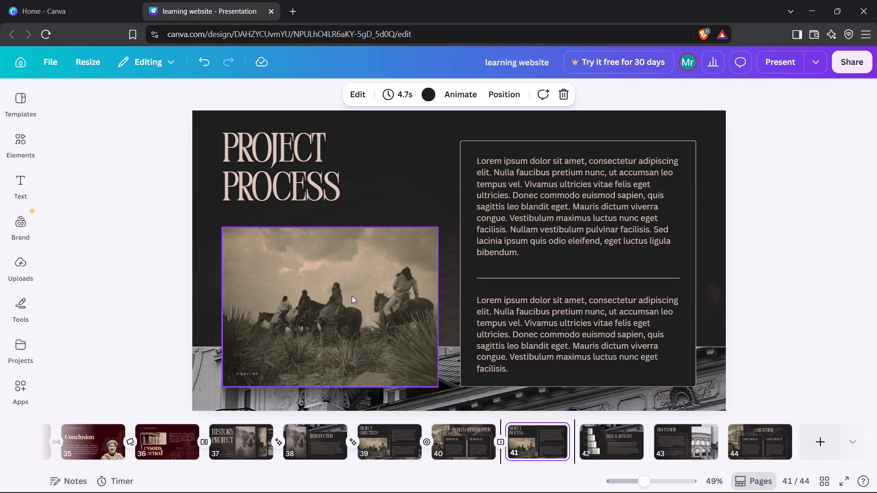
drag(352, 296, 331, 299)
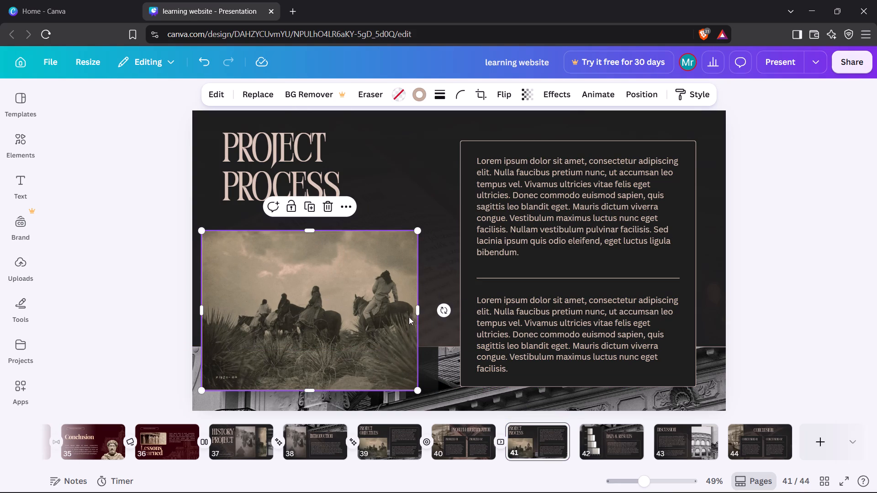
drag(419, 308, 428, 306)
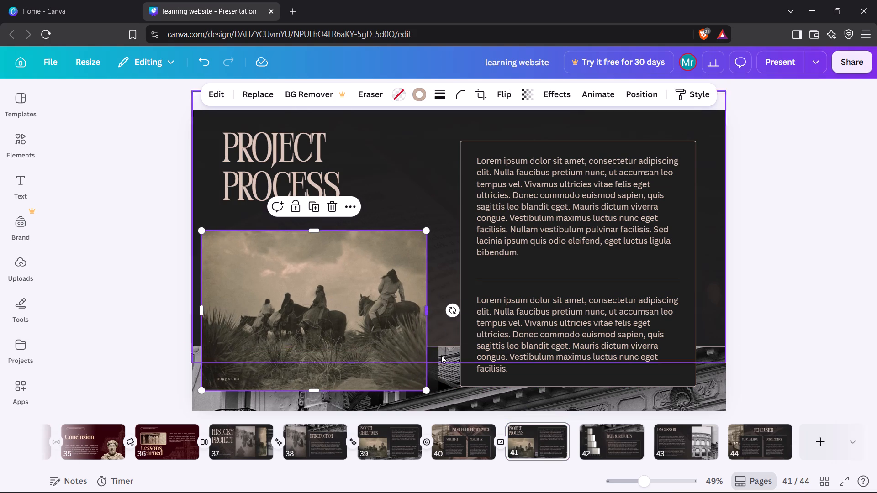
Extend the building photo strip at the bottom of page 41 upward to a height of about 335.
click(442, 358)
drag(457, 348, 455, 328)
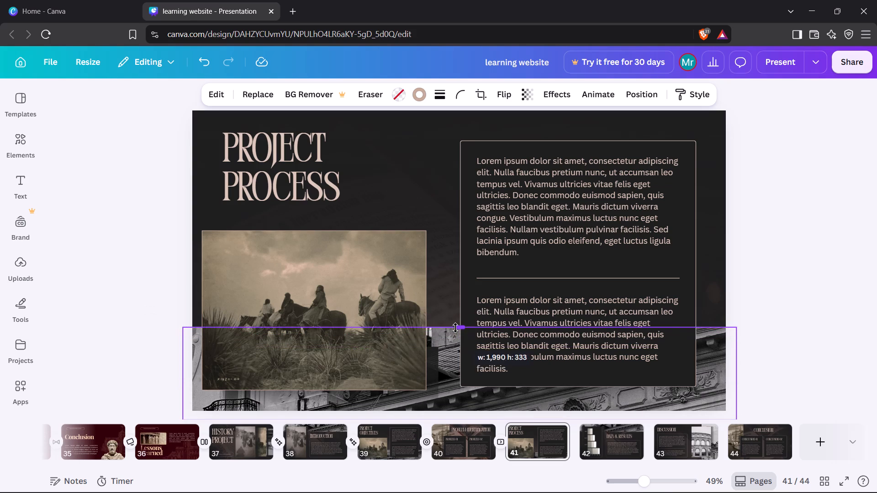
drag(455, 328, 455, 327)
Move the "PROJECT PROCESS" title leftward so it starts near the left edge of the horse-riders photo.
click(333, 226)
drag(299, 170, 295, 169)
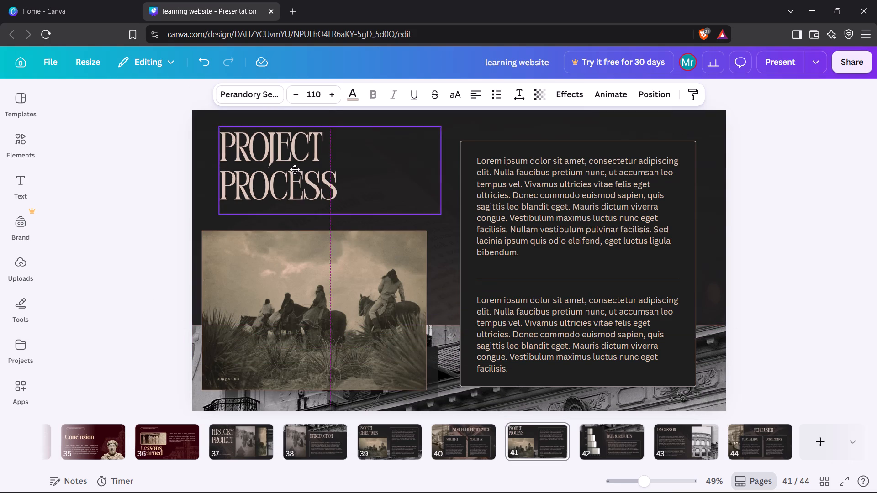
drag(295, 169, 283, 173)
Extend the top edge of the outlined box behind page 41's body text slightly upward.
click(590, 148)
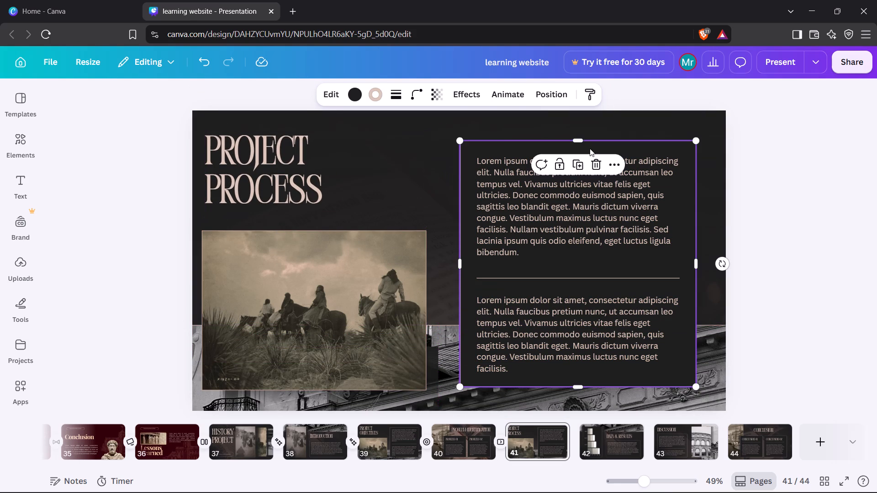
drag(579, 138, 579, 125)
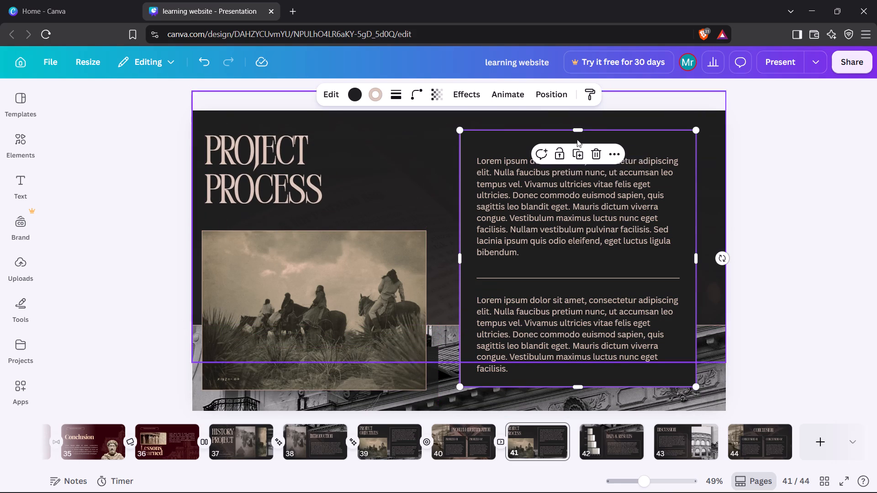
Apply the Pop animation to the dark gradient shape covering page 41's background.
click(716, 297)
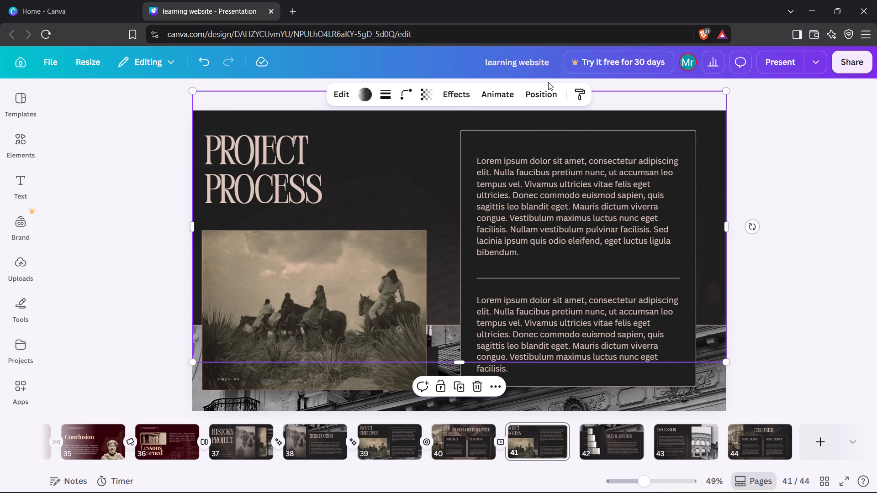
click(497, 101)
click(95, 375)
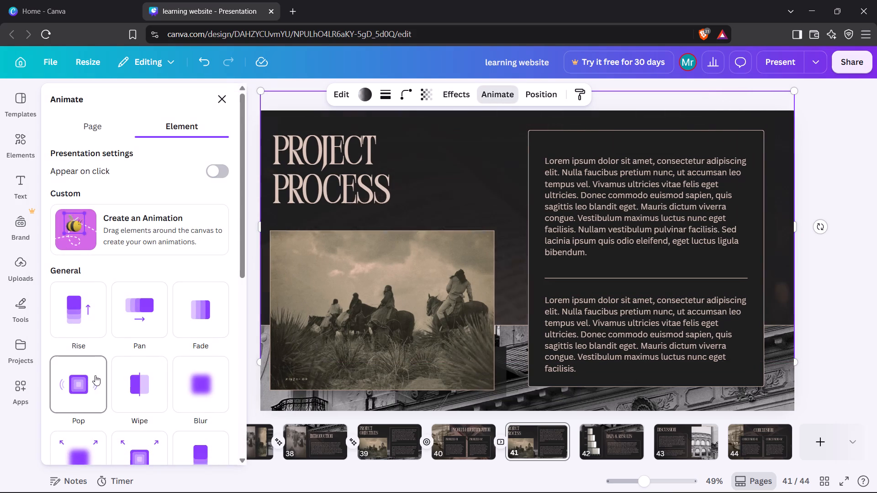
click(223, 93)
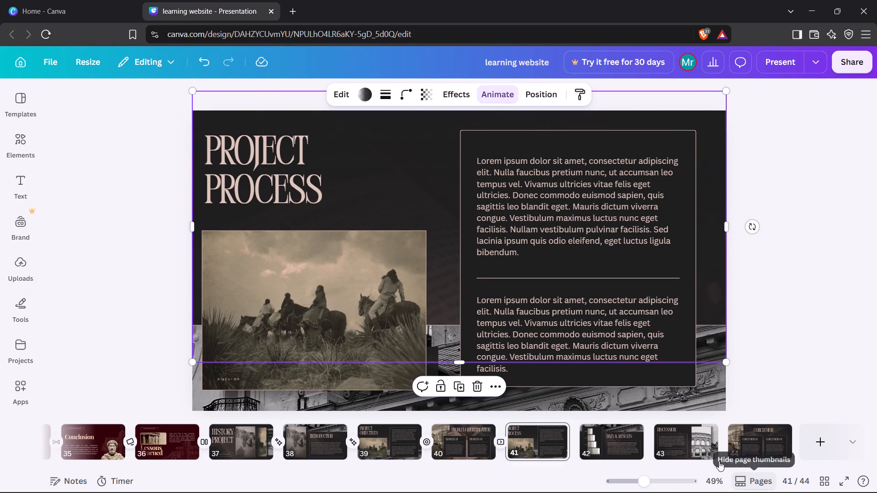
Add a Slide transition between pages 41 and 42.
click(581, 447)
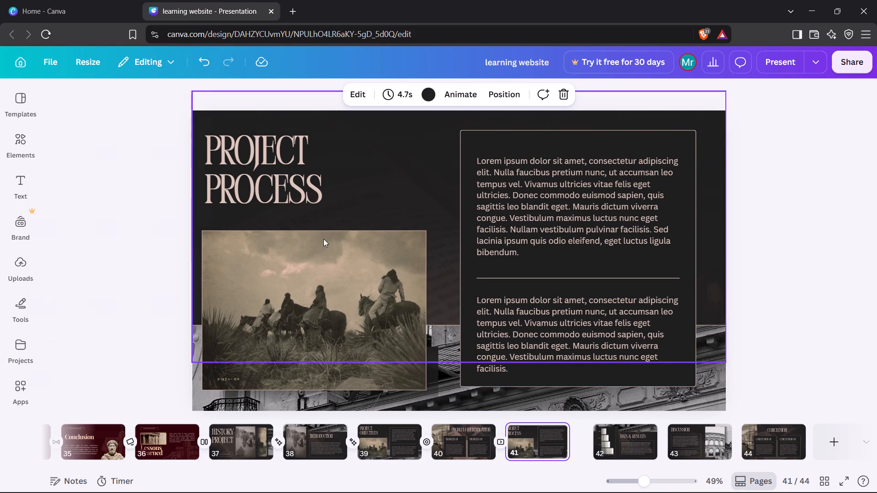
click(216, 171)
click(229, 98)
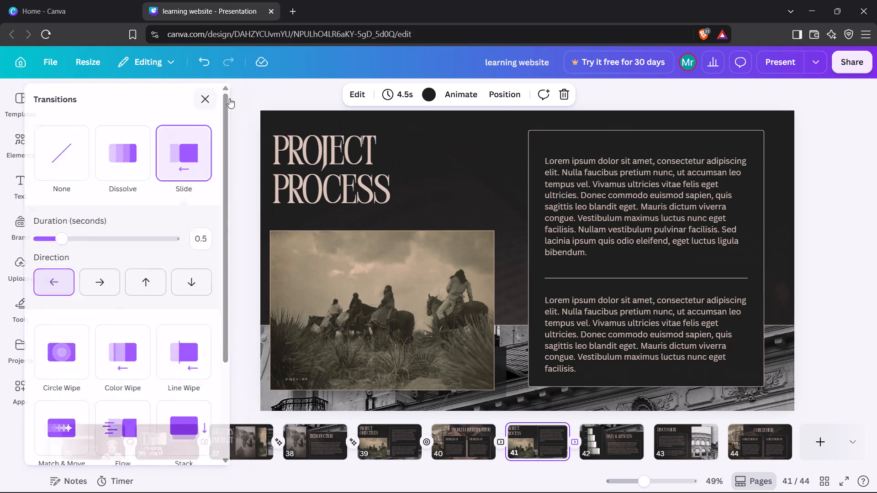
click(739, 374)
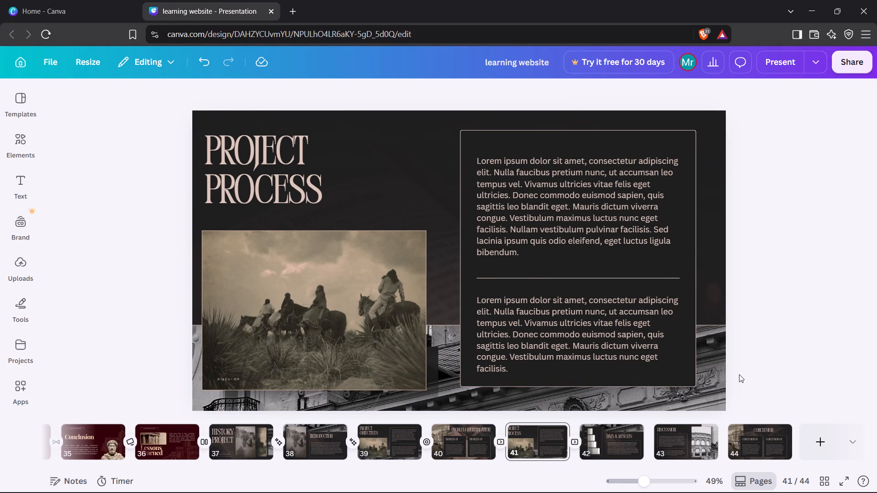
On page 42, move the outlined chart panel and its bar chart leftward, keeping the chart inside the panel.
key(Right)
click(322, 227)
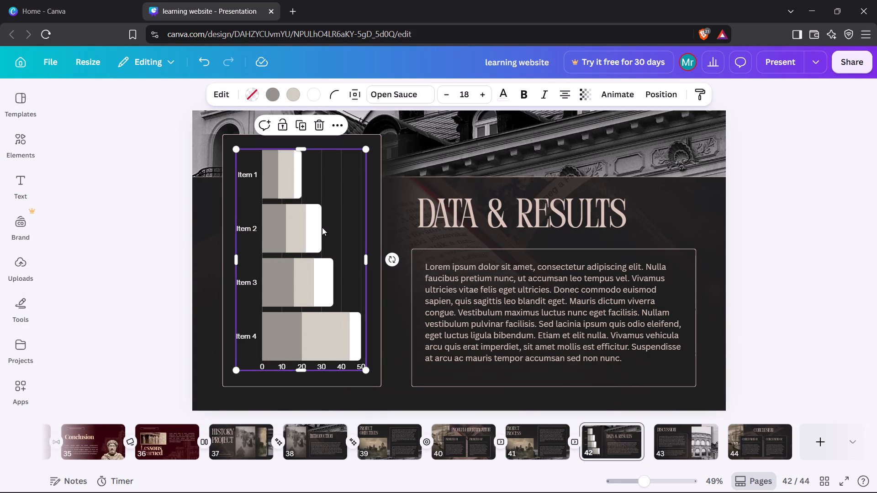
click(349, 142)
drag(349, 142, 331, 144)
click(298, 208)
drag(298, 208, 291, 210)
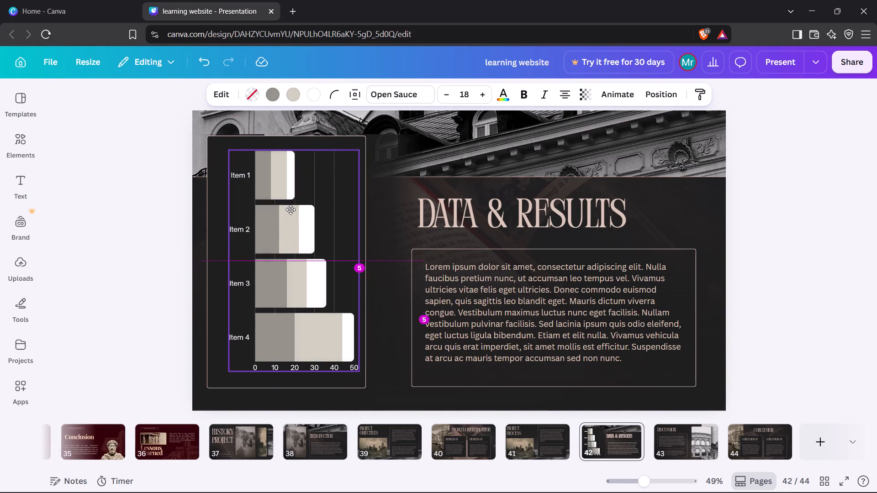
drag(291, 210, 281, 211)
Extend the building photo strip at the top of page 42 downward to a height of about 295.
click(564, 156)
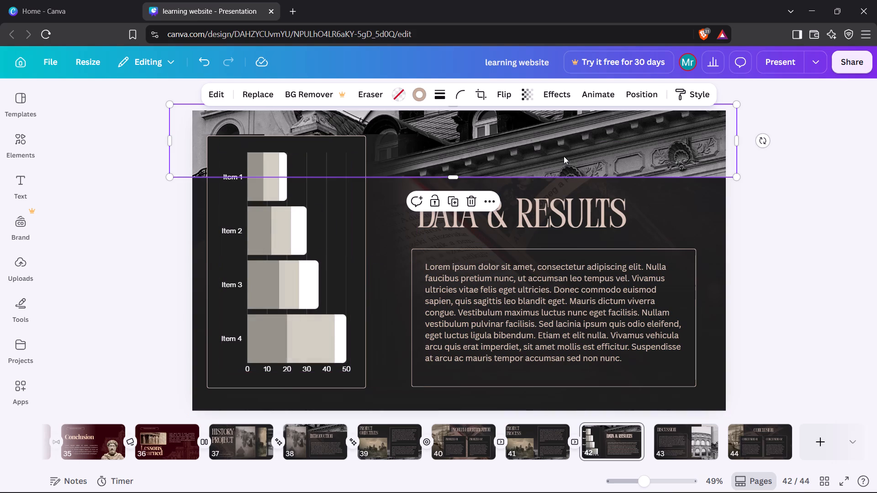
drag(455, 175, 454, 186)
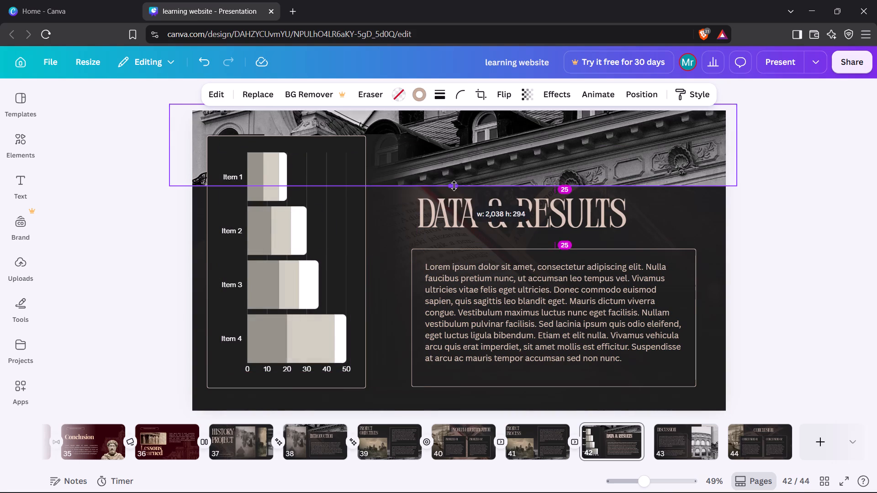
drag(454, 186, 454, 186)
click(456, 218)
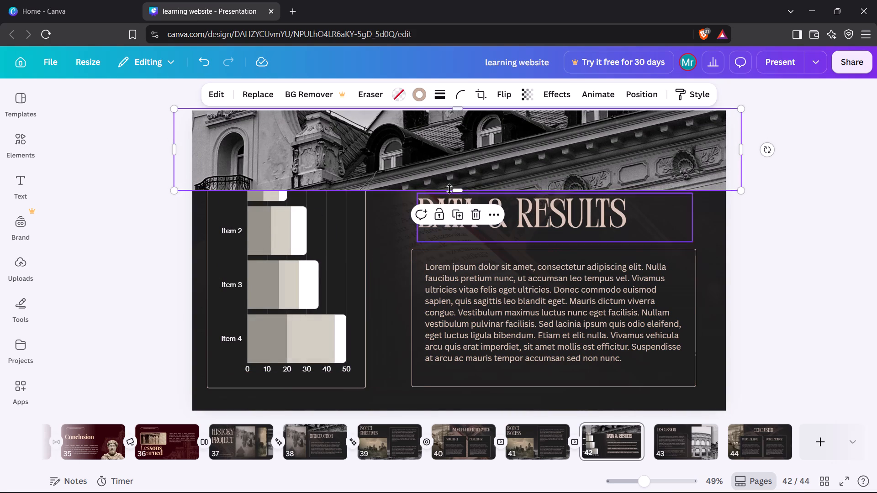
Duplicate the building photo strip across the top of page 42 twice, leaving the copies slightly offset.
click(459, 215)
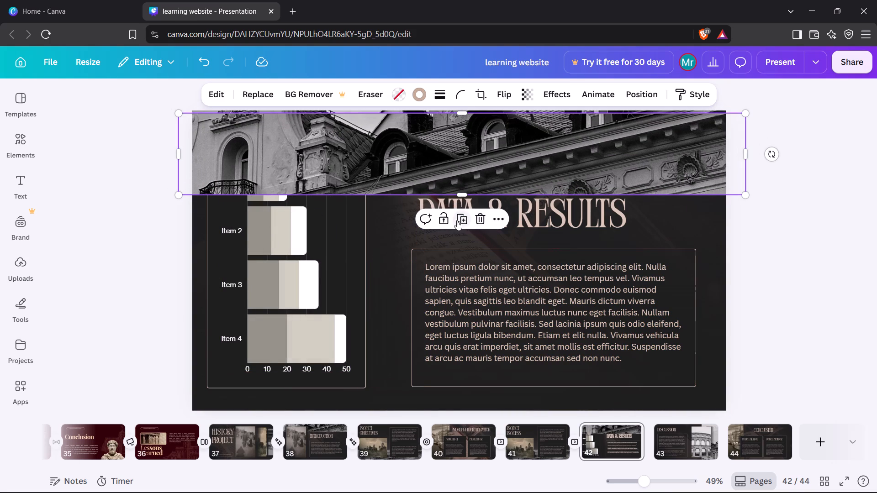
click(457, 220)
Duplicate page 42's bar chart and the outlined dark panel behind it once each.
click(328, 246)
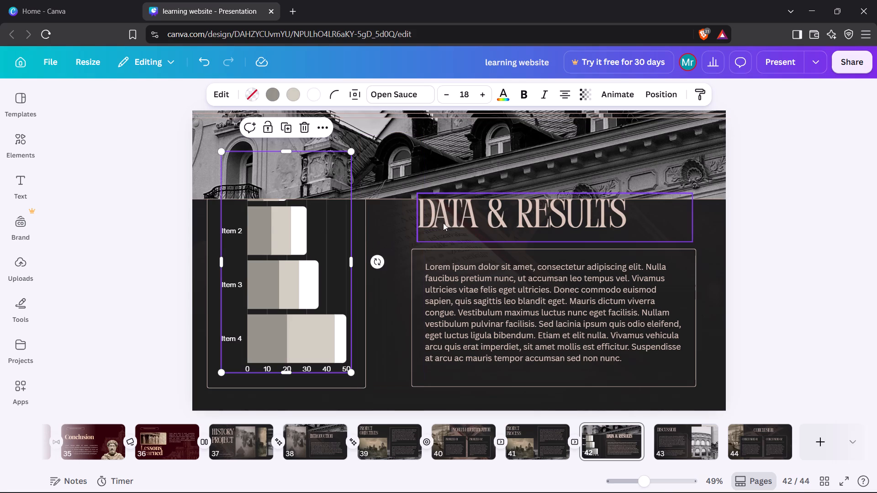
click(286, 127)
click(365, 275)
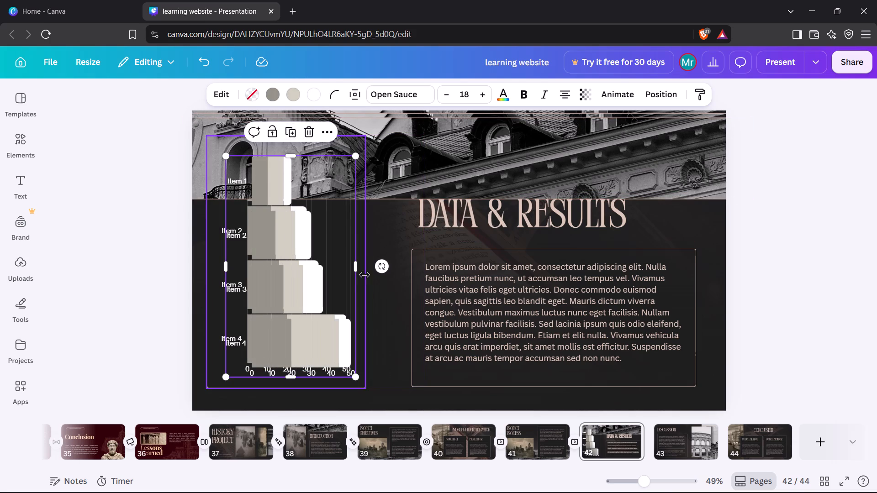
click(290, 163)
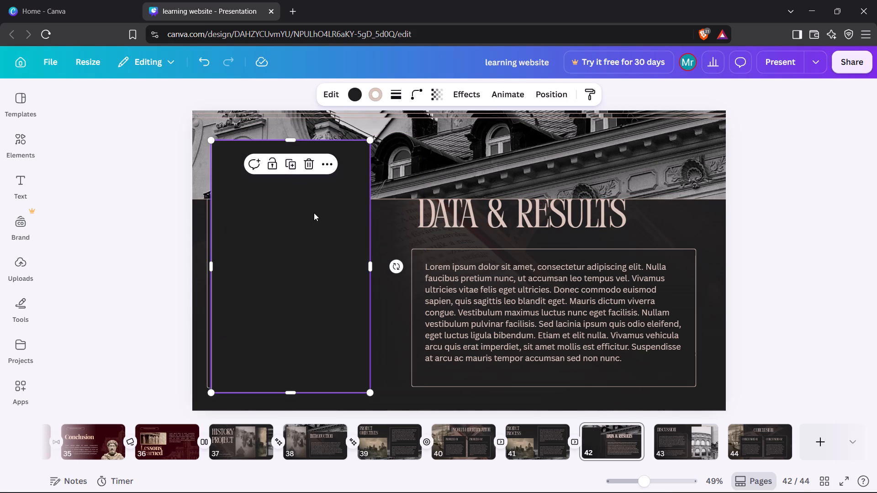
Move both bar charts over the text area and place the dark panel copy slightly offset over the original panel.
drag(298, 267, 442, 292)
drag(292, 278, 414, 296)
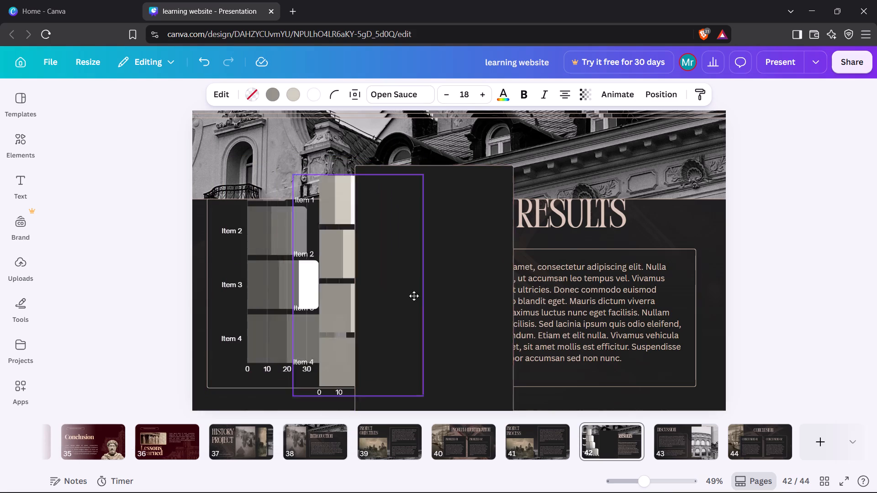
drag(414, 296, 555, 292)
drag(267, 293, 595, 311)
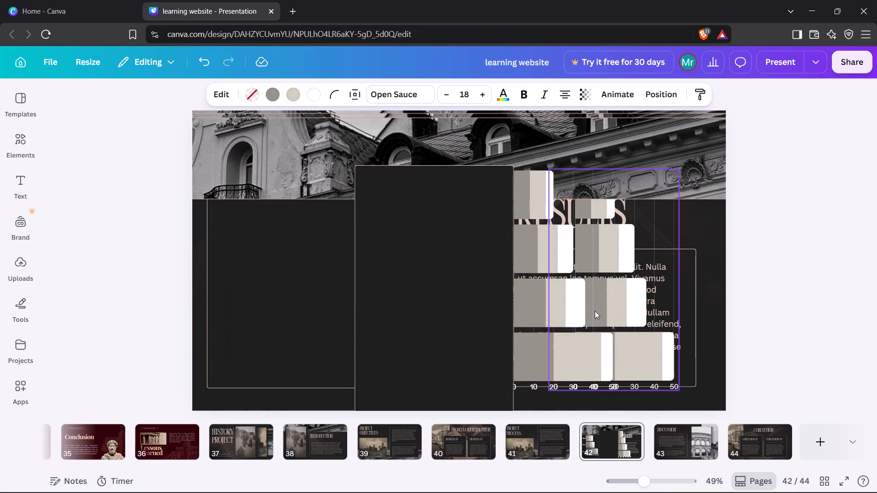
drag(595, 311, 595, 312)
drag(453, 309, 312, 283)
Duplicate the outlined dark panel twice more and the building photo strip once more to build a stacked layout.
click(291, 163)
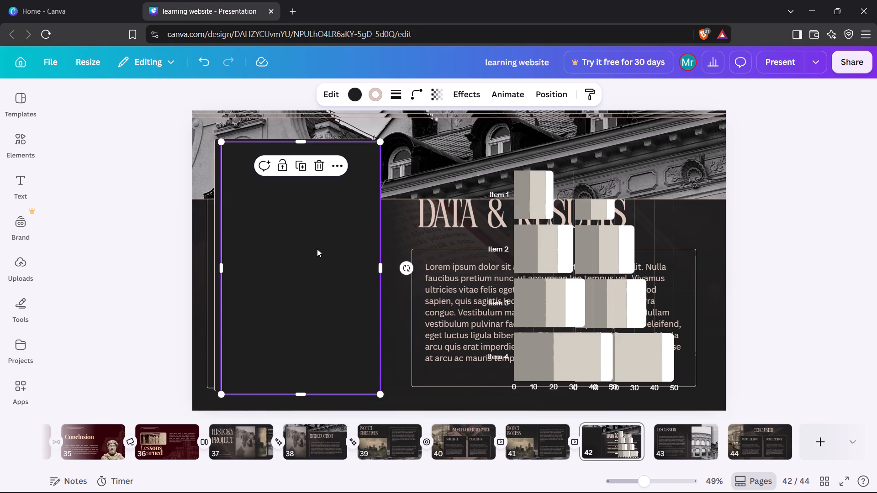
click(469, 156)
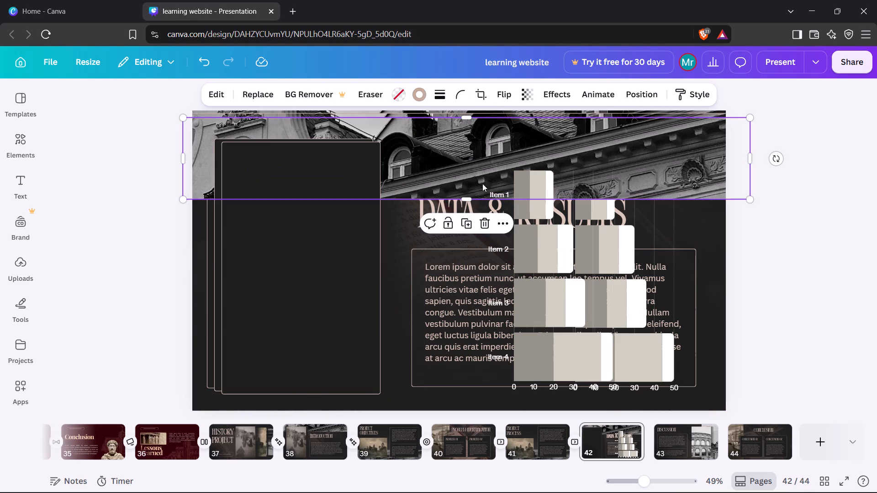
click(468, 228)
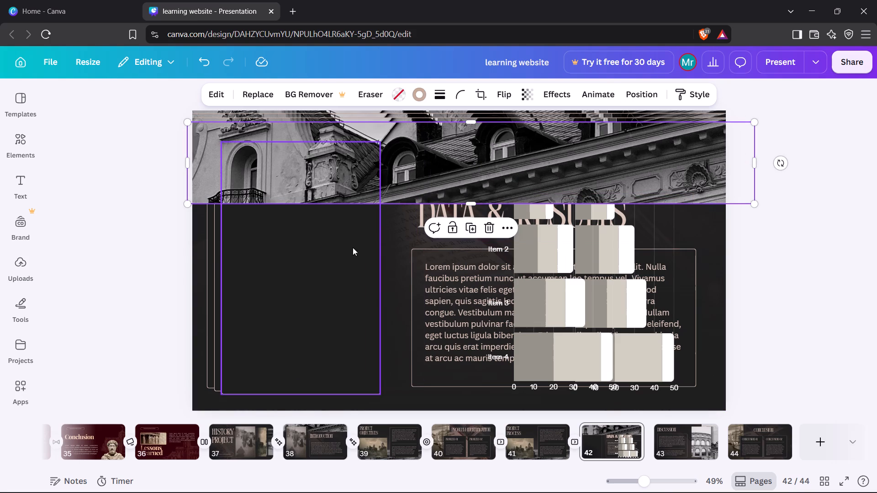
click(330, 219)
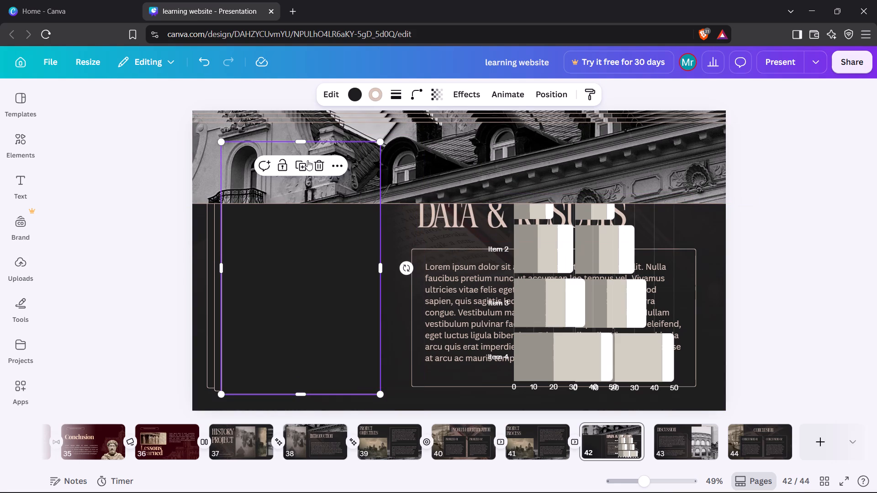
click(301, 166)
Duplicate the bar chart nearest the panels and position the copy inside the front dark panel.
click(552, 233)
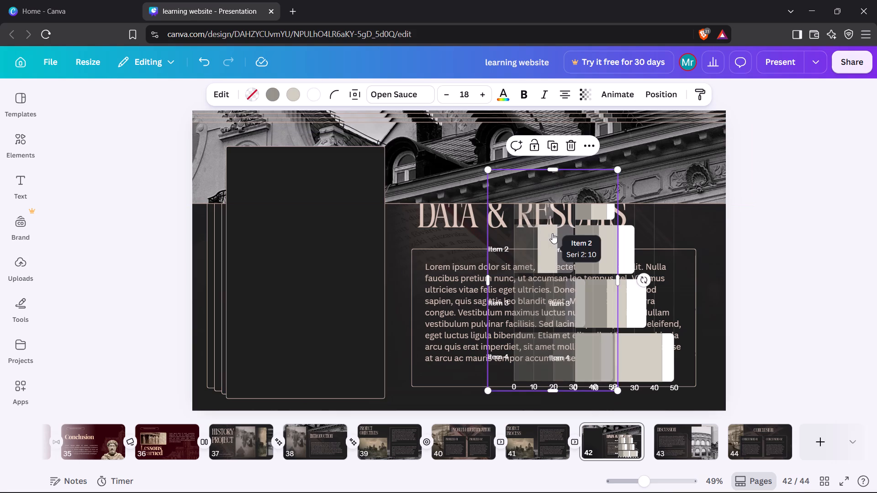
drag(552, 234, 452, 229)
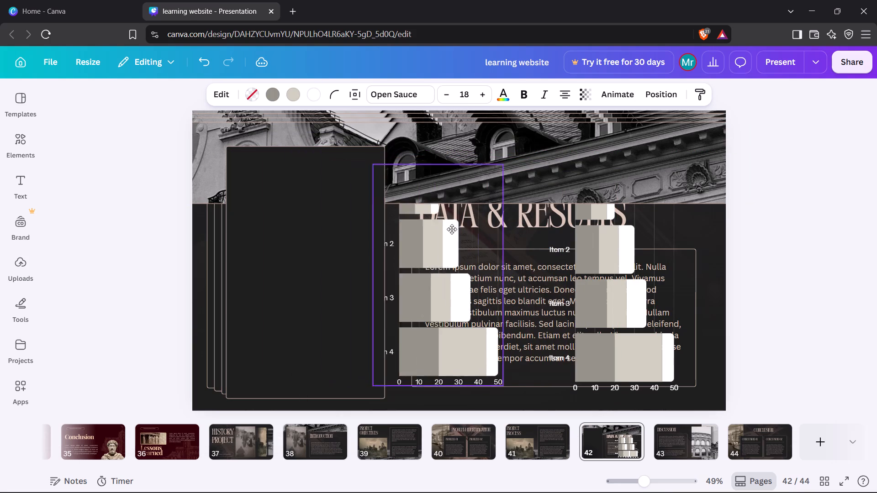
drag(452, 229, 476, 232)
click(474, 146)
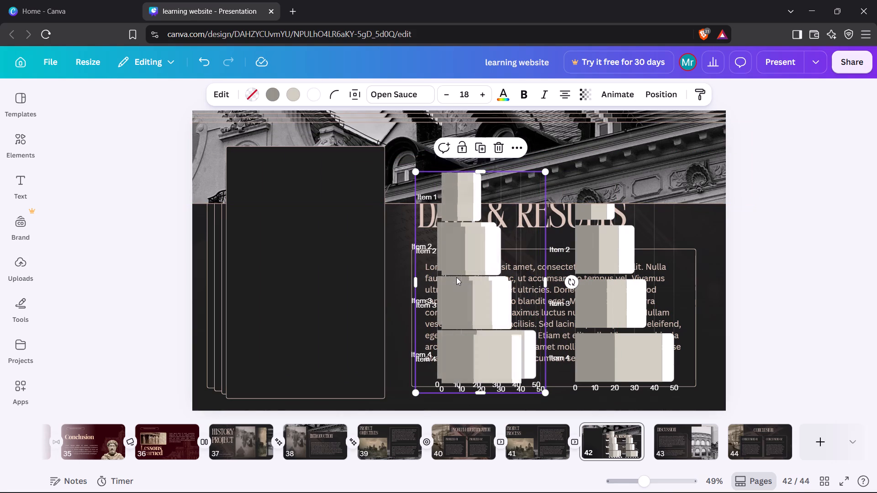
drag(456, 277, 289, 273)
drag(288, 273, 277, 267)
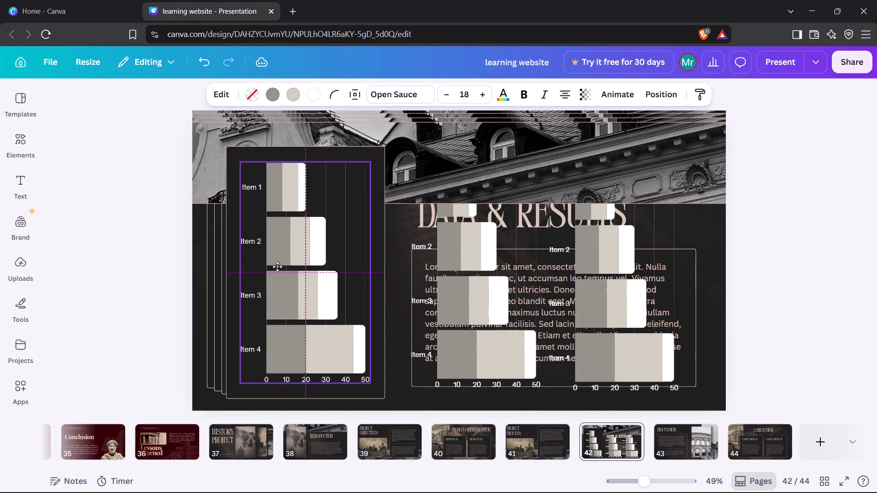
drag(277, 267, 270, 268)
Duplicate that bar chart again and place the copy on the front panel, slightly offset from the chart already there.
click(420, 268)
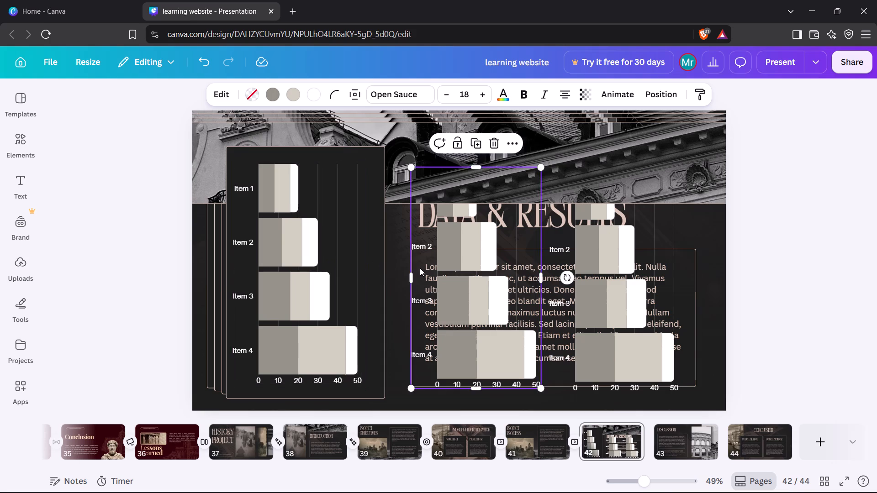
click(462, 271)
click(475, 146)
drag(475, 269, 310, 257)
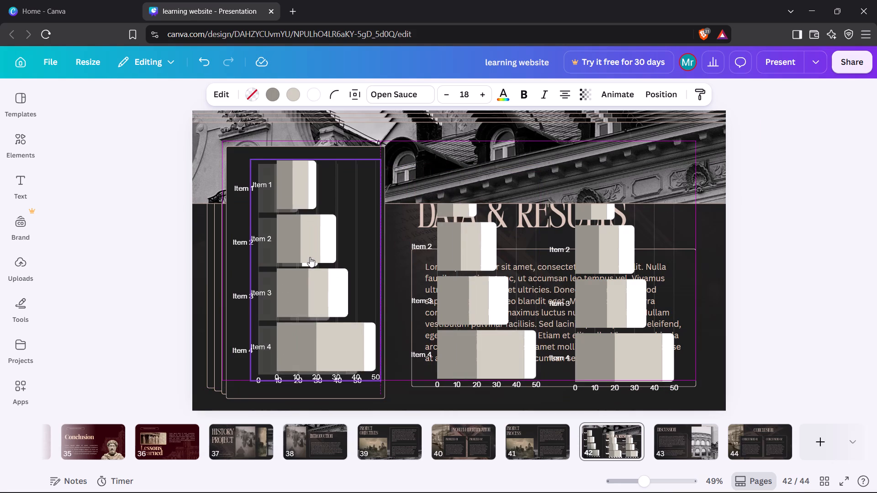
drag(310, 257, 301, 261)
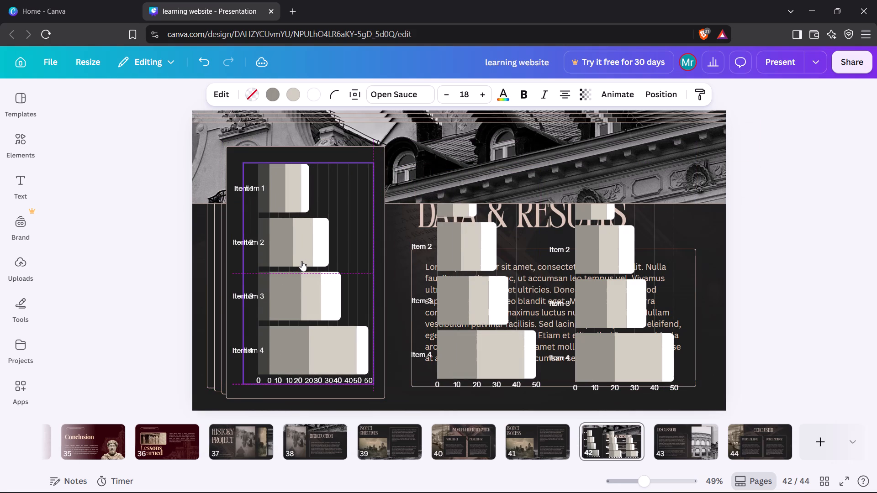
drag(301, 261, 301, 262)
Delete the leftover bar chart overlapping the start of the DATA & RESULTS title.
click(477, 292)
click(472, 293)
click(469, 294)
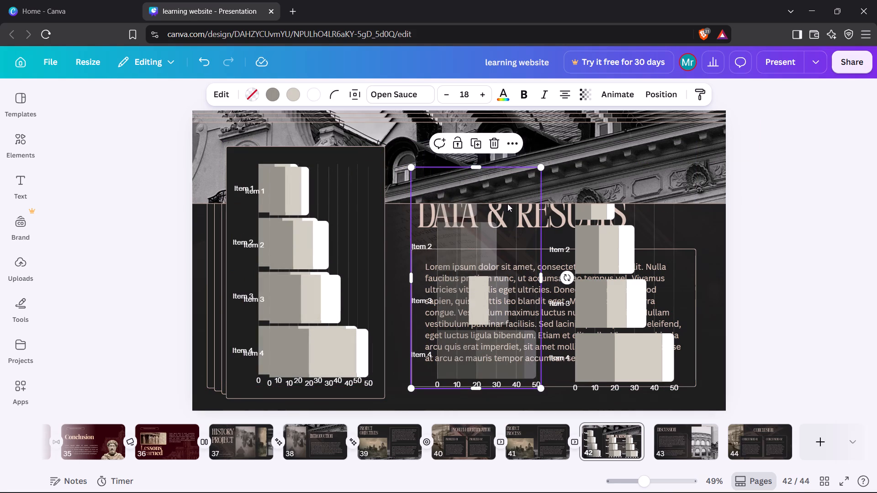
click(491, 148)
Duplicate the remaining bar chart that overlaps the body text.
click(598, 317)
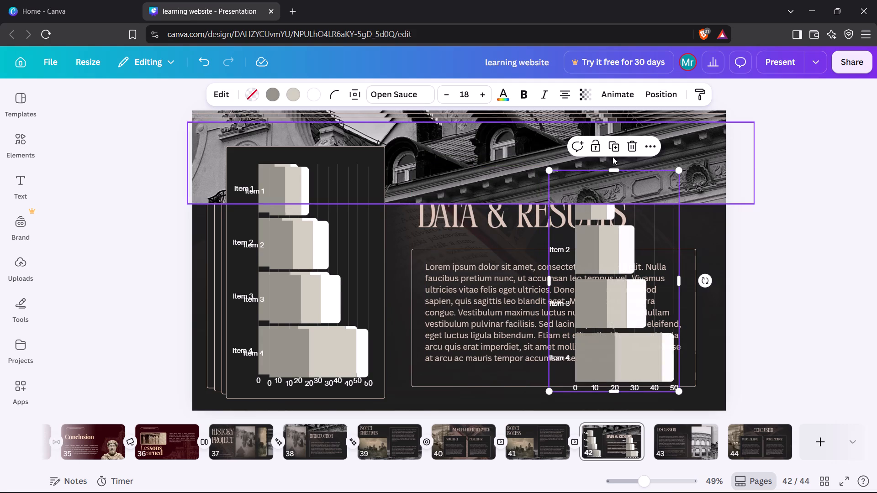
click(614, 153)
Move the front building photo strip up to the page's top edge.
click(492, 189)
drag(492, 189, 492, 182)
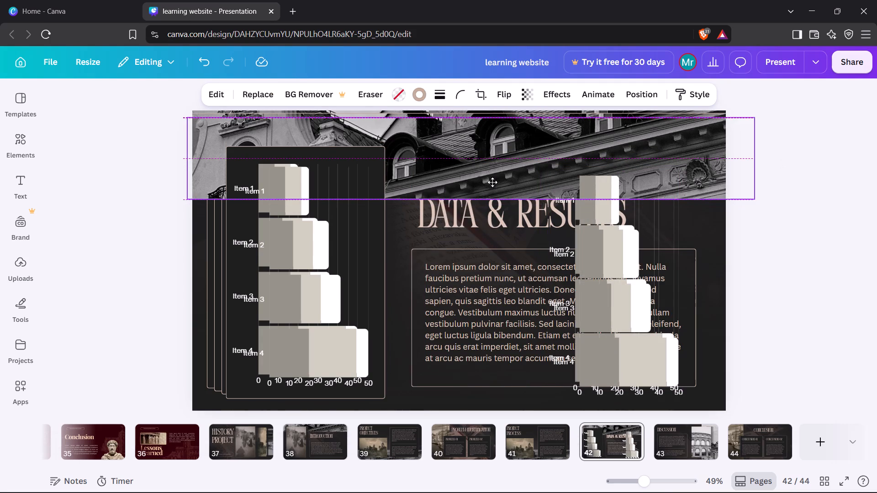
drag(492, 182, 494, 173)
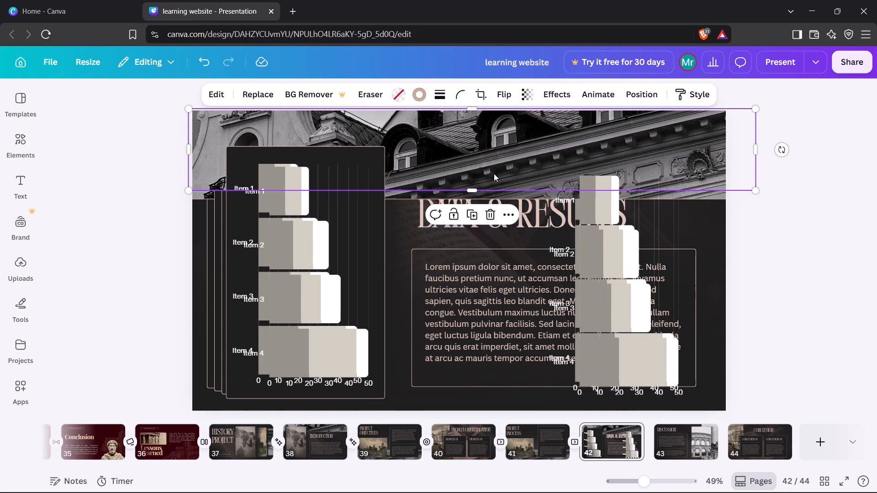
Delete both bar charts covering the body text and the end of the title.
click(608, 231)
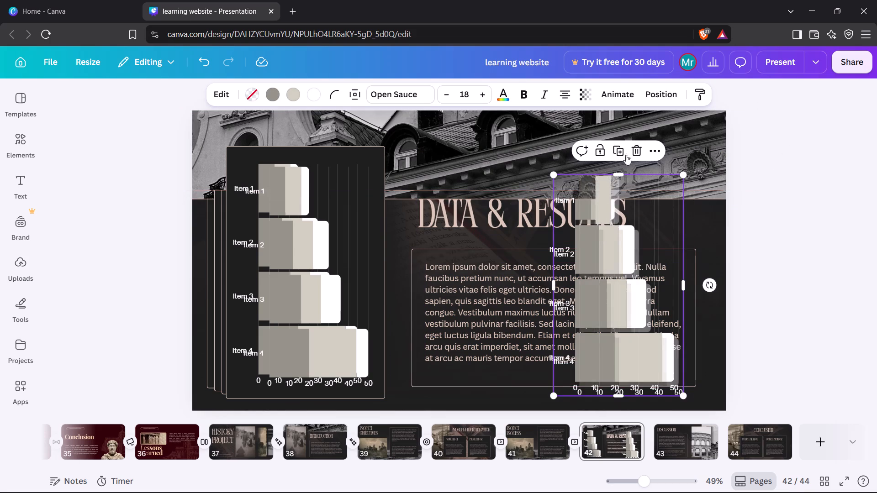
click(629, 149)
click(586, 267)
click(634, 143)
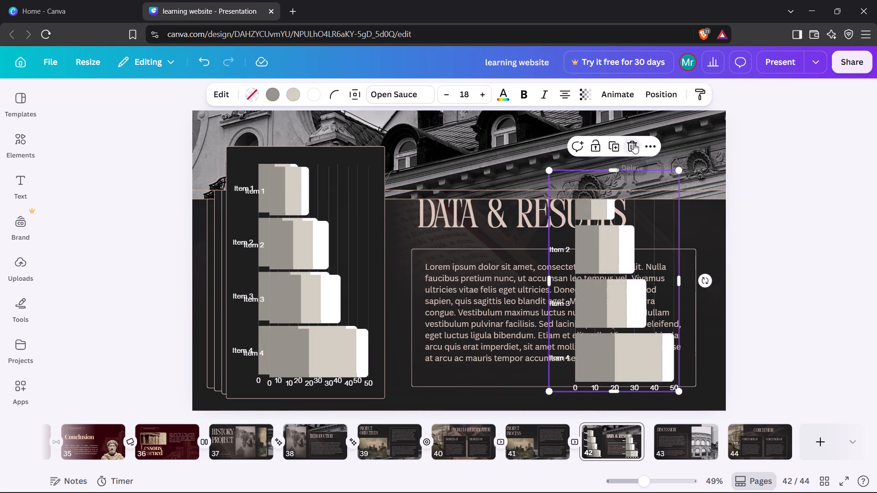
Move the DATA & RESULTS title slightly down toward the outlined text box.
drag(533, 223, 532, 235)
Apply the Fade animation to the dark gradient shape across the lower part of page 42.
click(699, 248)
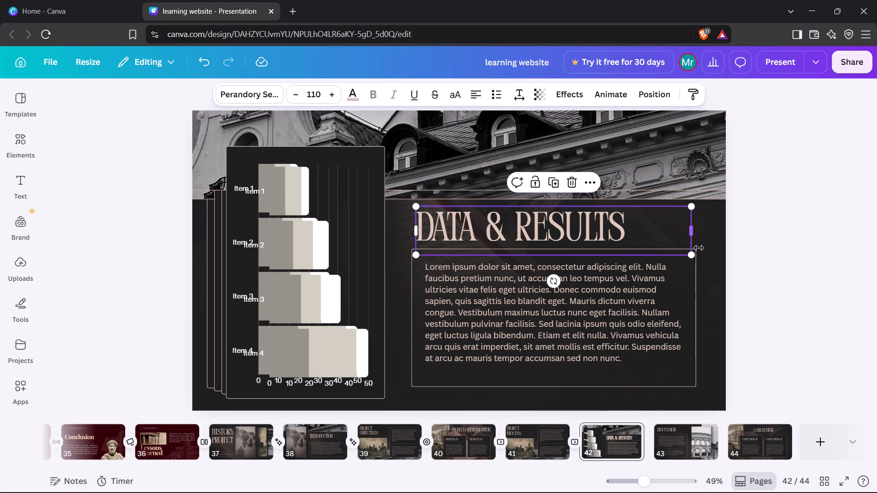
click(713, 244)
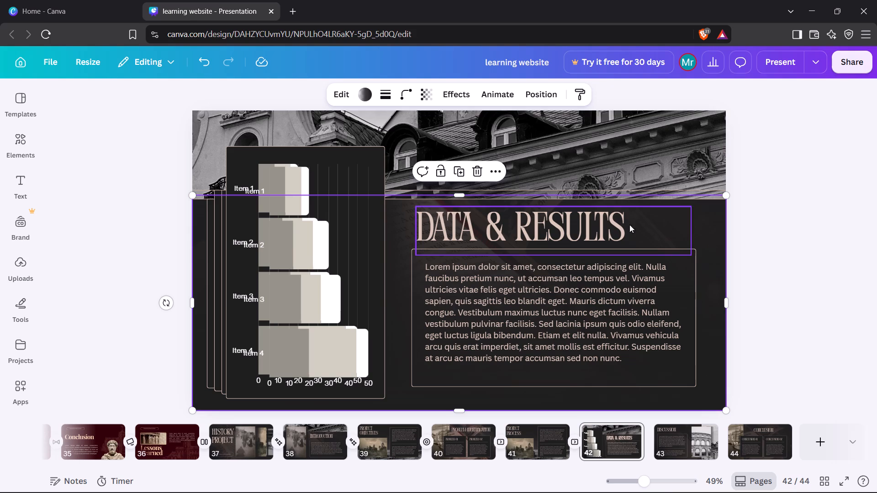
click(493, 97)
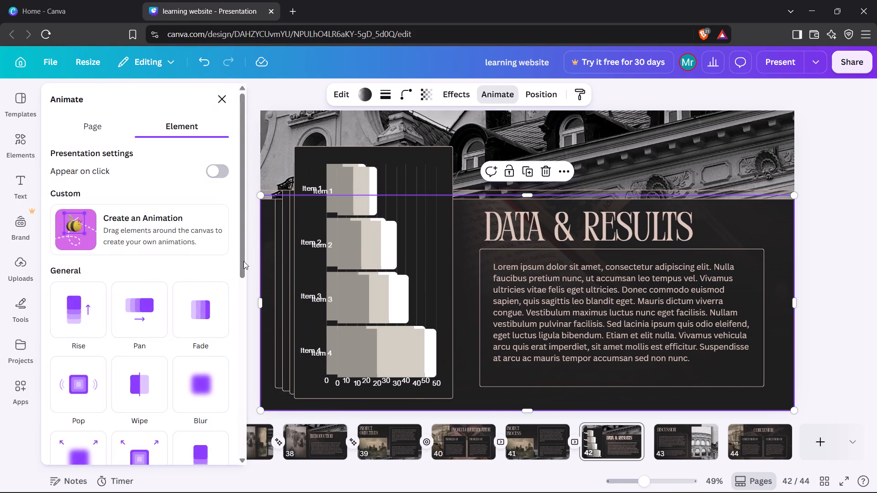
click(210, 310)
click(221, 104)
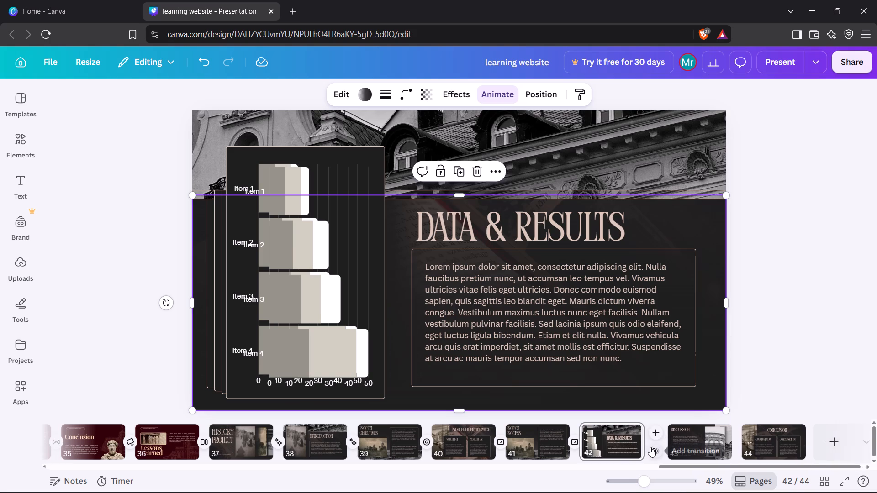
Add a Slide transition between pages 42 and 43.
click(650, 449)
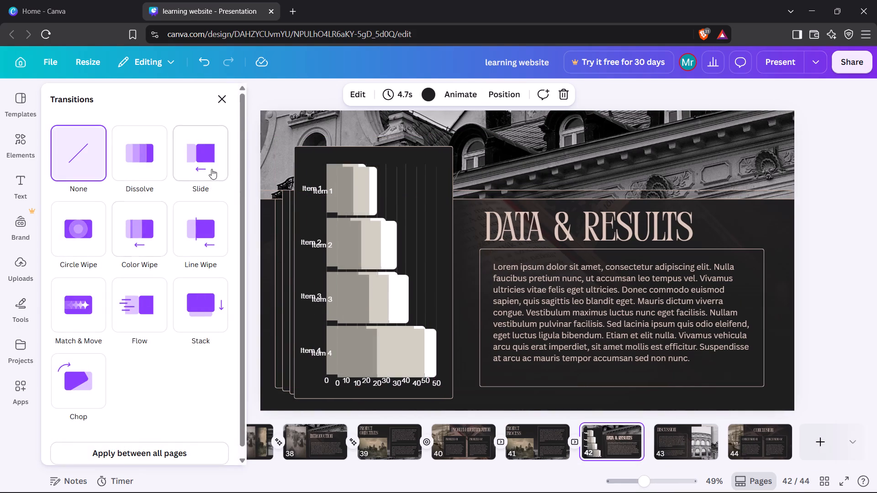
click(211, 169)
click(222, 105)
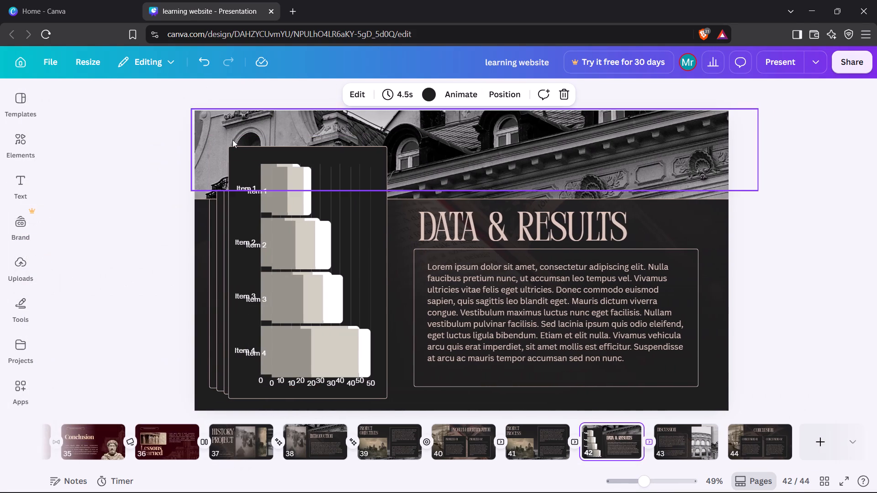
On page 43, move the arched amphitheatre photo leftward, closer to the outlined text box.
click(685, 444)
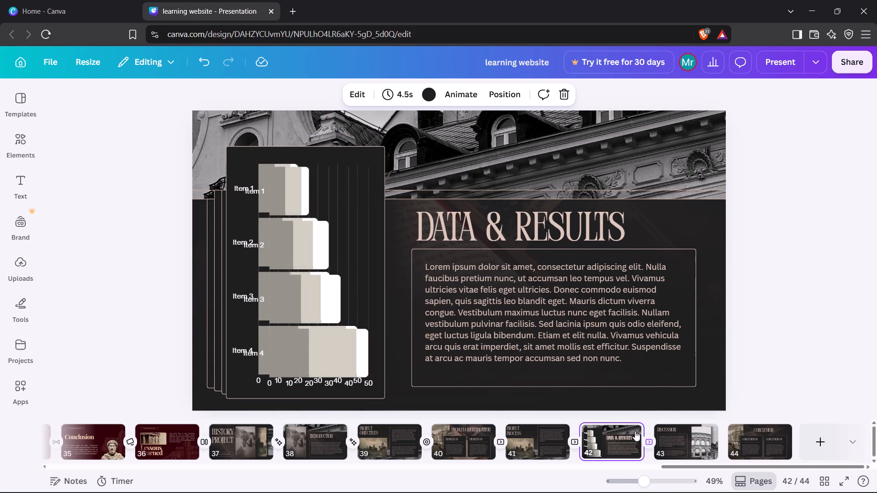
click(742, 375)
key(Right)
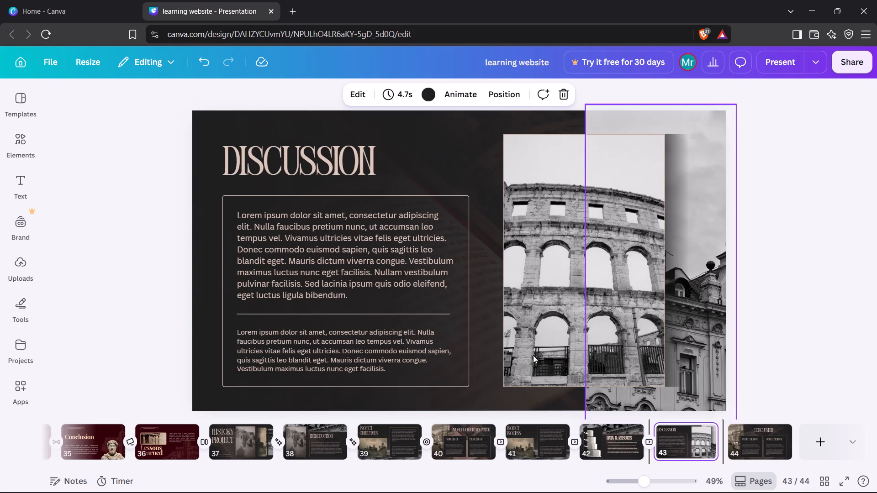
click(546, 283)
drag(546, 283, 529, 286)
Widen the background building photo on page 43 by extending its left edge further behind the amphitheatre photo.
click(676, 170)
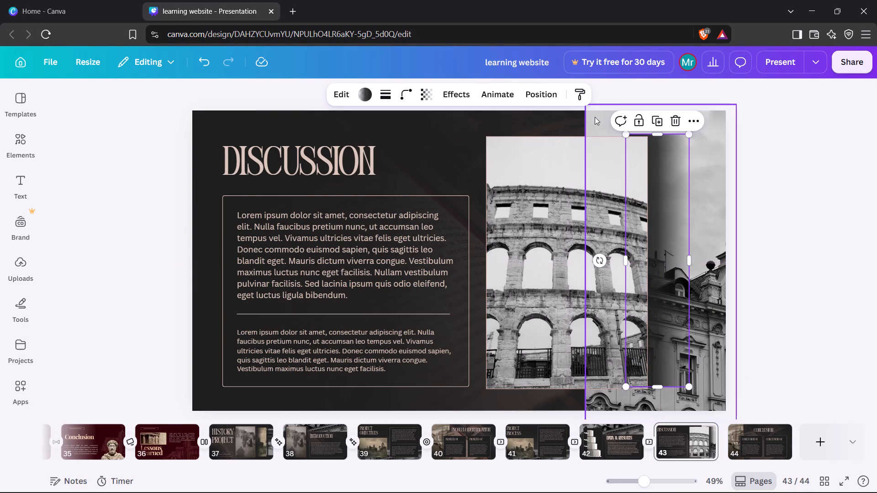
click(586, 122)
drag(586, 122, 580, 125)
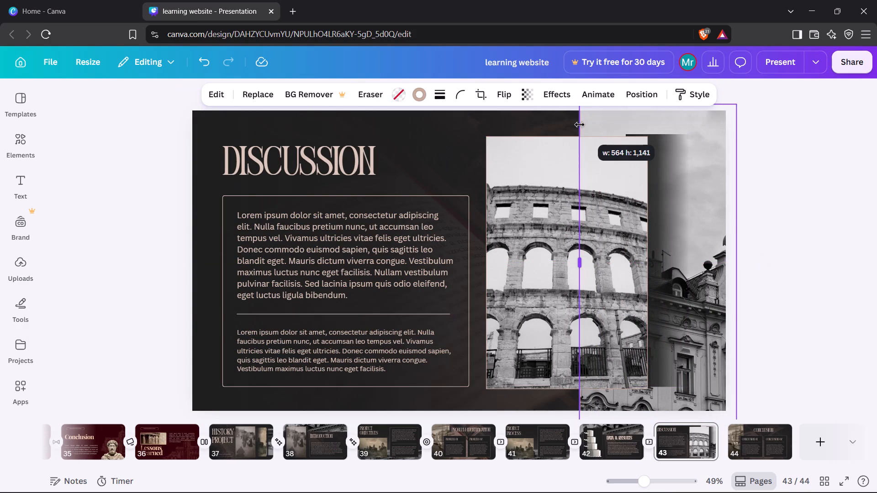
drag(580, 125, 567, 126)
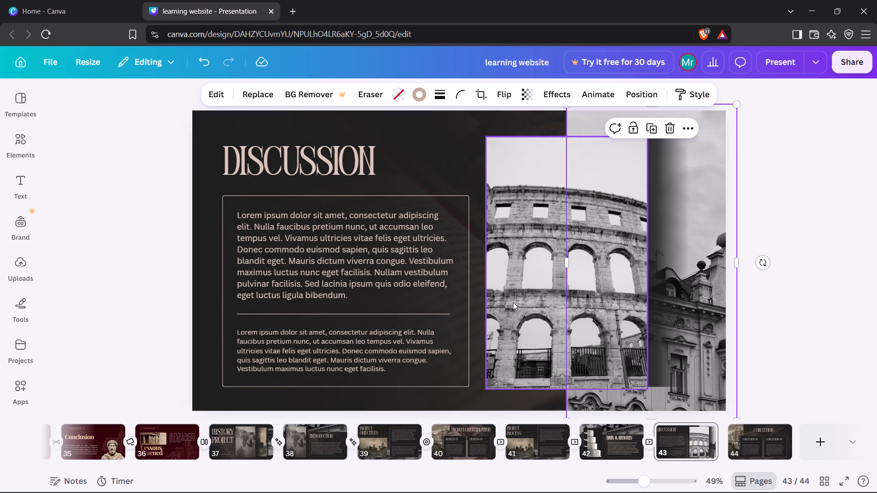
Widen the arched amphitheatre photo on page 43 slightly by extending its right edge over the building photo.
click(513, 302)
drag(645, 262, 650, 261)
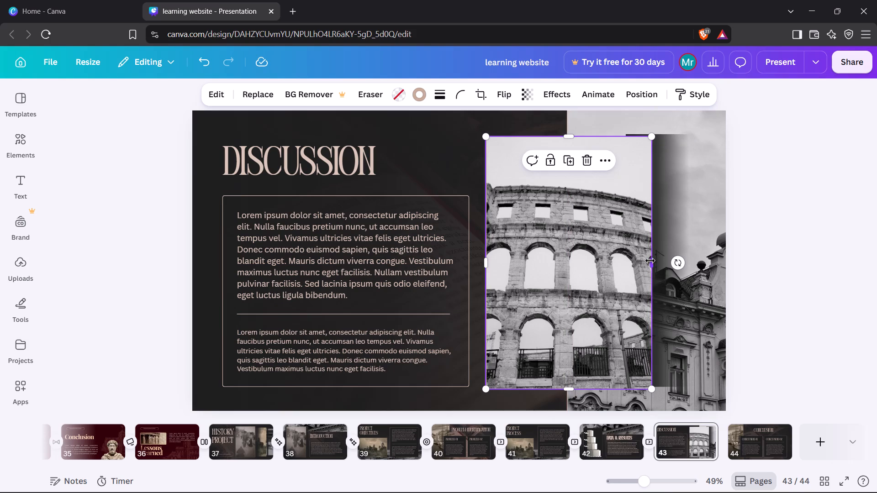
click(535, 271)
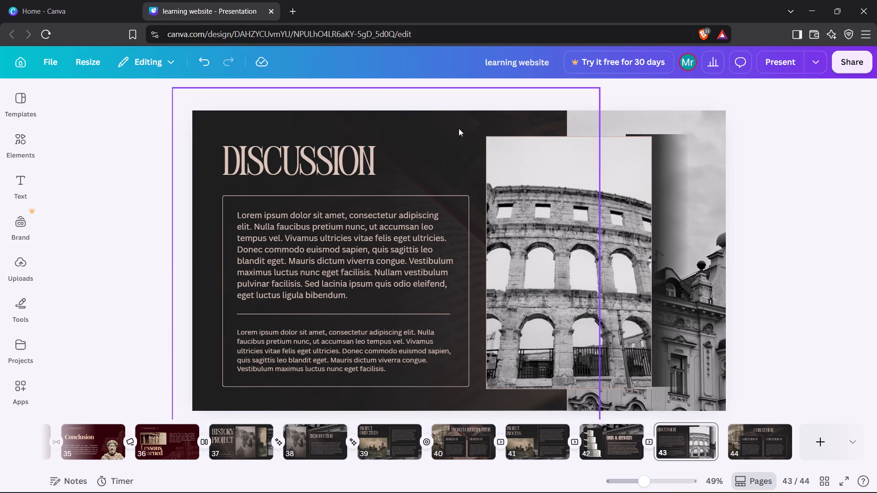
Apply the Pan animation to the dark gradient shape behind the DISCUSSION text on page 43.
click(459, 128)
click(496, 94)
click(148, 327)
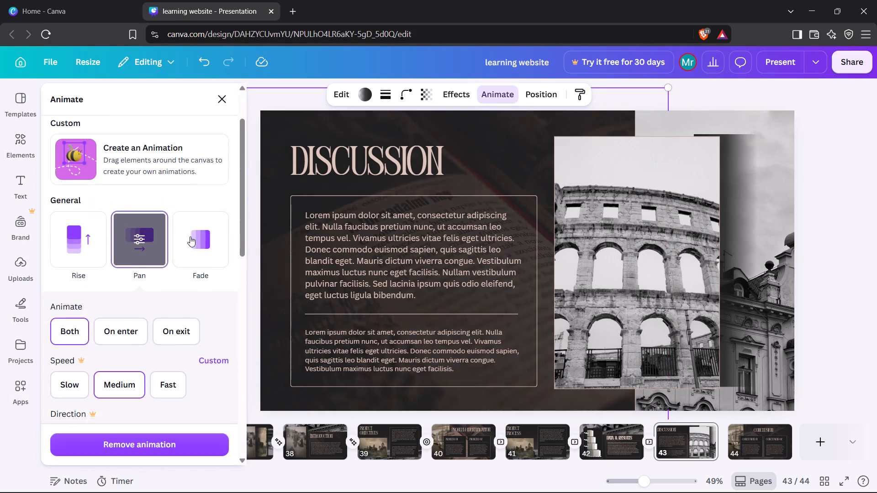
click(222, 100)
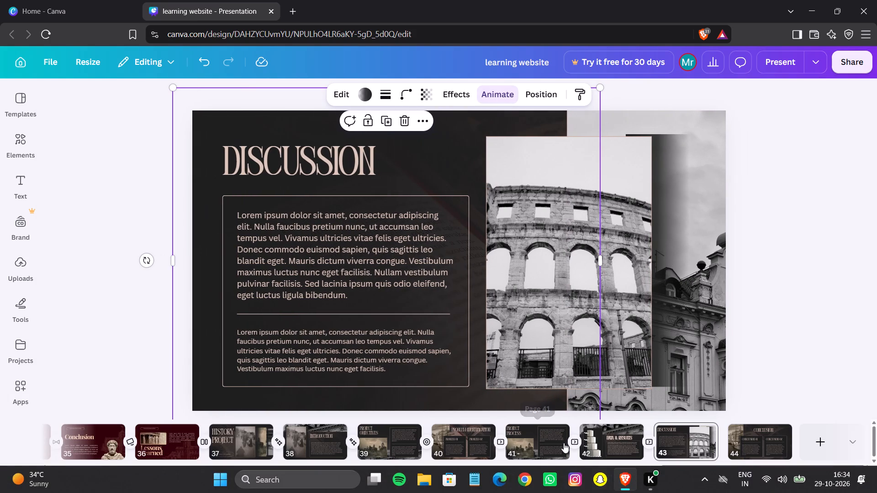
Add a Stack transition between pages 43 and 44.
click(723, 451)
click(729, 451)
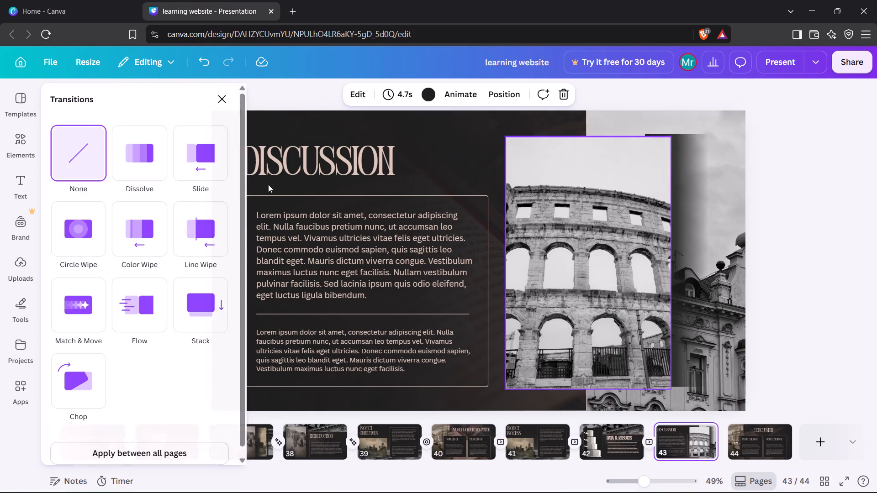
click(192, 306)
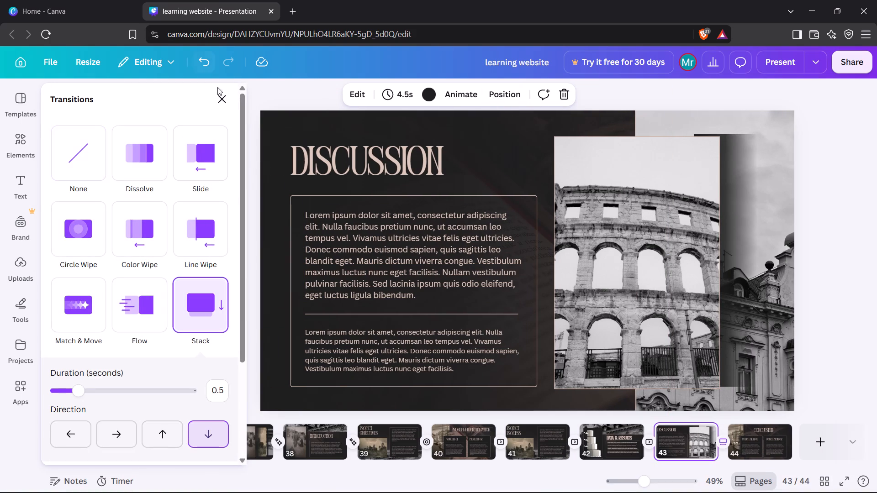
click(220, 106)
On page 44, widen the sepia harbour photo to about 660 px by extending its right edge.
click(739, 447)
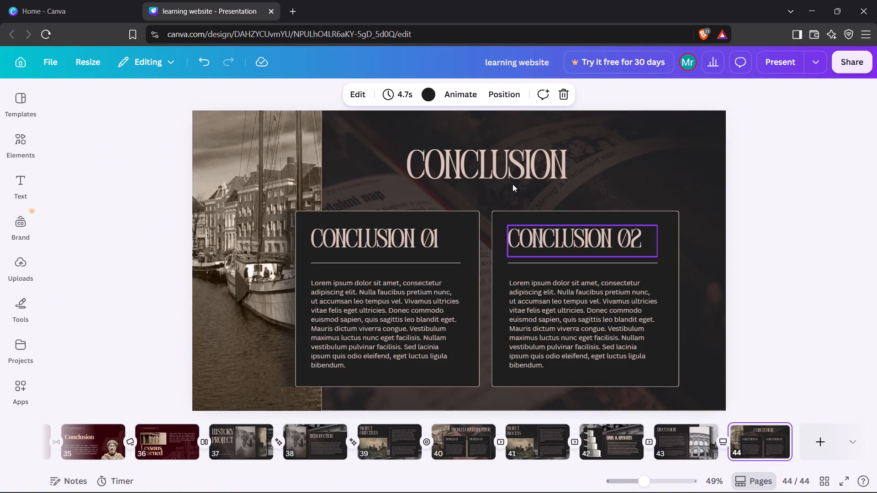
click(277, 186)
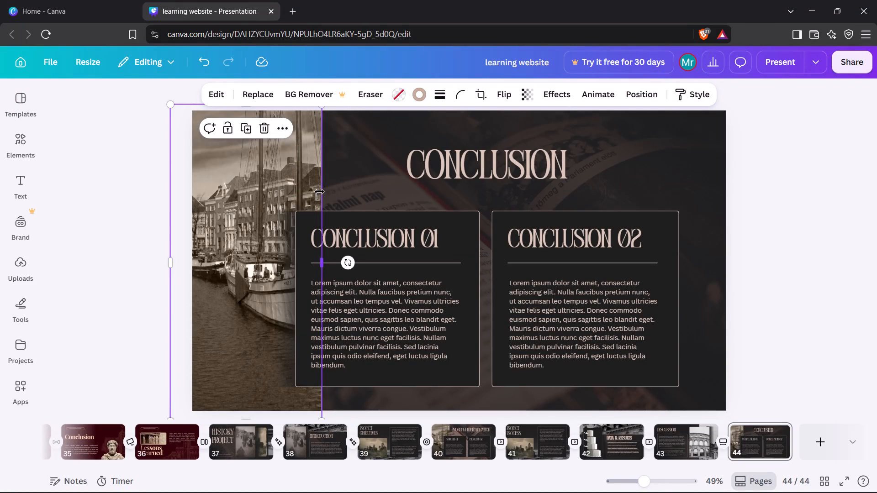
drag(319, 192, 350, 187)
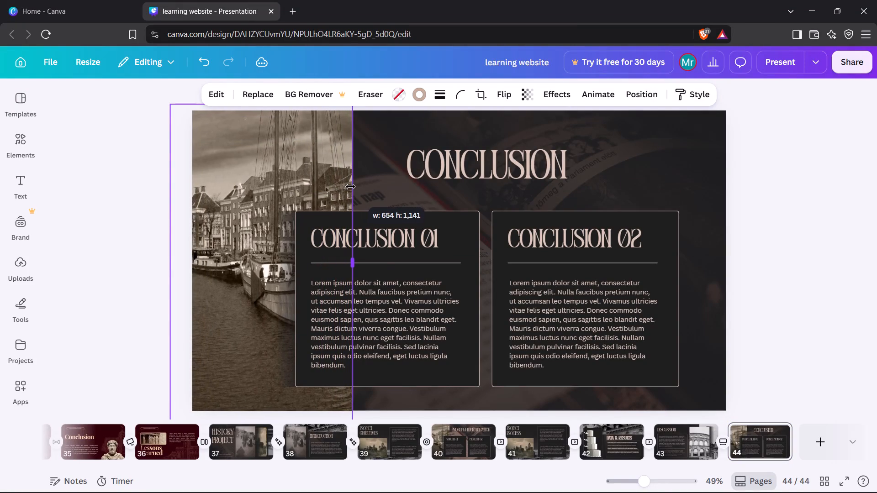
drag(350, 187, 352, 186)
Move the harbour photo on page 44 rightward so its left edge aligns with the page edge.
click(248, 187)
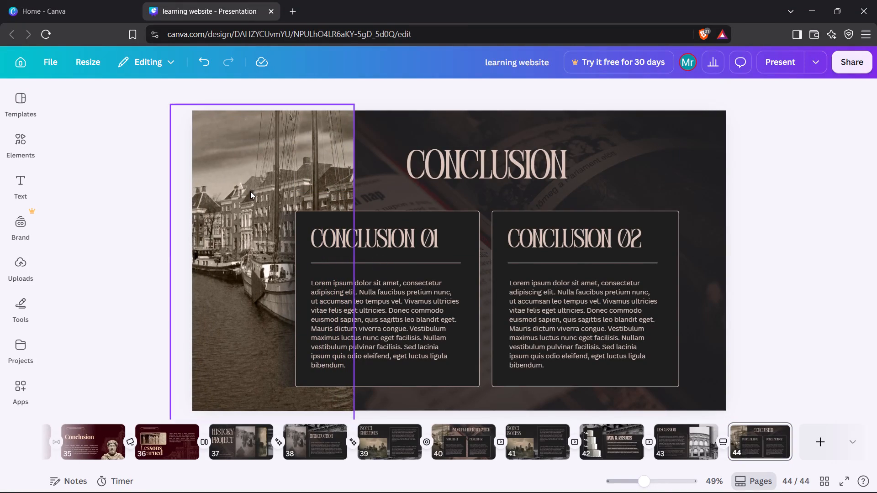
drag(250, 191, 270, 190)
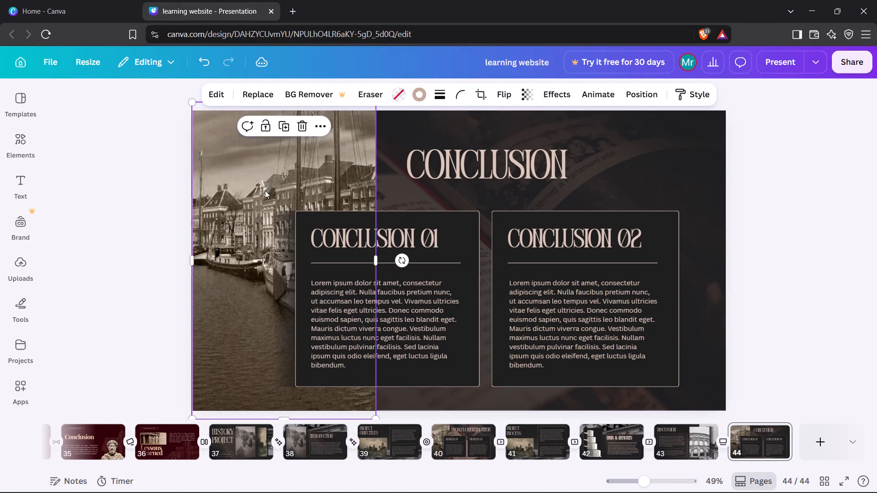
click(142, 210)
Shift the CONCLUSION heading on page 44 slightly to the right, above the two conclusion boxes.
drag(542, 157, 550, 155)
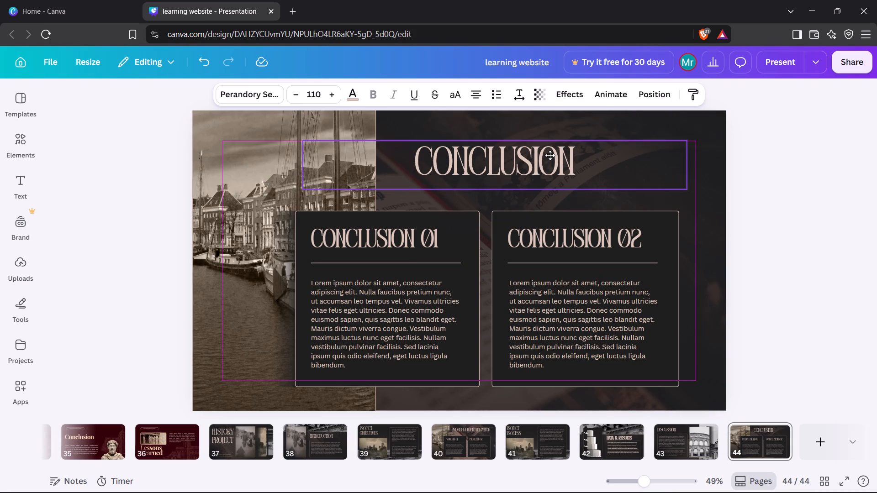
drag(550, 155, 550, 157)
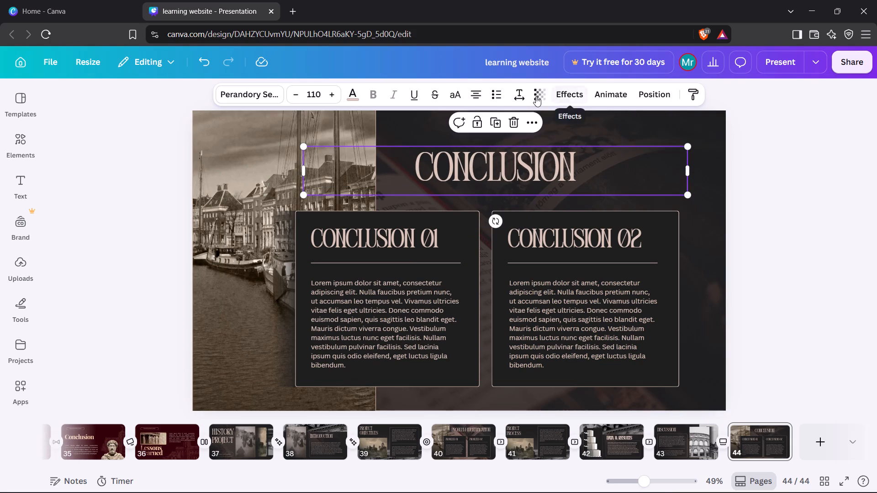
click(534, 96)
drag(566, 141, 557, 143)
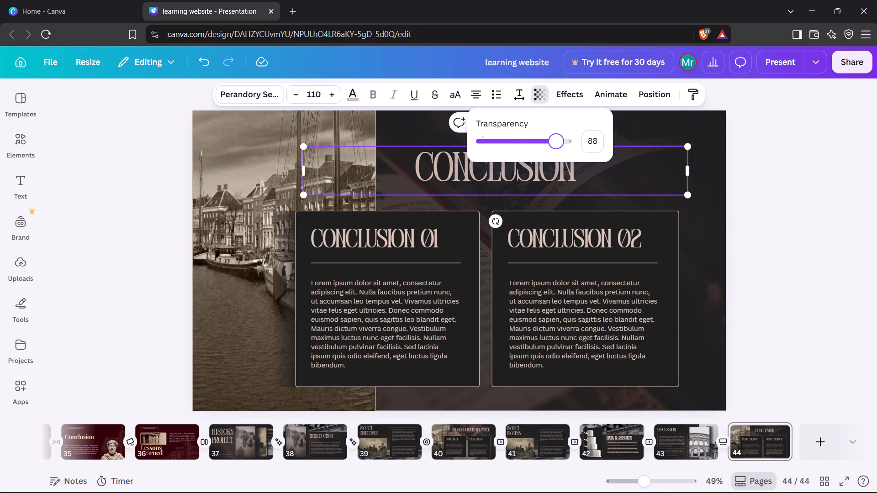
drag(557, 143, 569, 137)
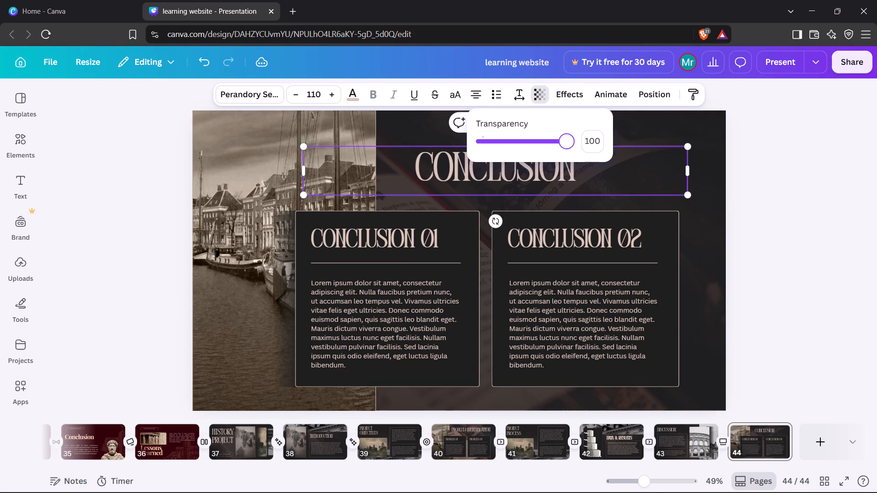
Raise the transparency value of page 44's background book photo to slightly below 62 so the image shows more clearly.
click(681, 125)
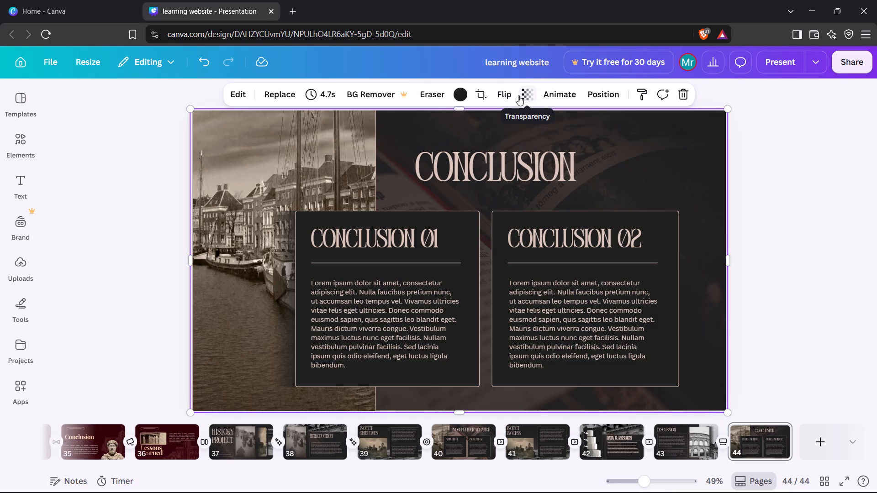
click(518, 95)
drag(501, 141, 521, 138)
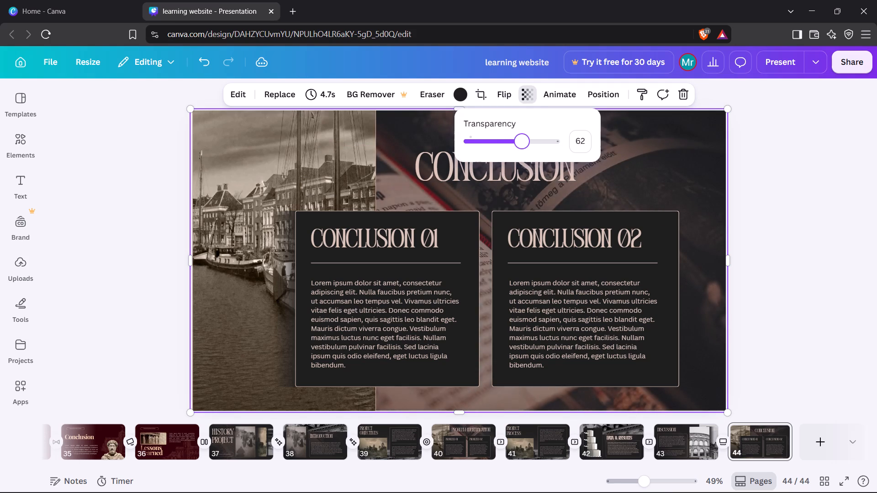
drag(521, 138, 514, 138)
click(714, 120)
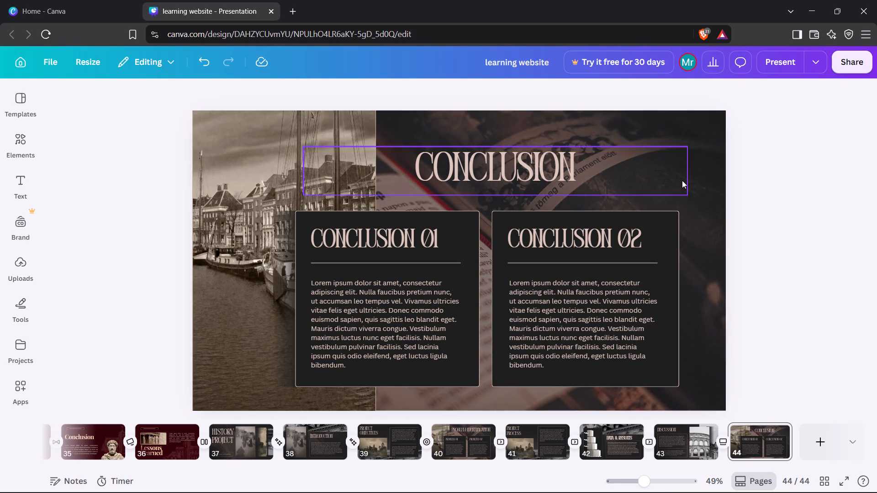